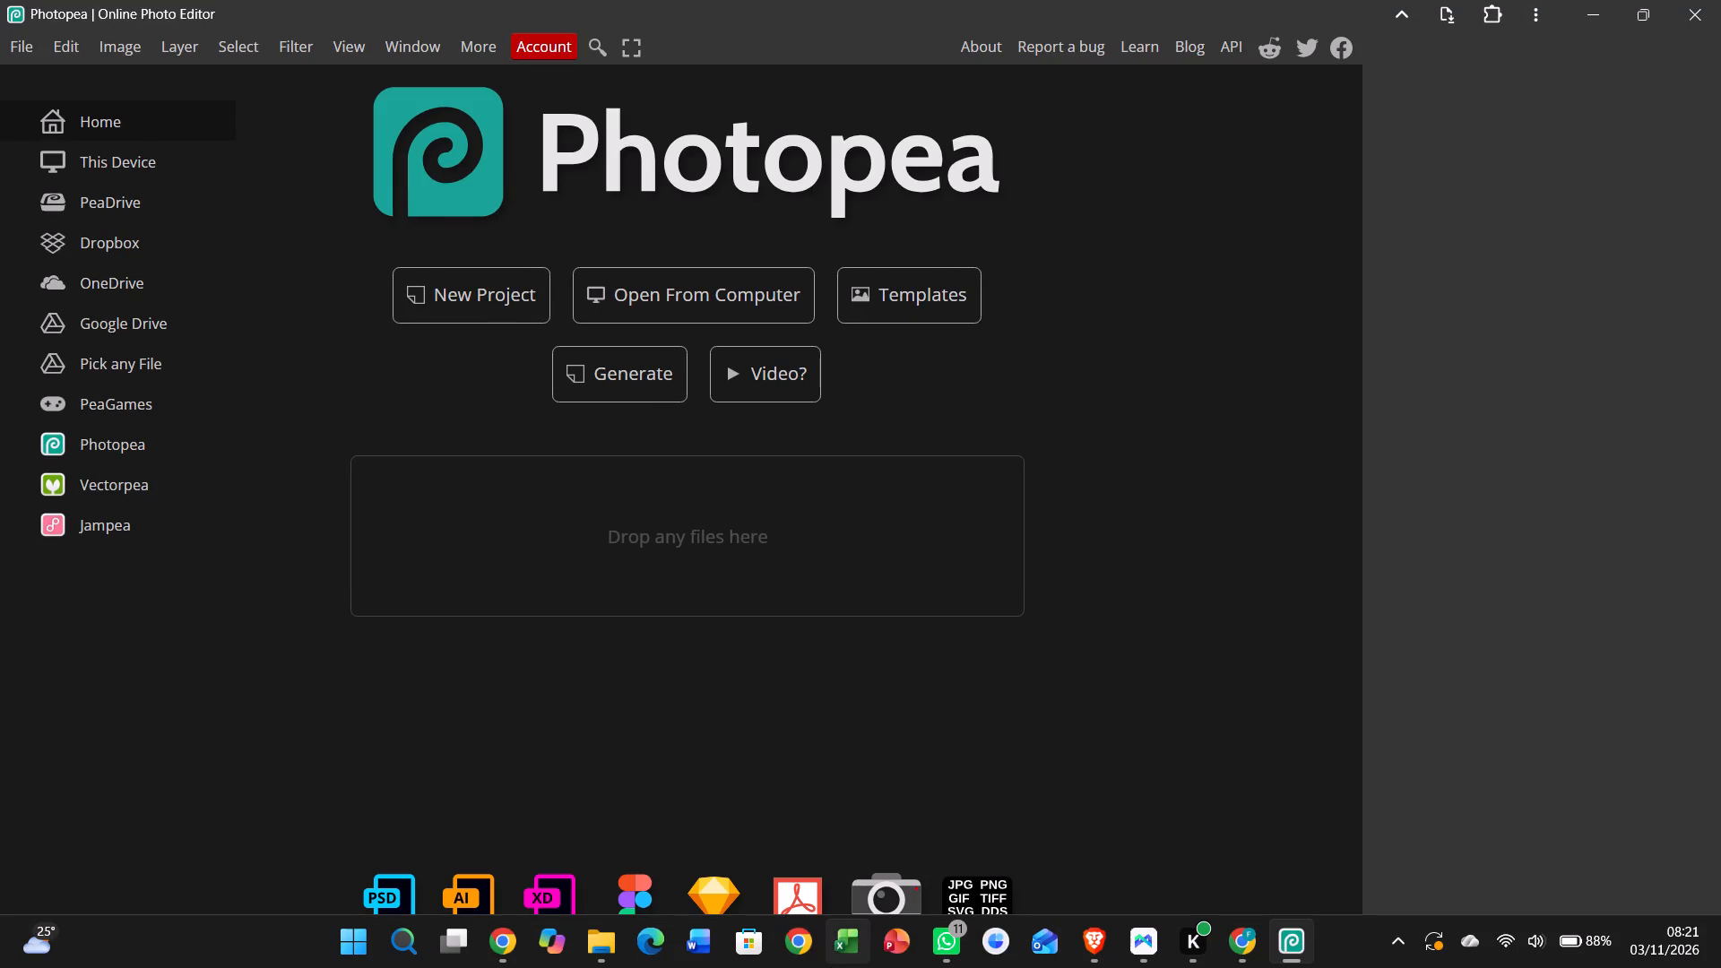
# Create a new 1280 x 720 pixel project at 72 DPI with a white background.
pyautogui.click(475, 290)
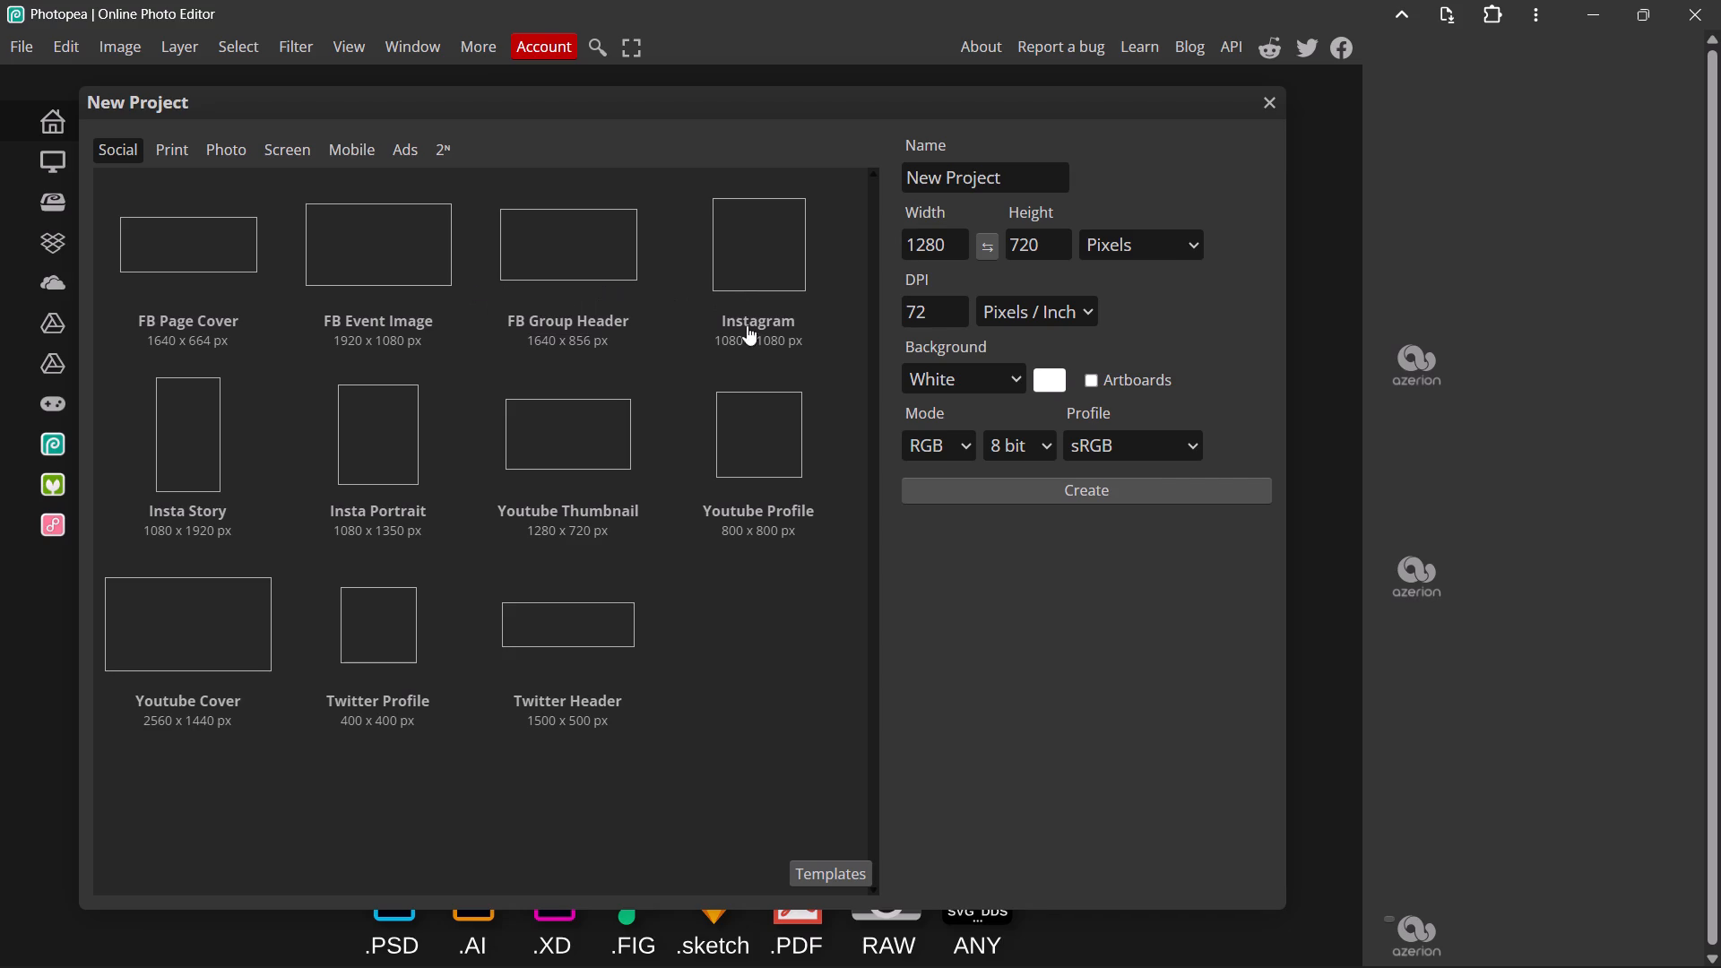
pyautogui.click(1056, 488)
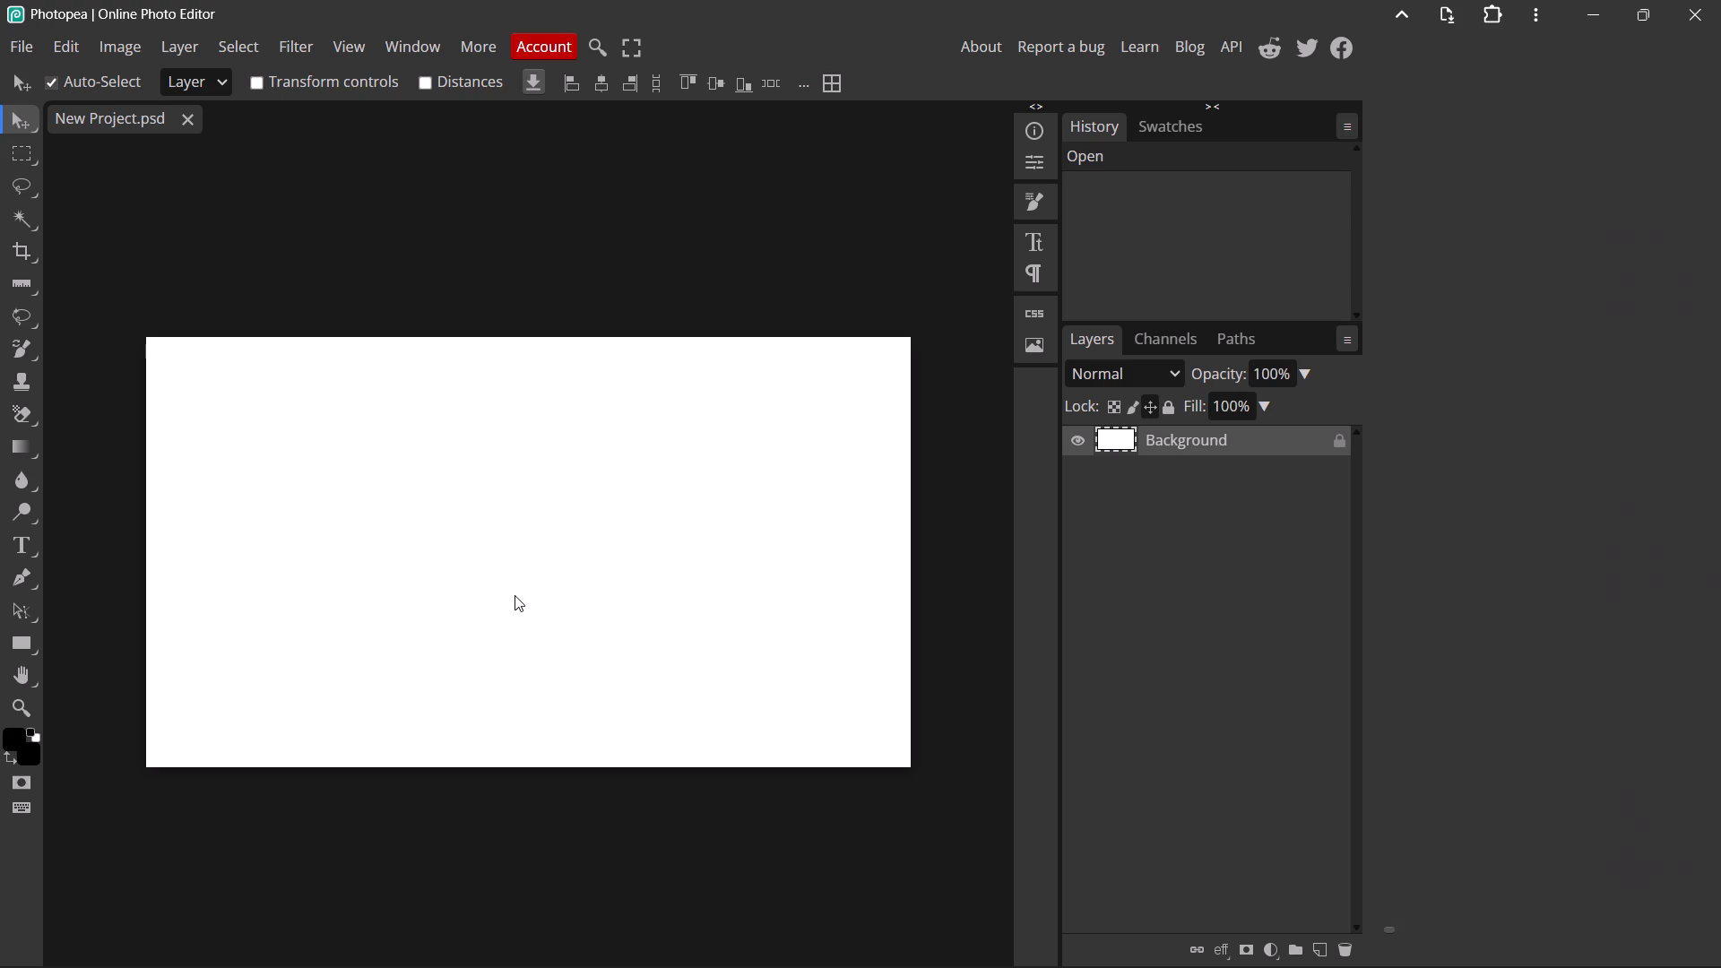
# Add a Color Fill layer above the background in dark muted indigo, hex 302e4a.
pyautogui.click(1272, 952)
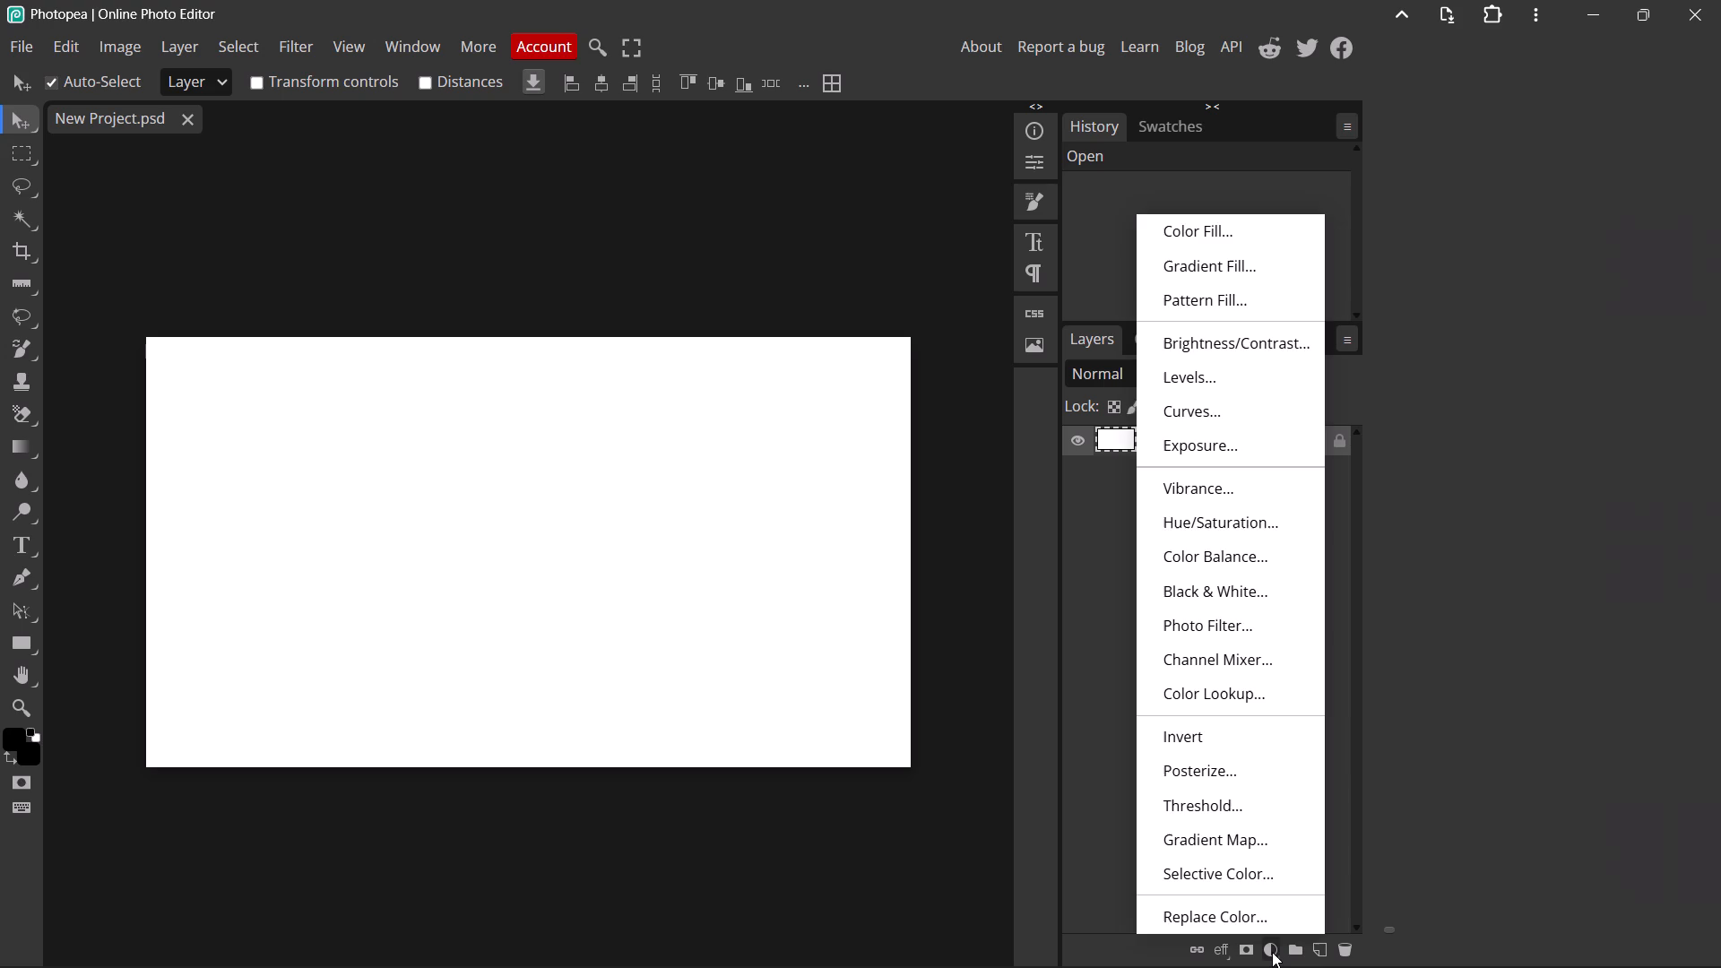
pyautogui.click(1213, 231)
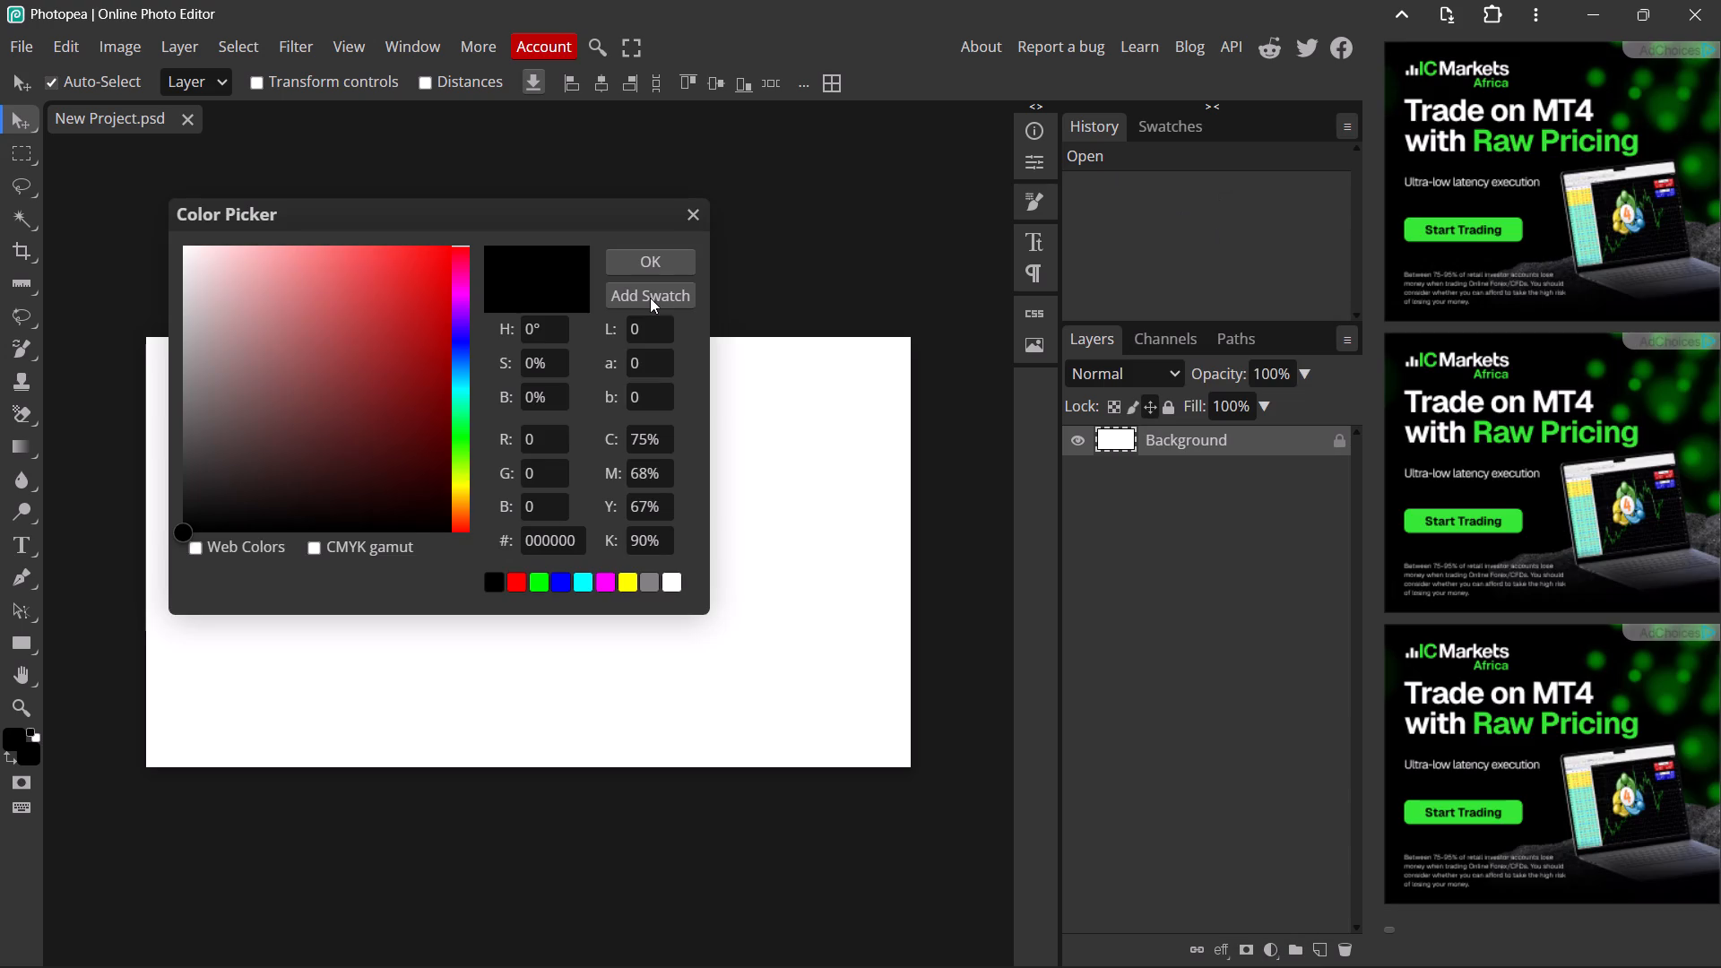
pyautogui.click(464, 337)
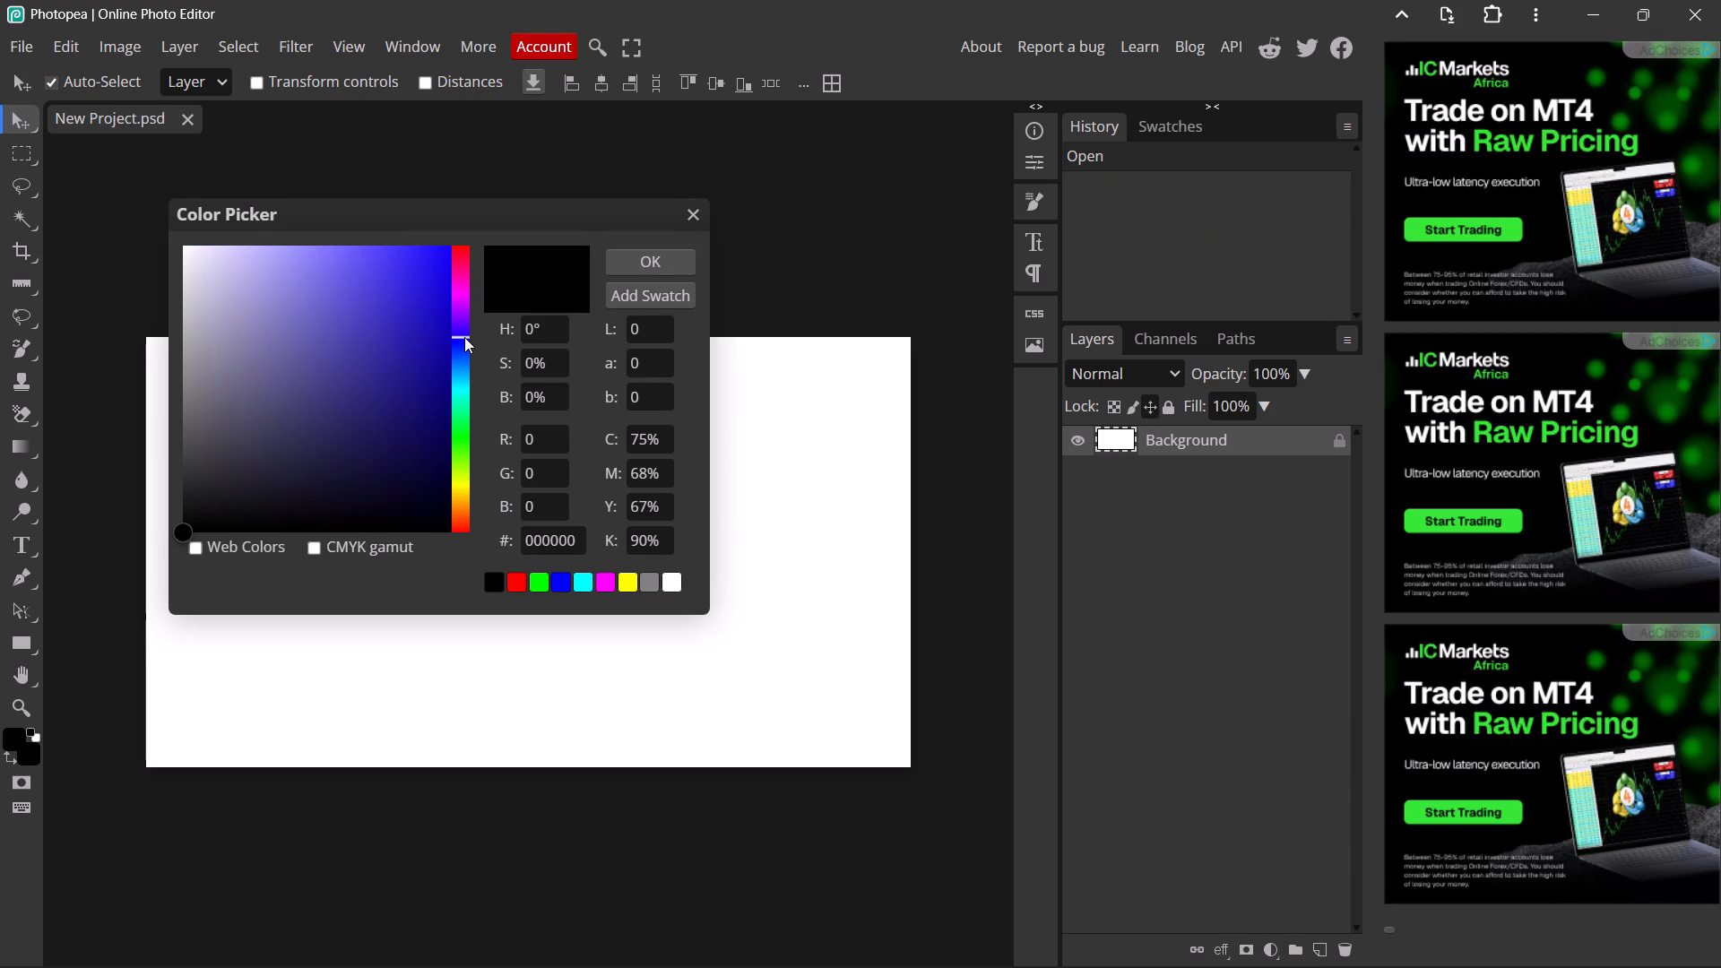
pyautogui.click(283, 448)
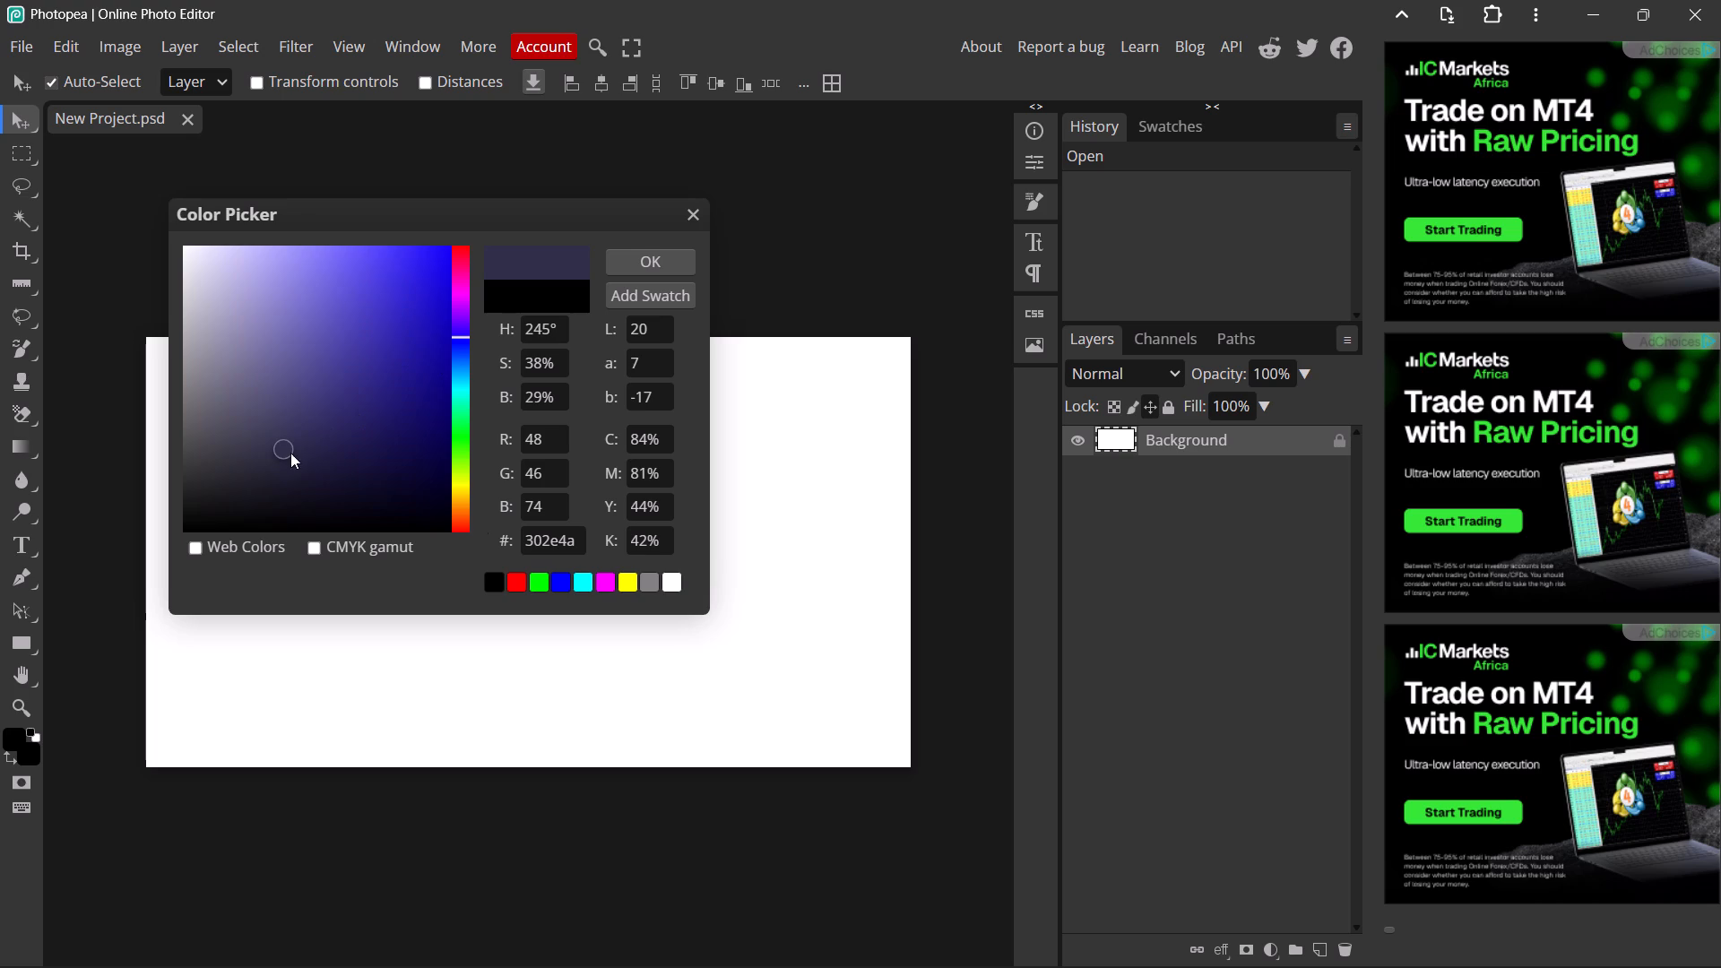
pyautogui.click(662, 263)
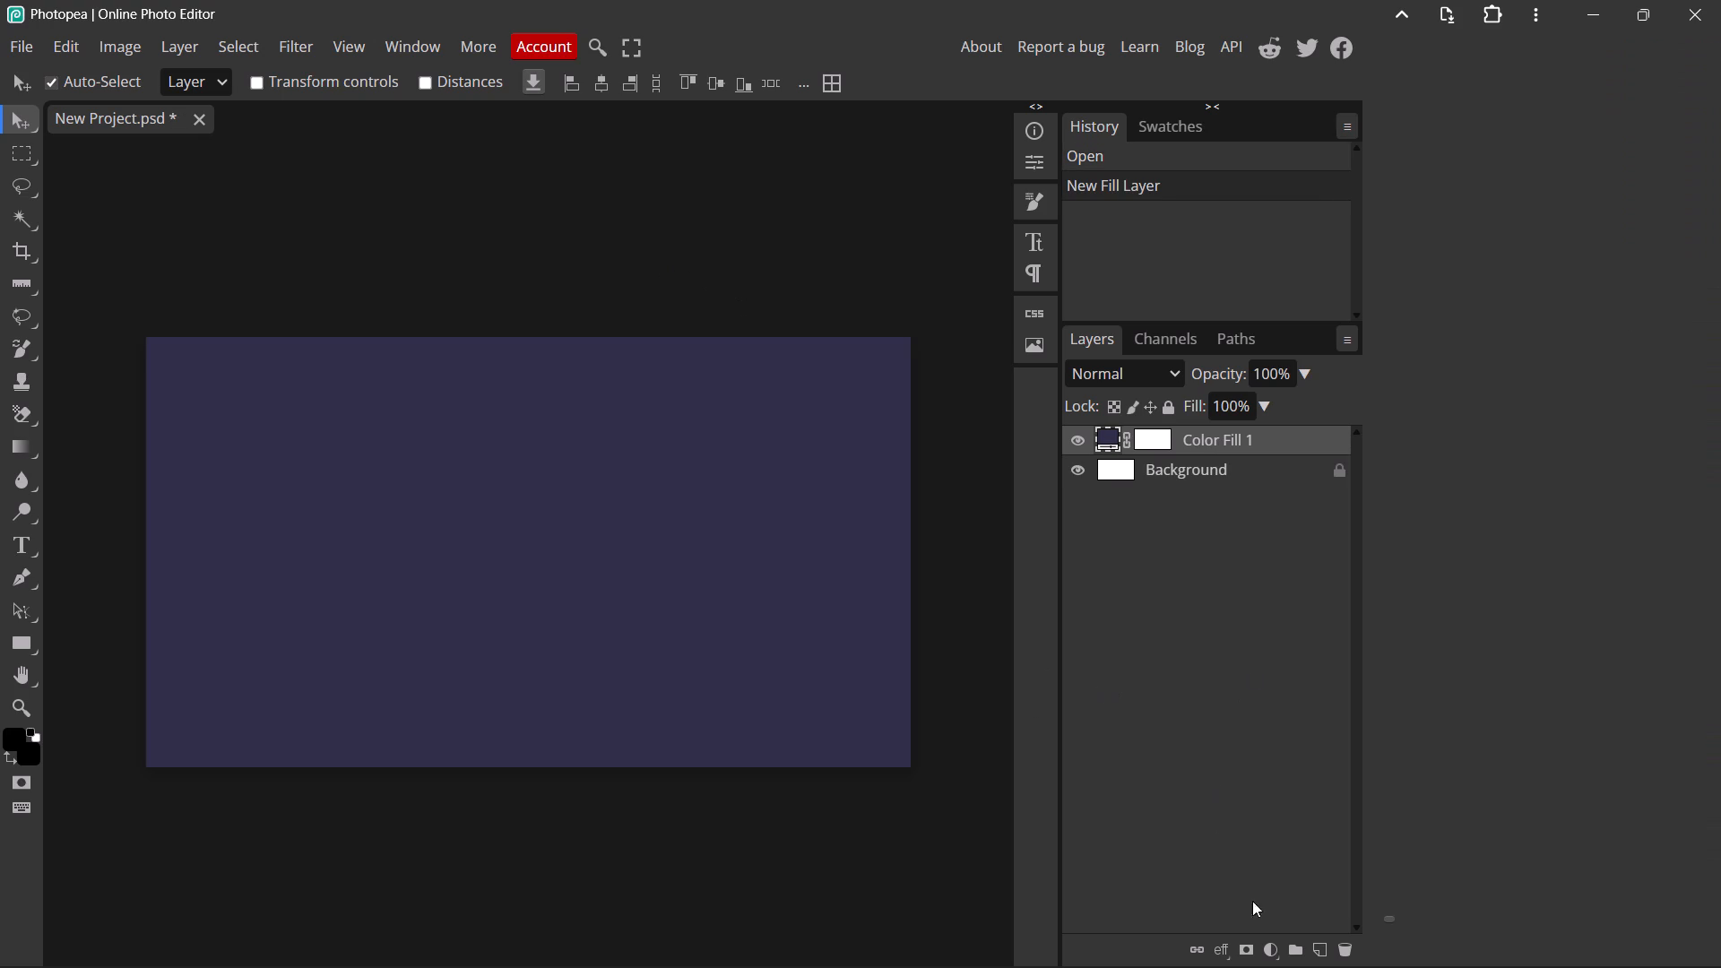
# Add a new empty layer above the colour fill layer.
pyautogui.click(1319, 946)
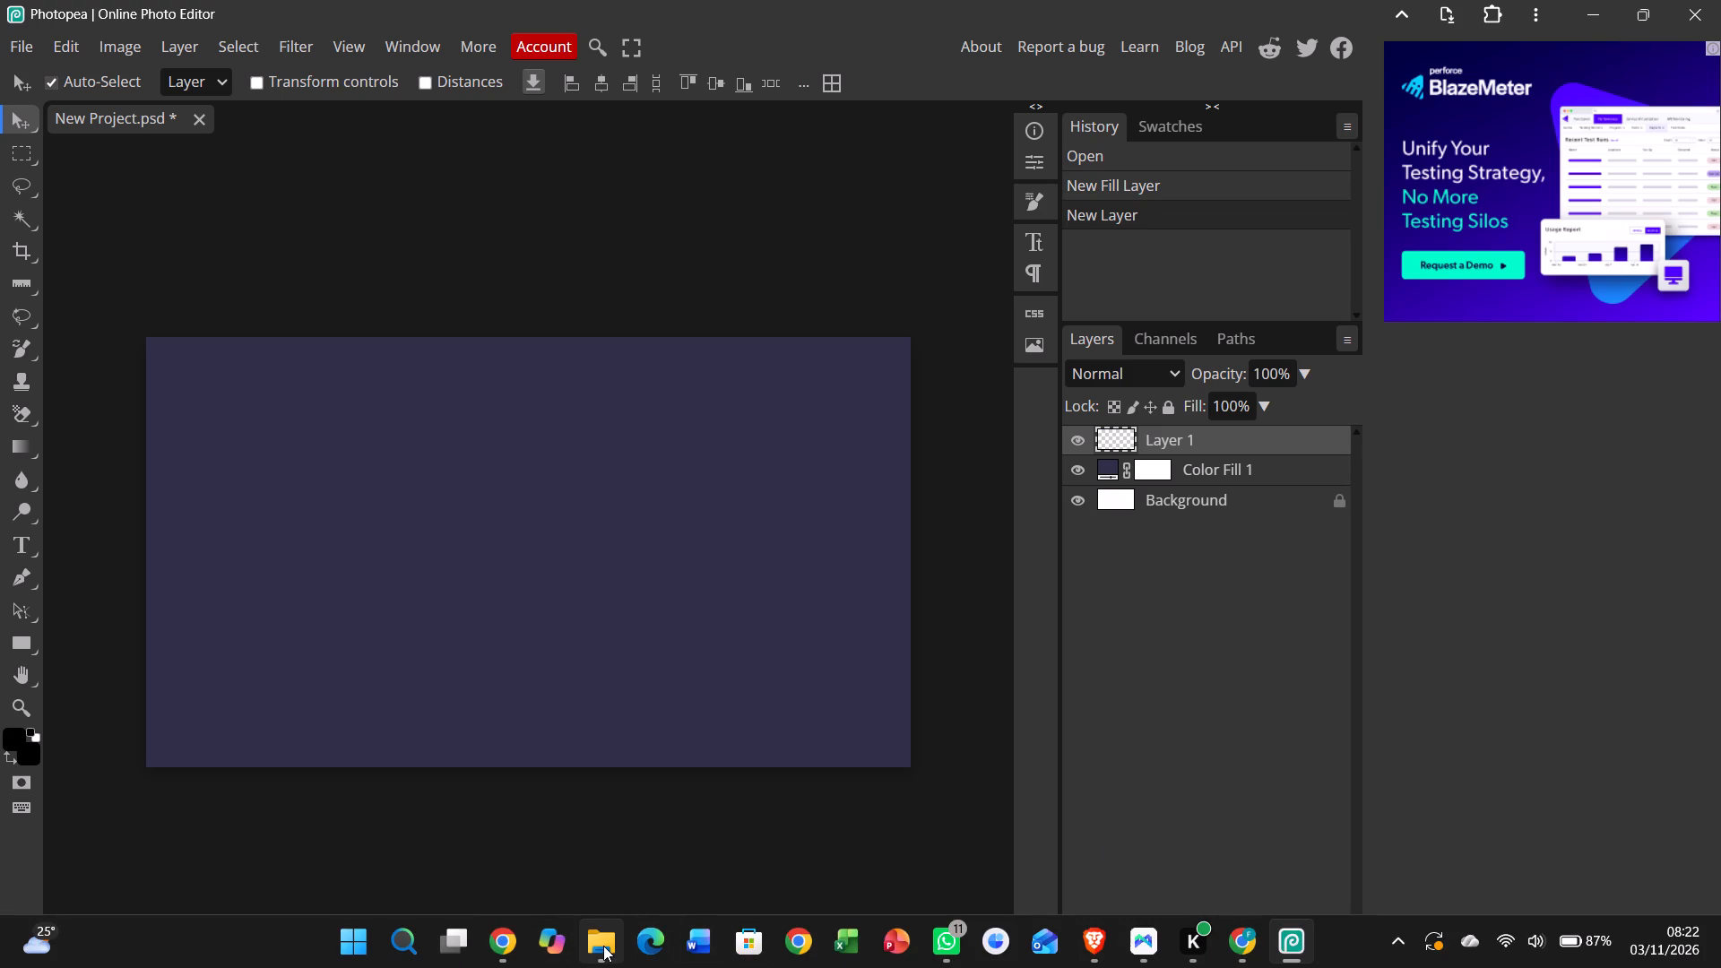
# Switch to File Explorer and browse the recent files on the Home page.
pyautogui.click(603, 946)
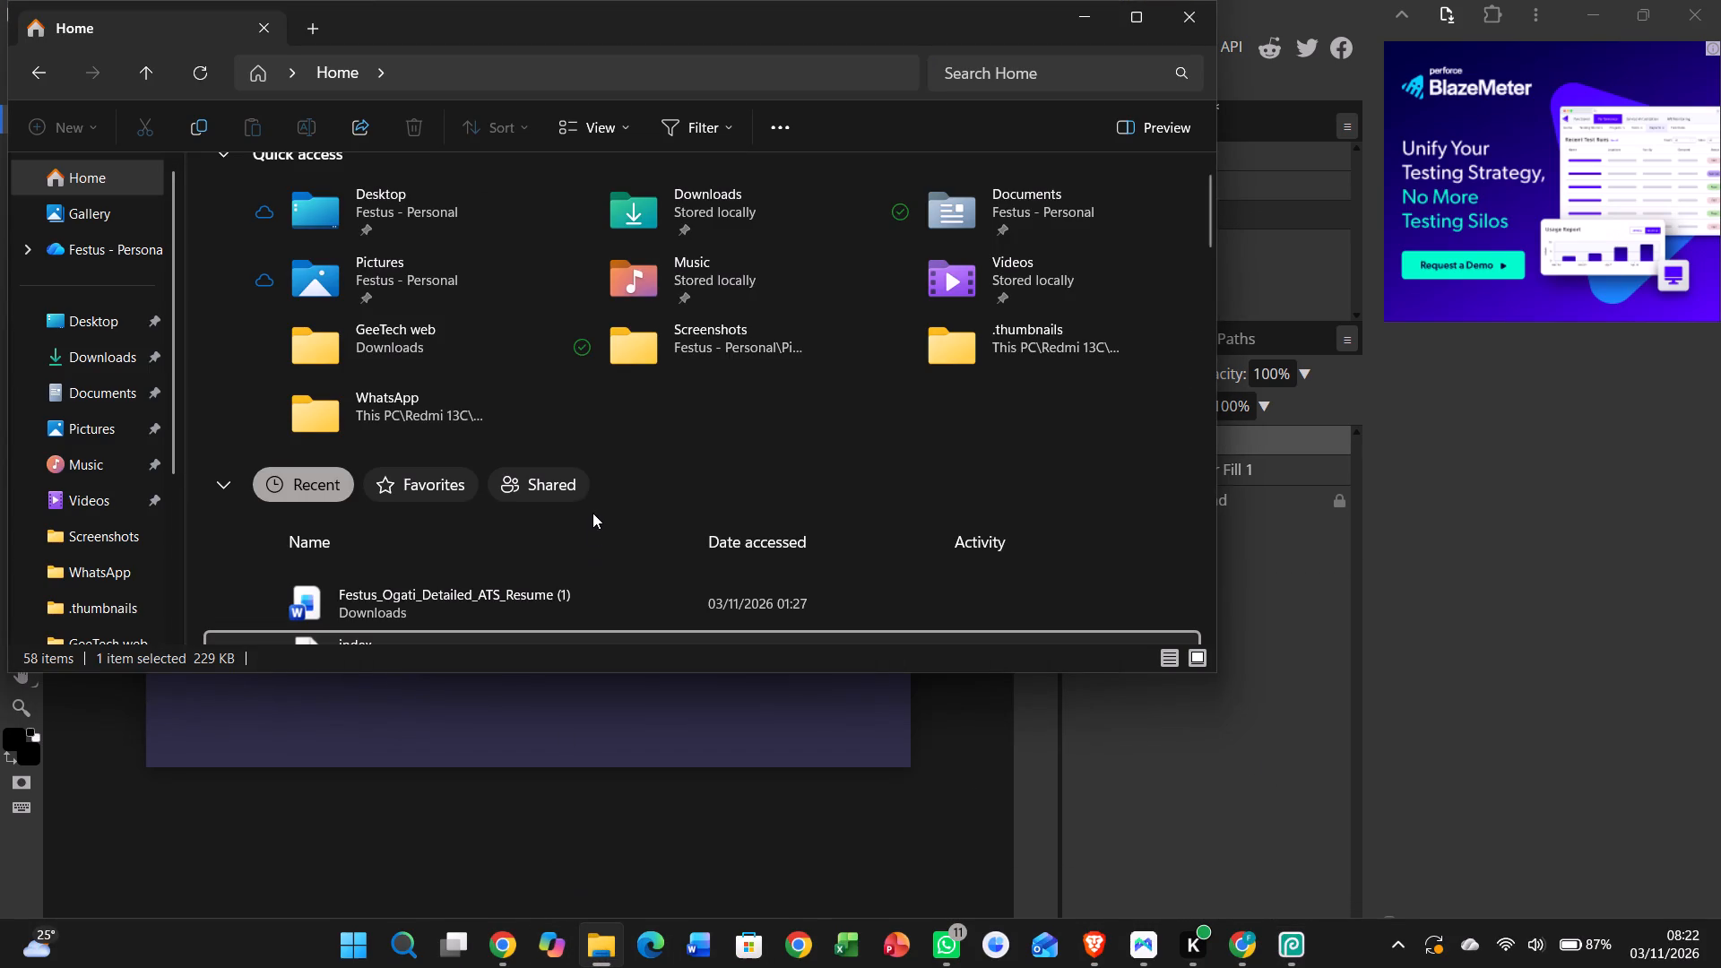
pyautogui.scroll(-3, 648, 427)
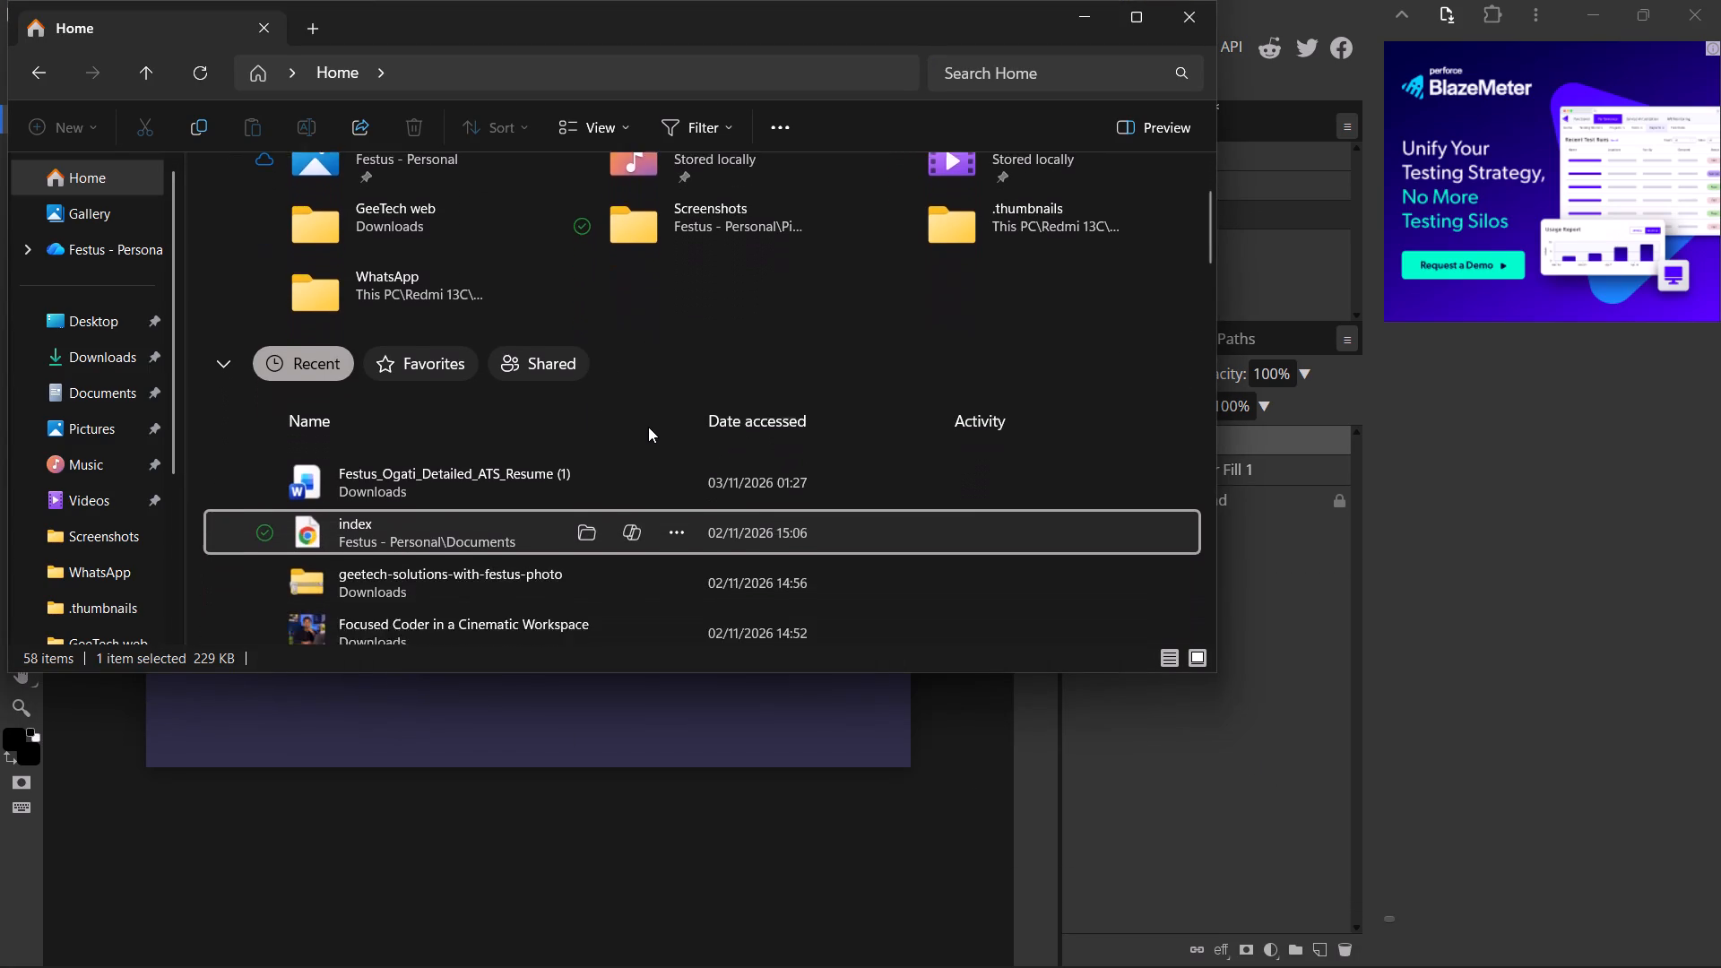
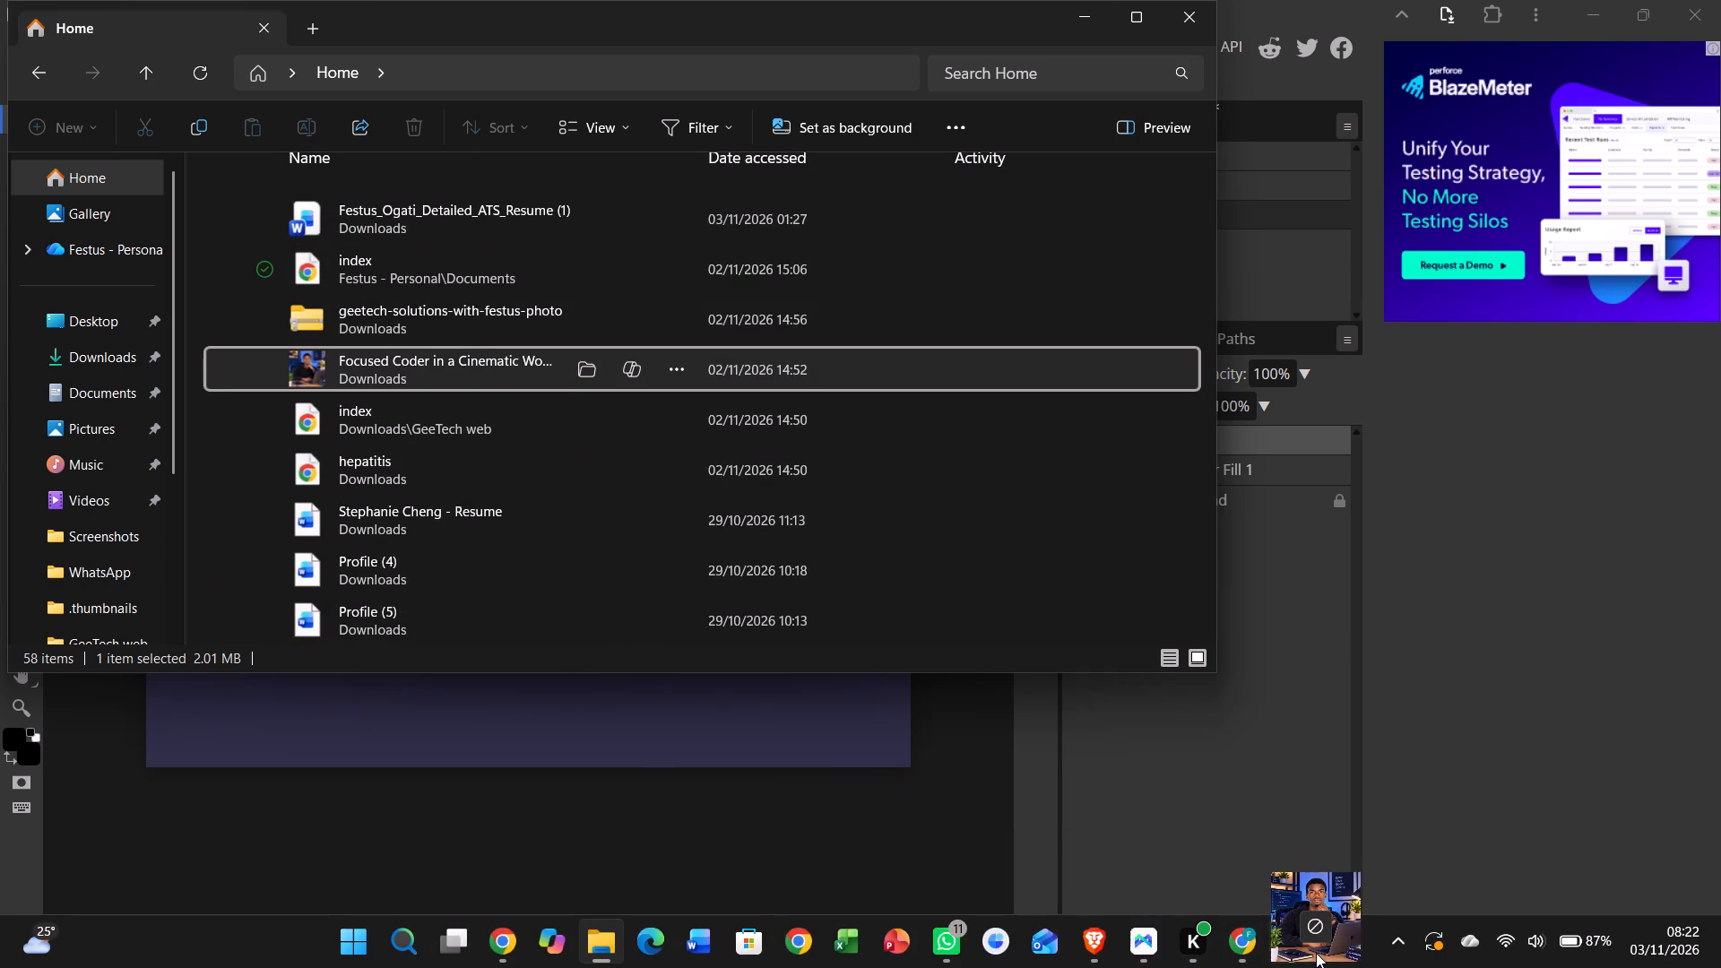
# Place the image file "Focused Coder in a Cinematic Wo..." from Downloads into the open Photopea project.
pyautogui.hscroll(1, 1316, 953)
pyautogui.moveTo(1316, 953); pyautogui.dragTo(511, 627)
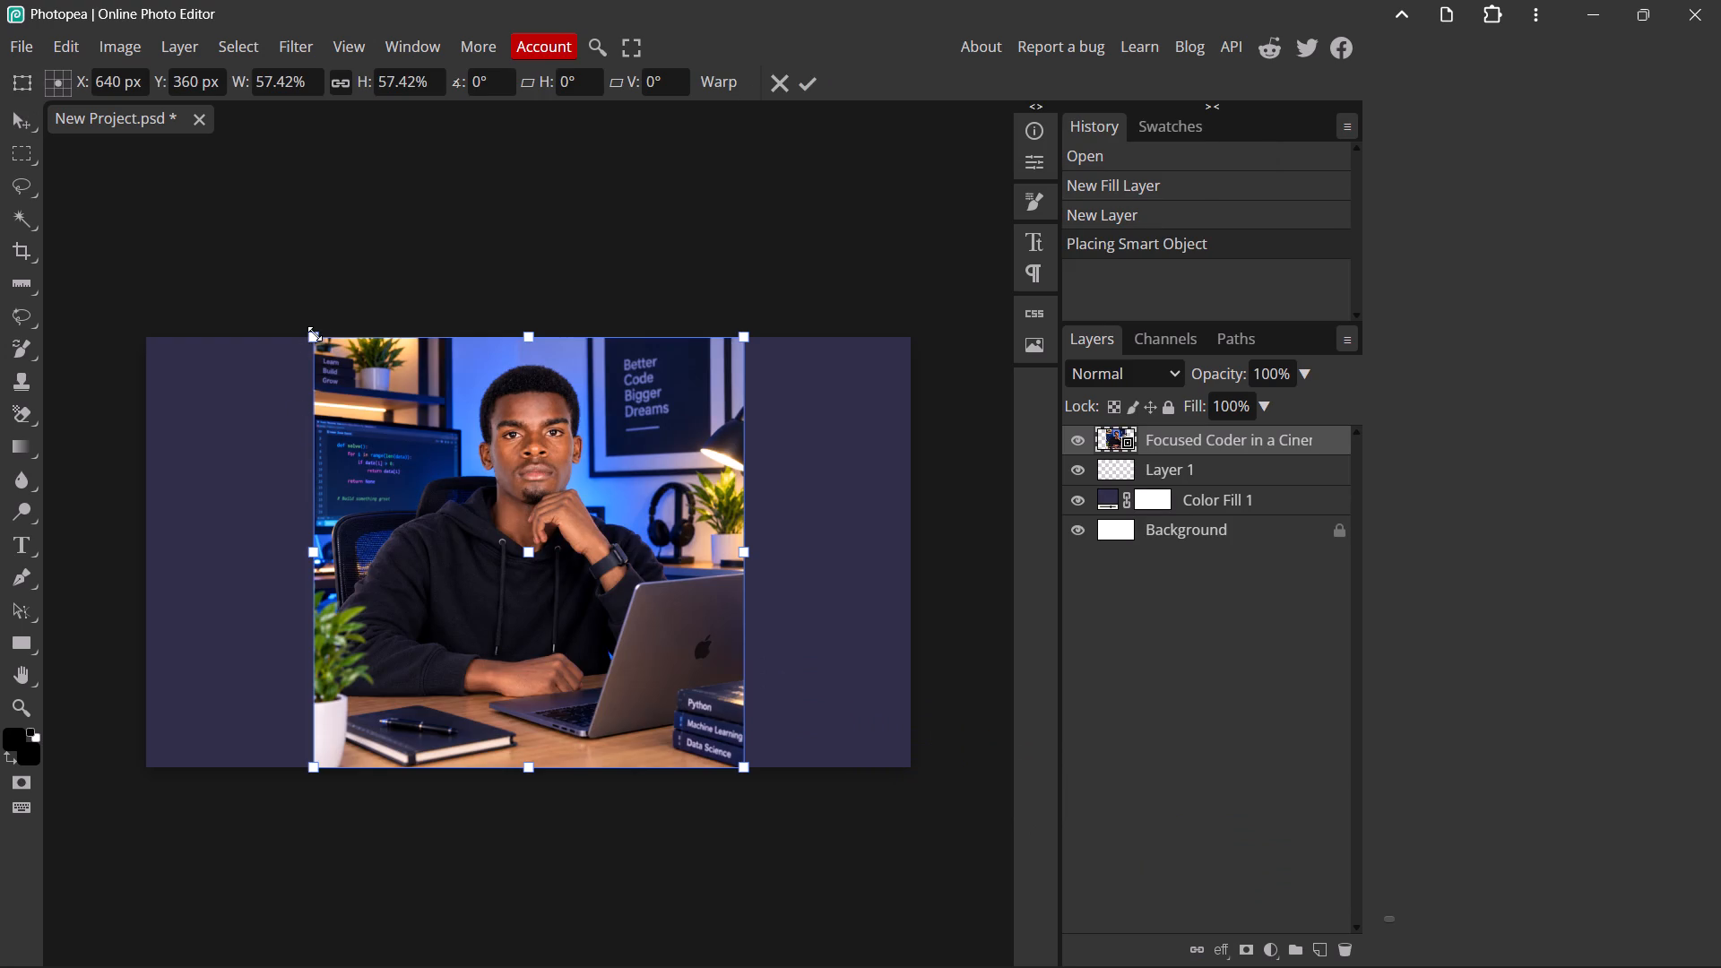
# Scale the placed photo proportionally to about 110% so it spans the canvas's full width, and apply the transform.
pyautogui.moveTo(313, 333); pyautogui.dragTo(351, 319)
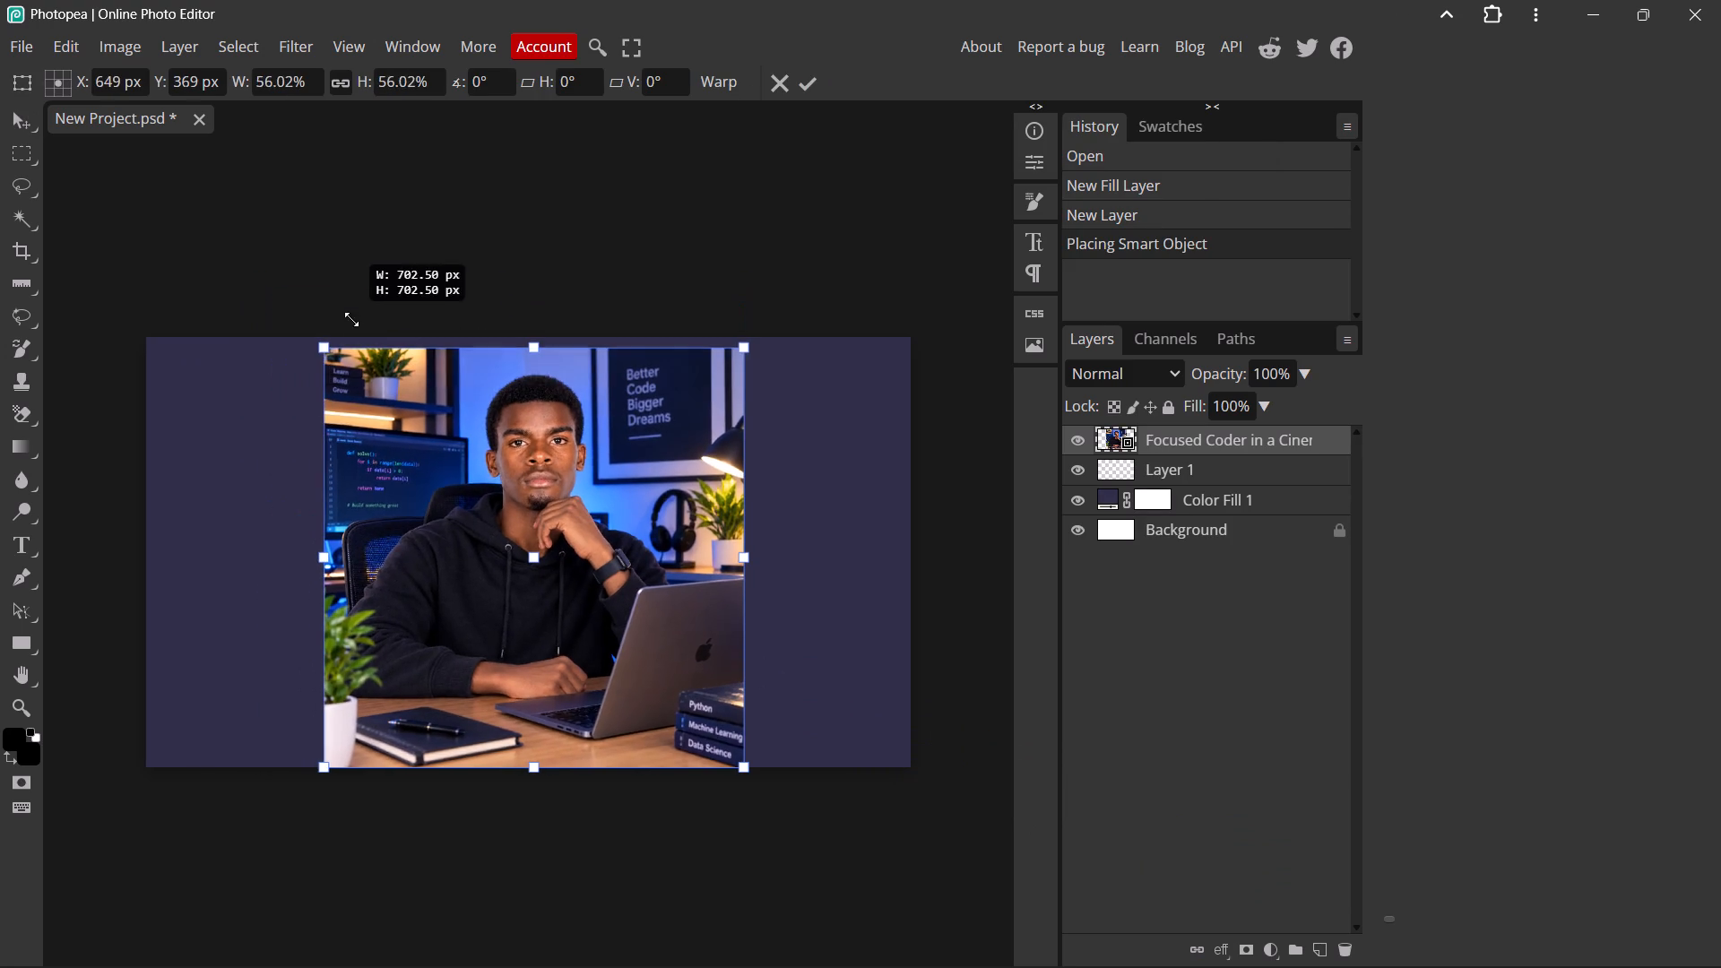
pyautogui.moveTo(351, 319); pyautogui.dragTo(30, 439)
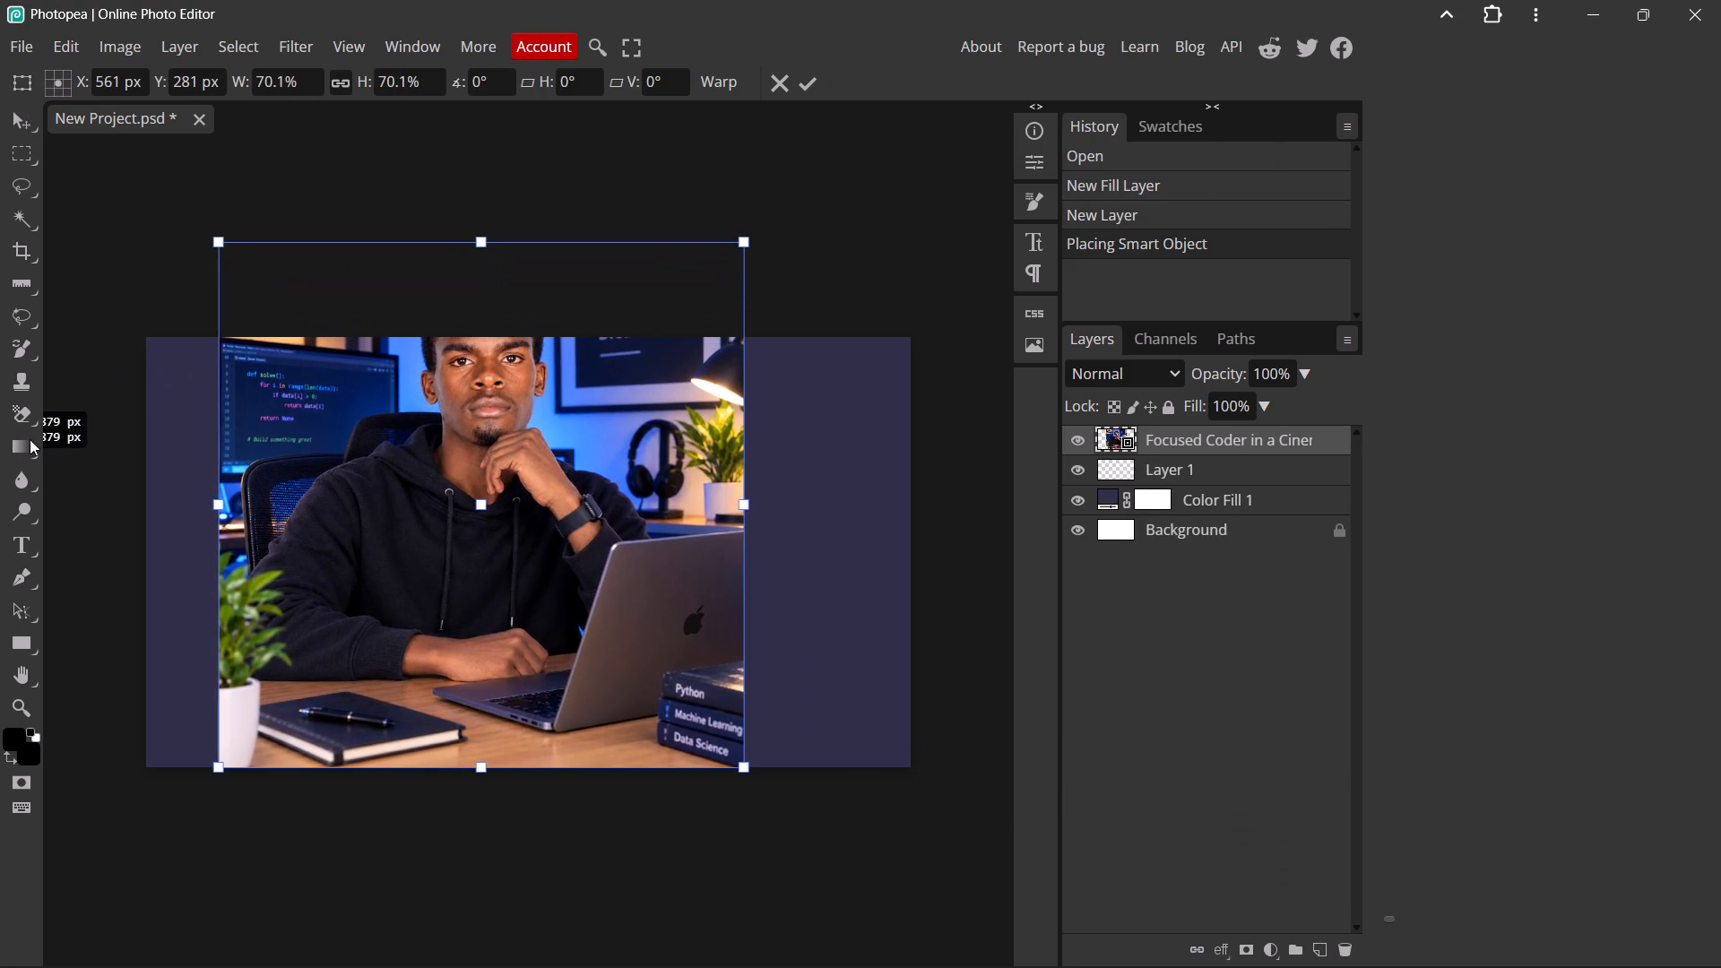
pyautogui.moveTo(30, 439); pyautogui.dragTo(369, 479)
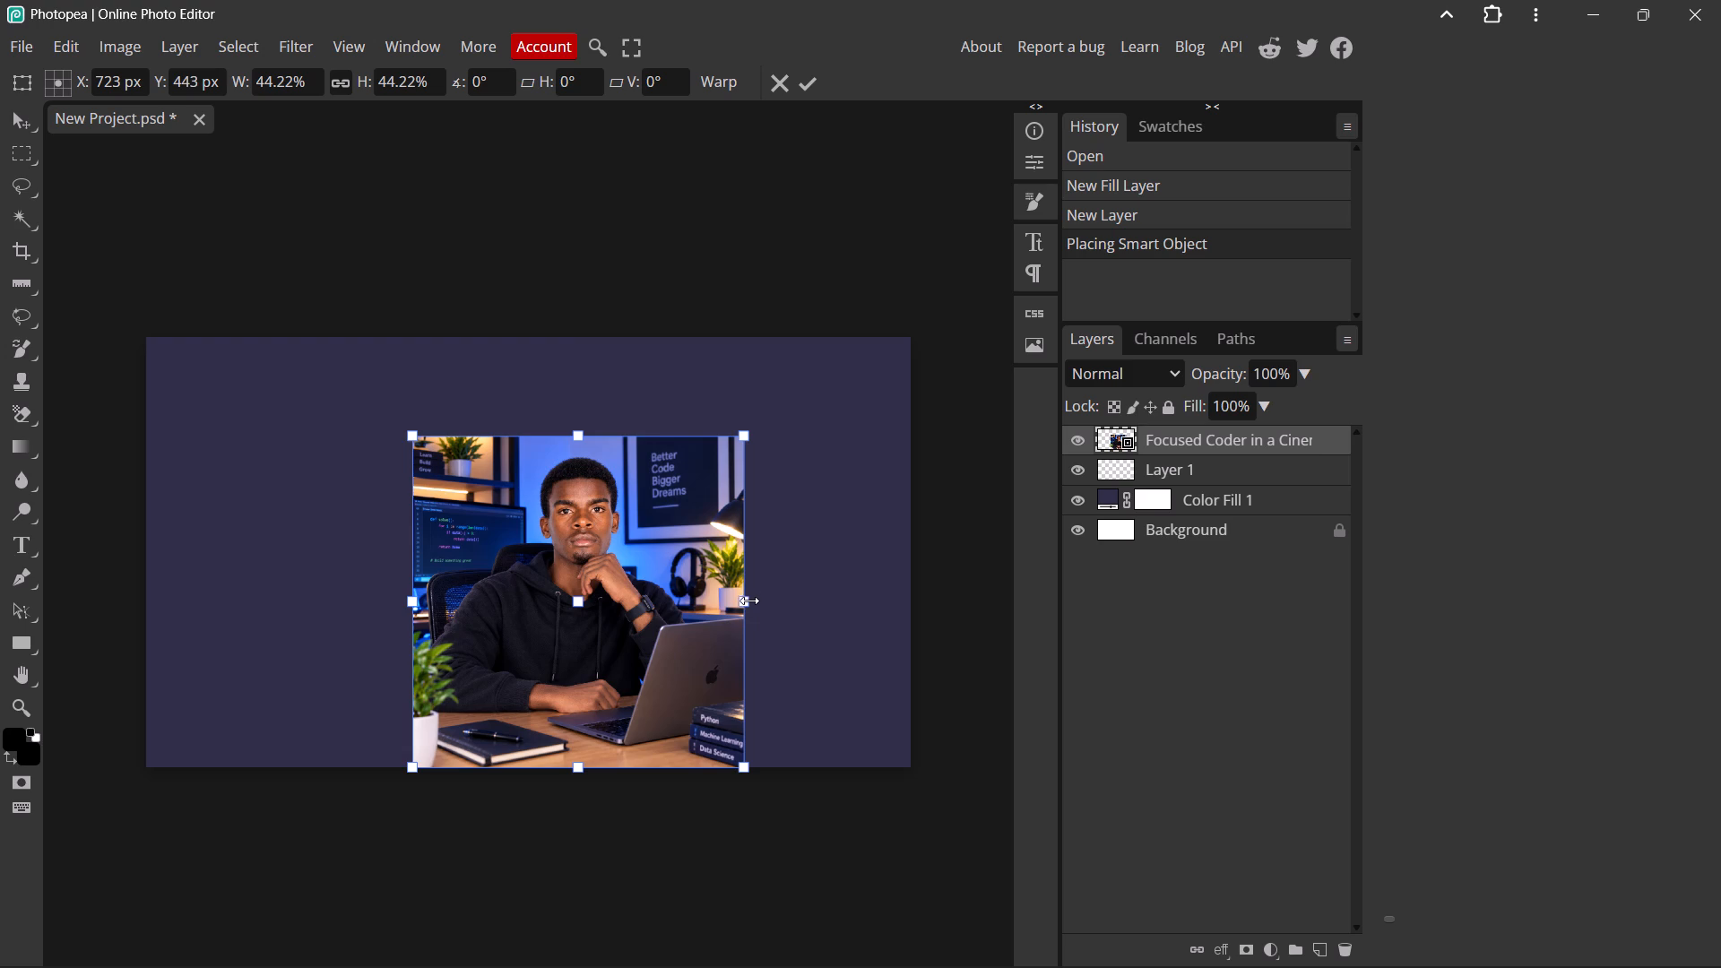
pyautogui.moveTo(748, 601); pyautogui.dragTo(1035, 632)
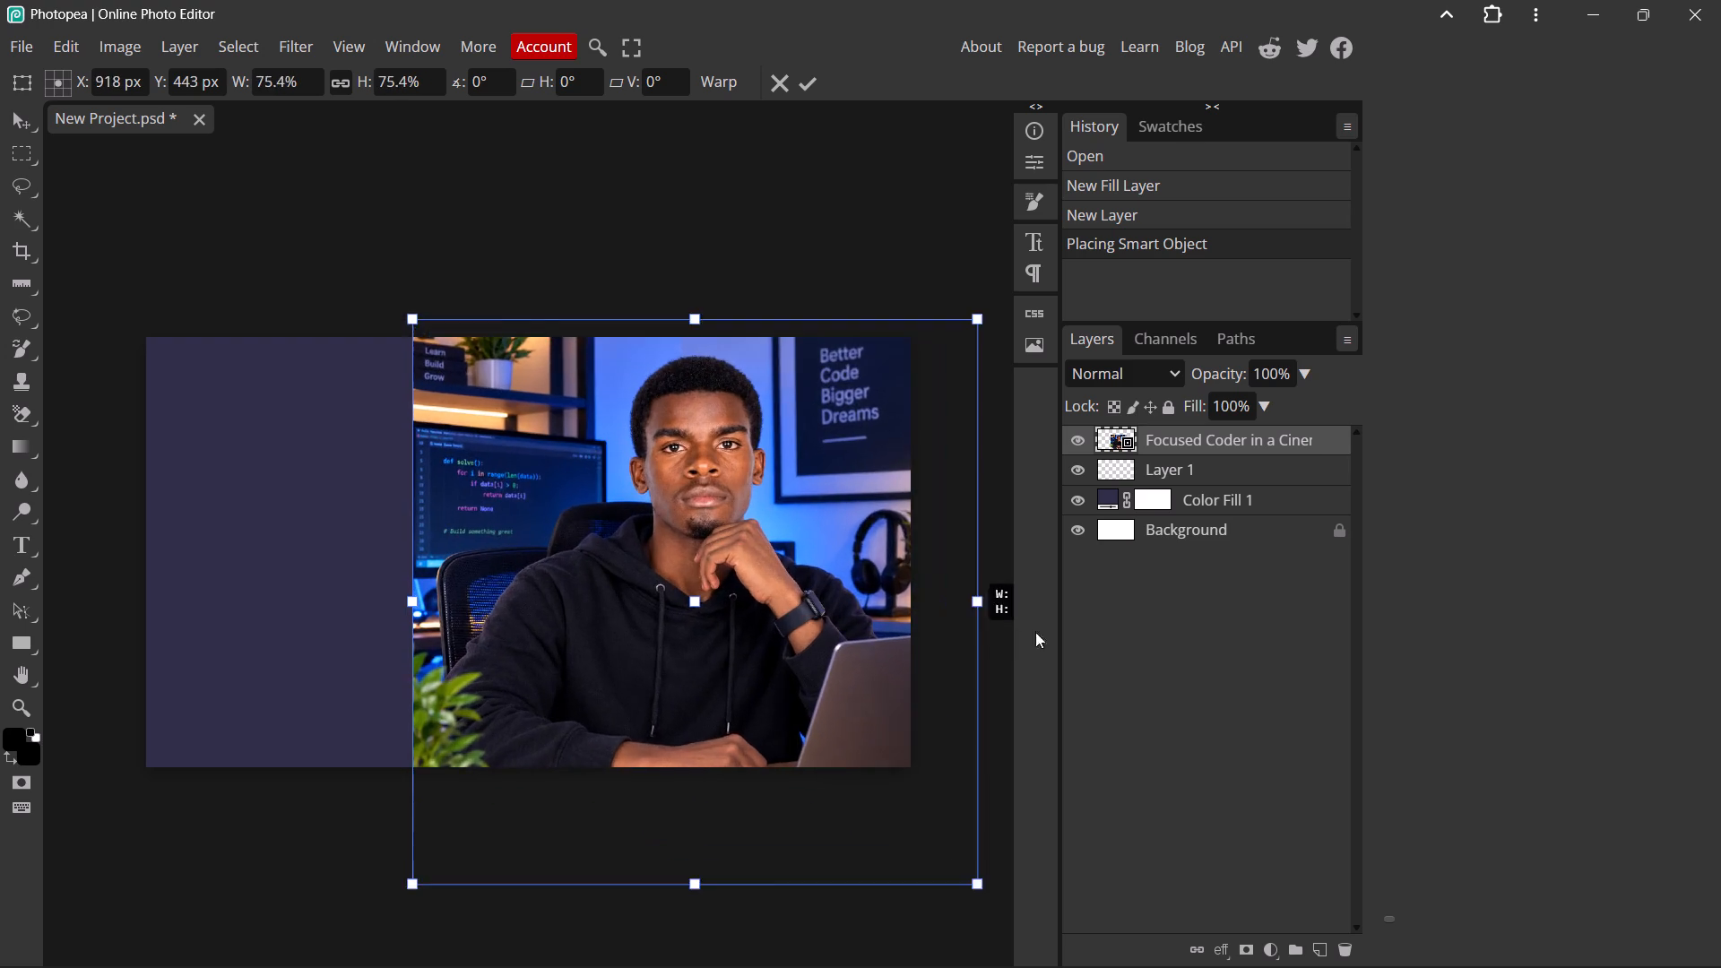
pyautogui.moveTo(1035, 632); pyautogui.dragTo(1077, 632)
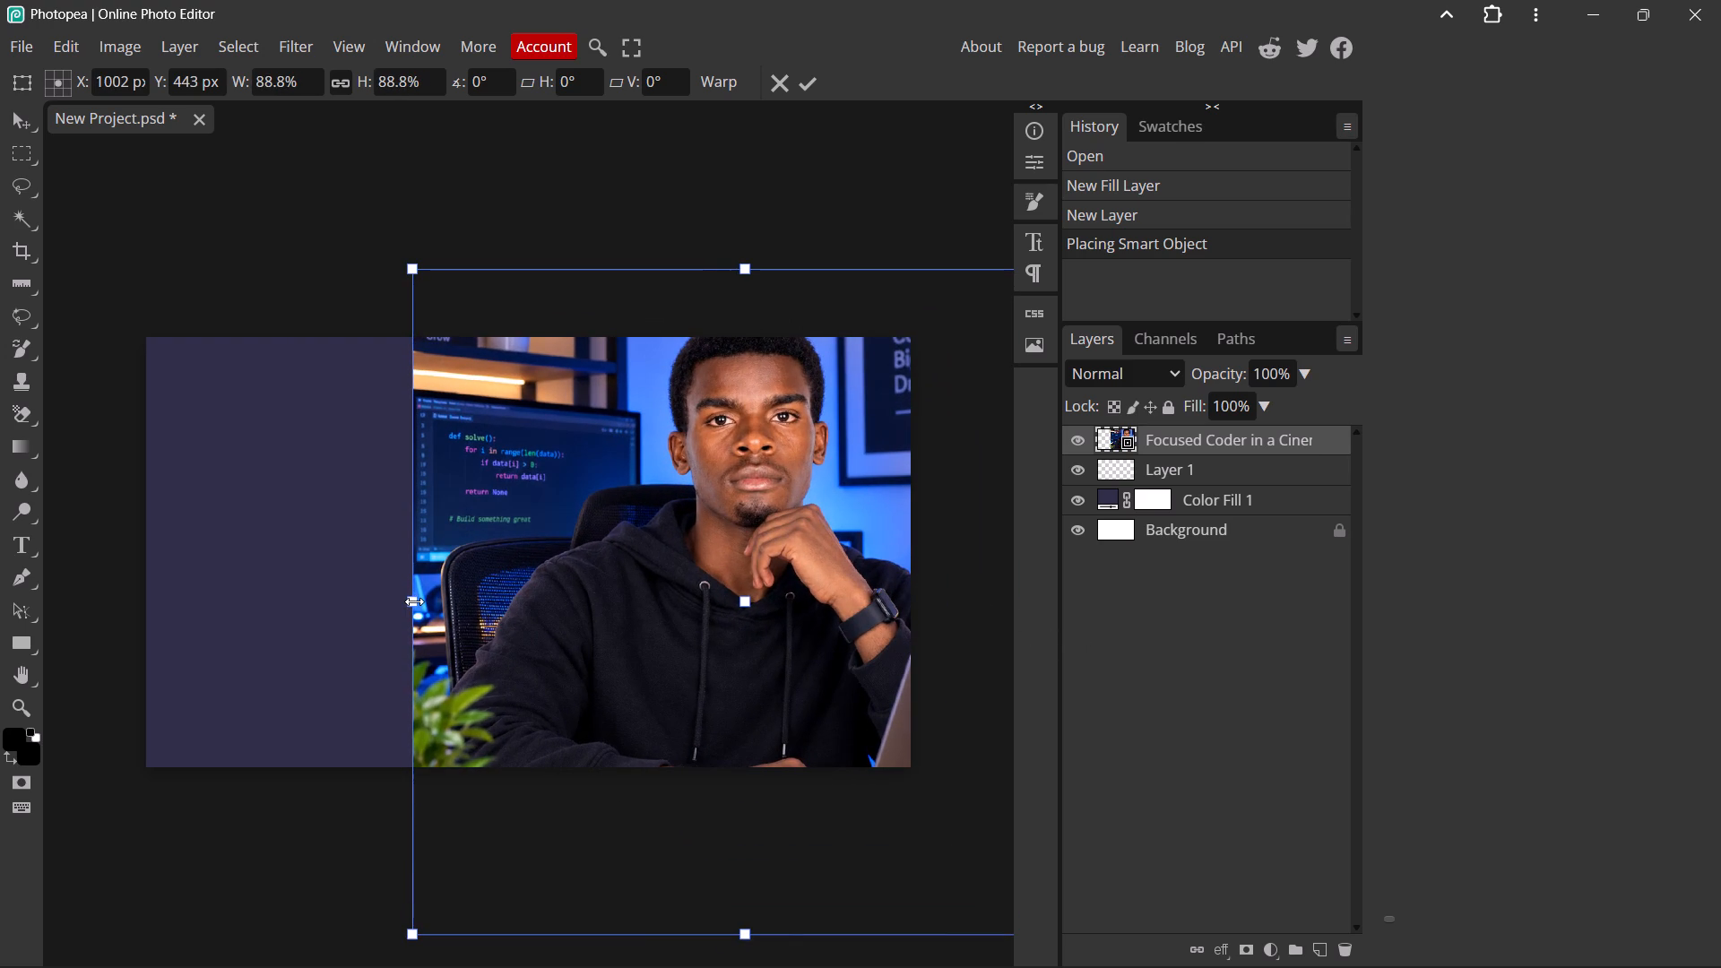
pyautogui.moveTo(414, 601); pyautogui.dragTo(115, 661)
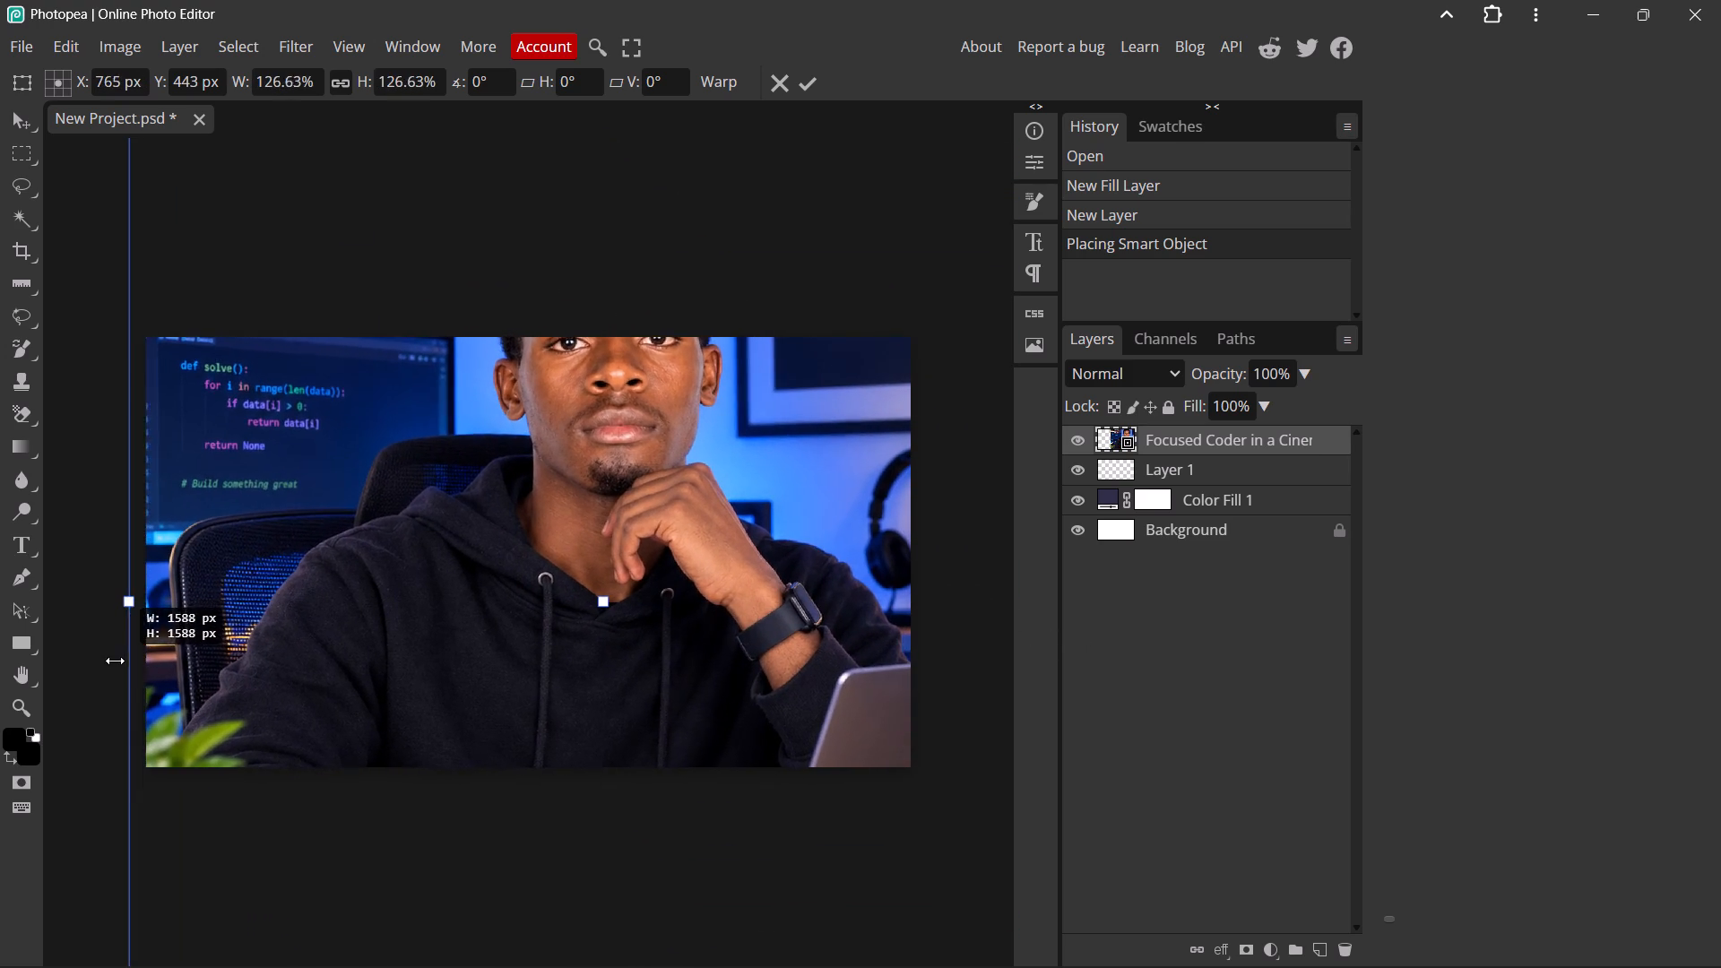
pyautogui.moveTo(115, 661); pyautogui.dragTo(115, 661)
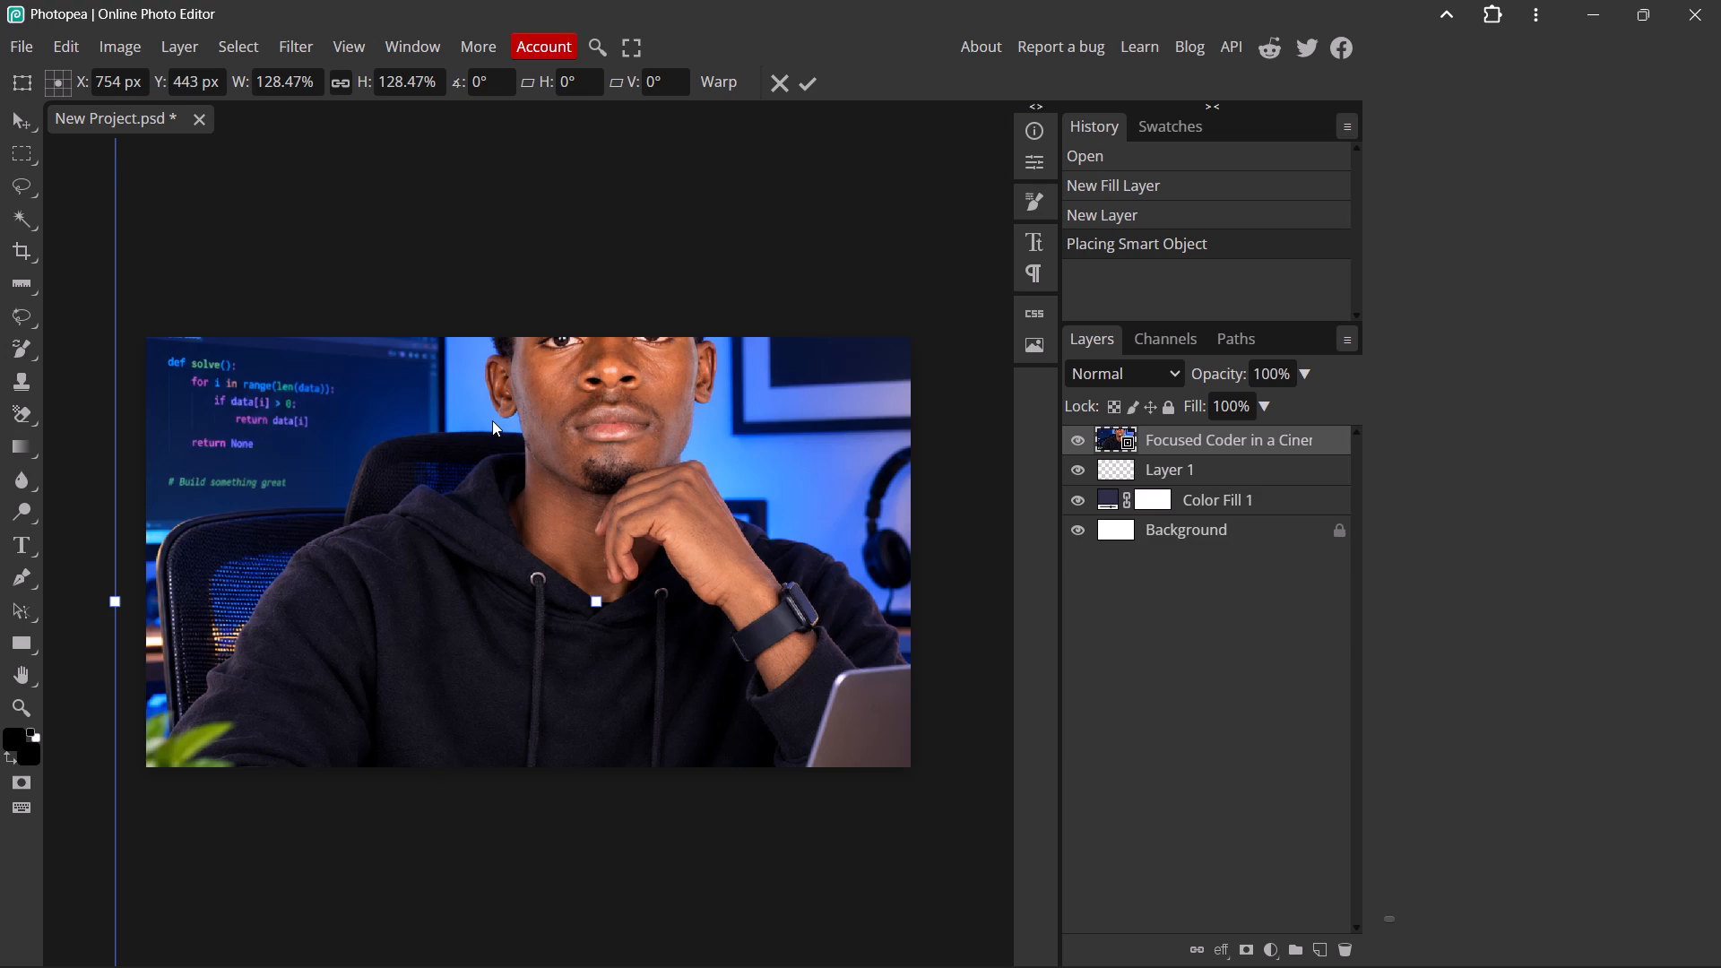
pyautogui.scroll(3, 492, 420)
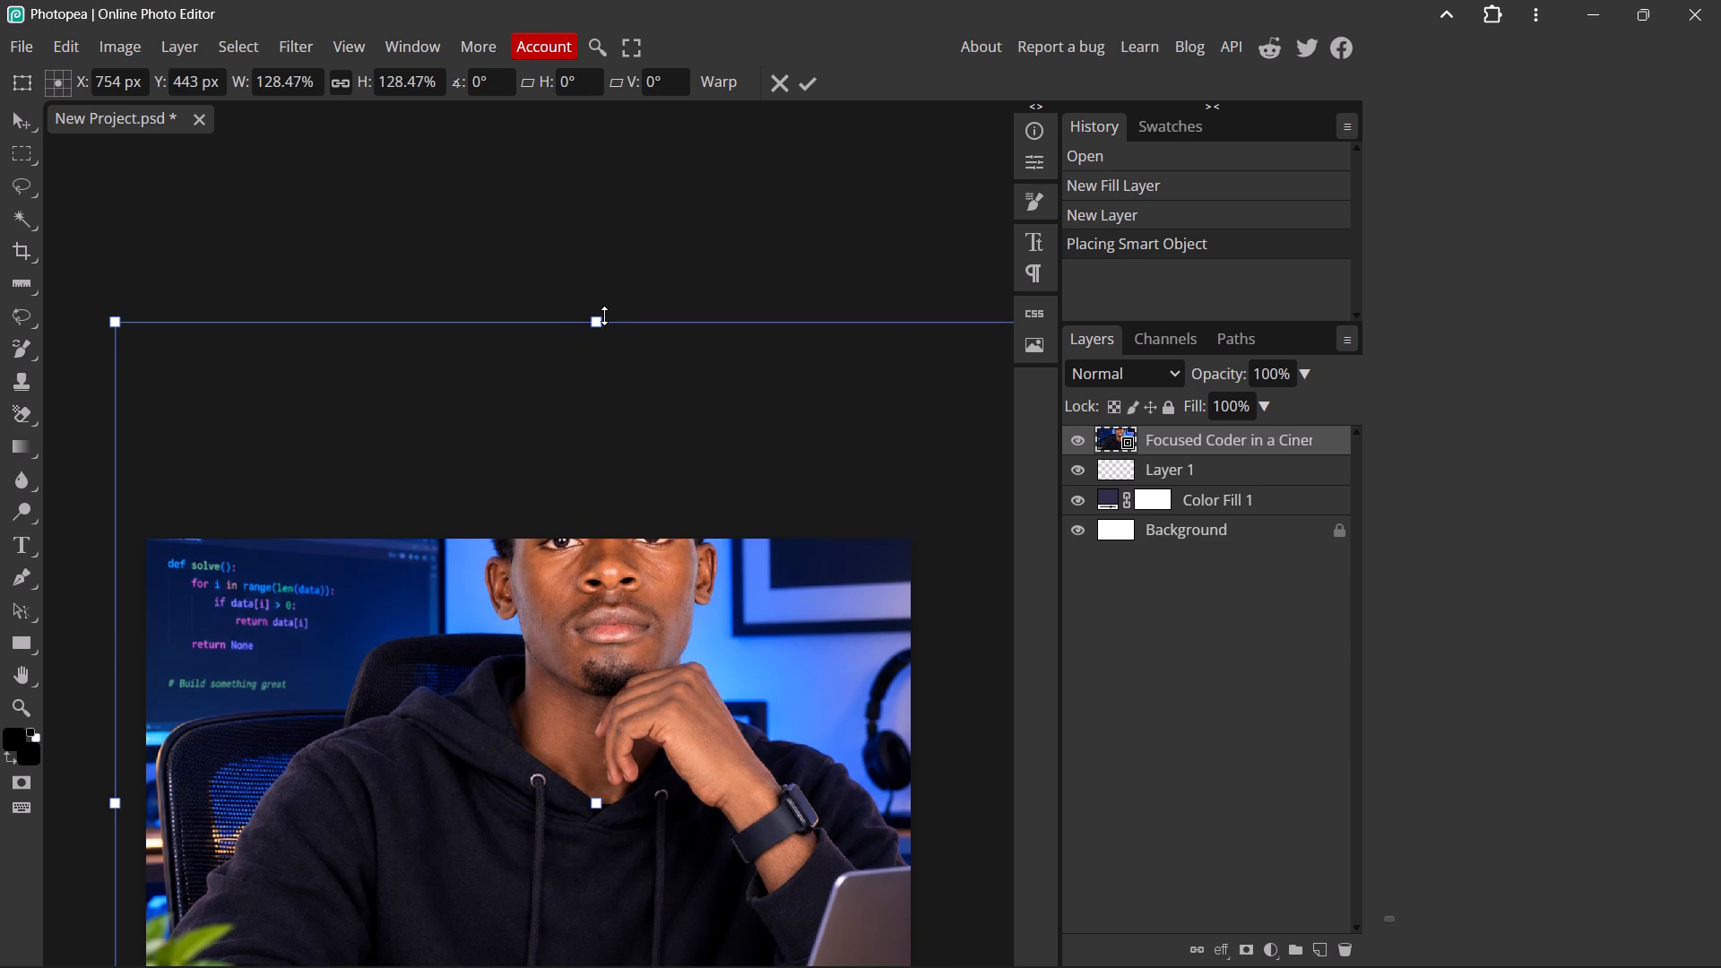
pyautogui.moveTo(598, 318); pyautogui.dragTo(578, 415)
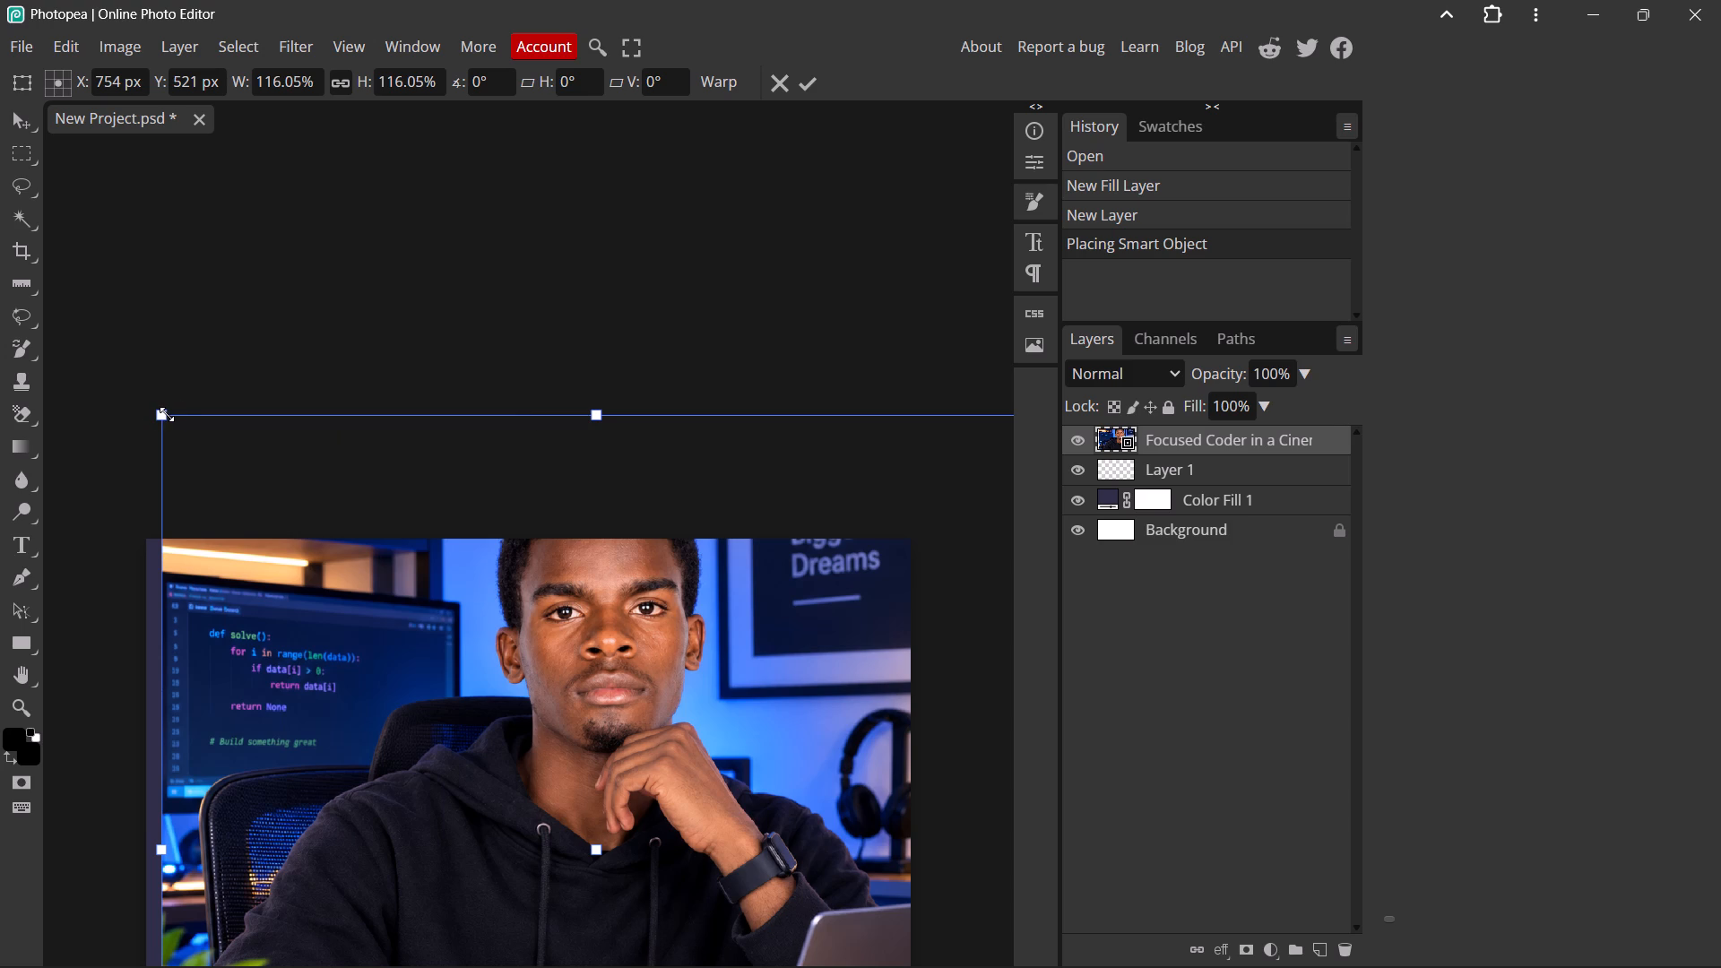
pyautogui.moveTo(167, 414); pyautogui.dragTo(122, 418)
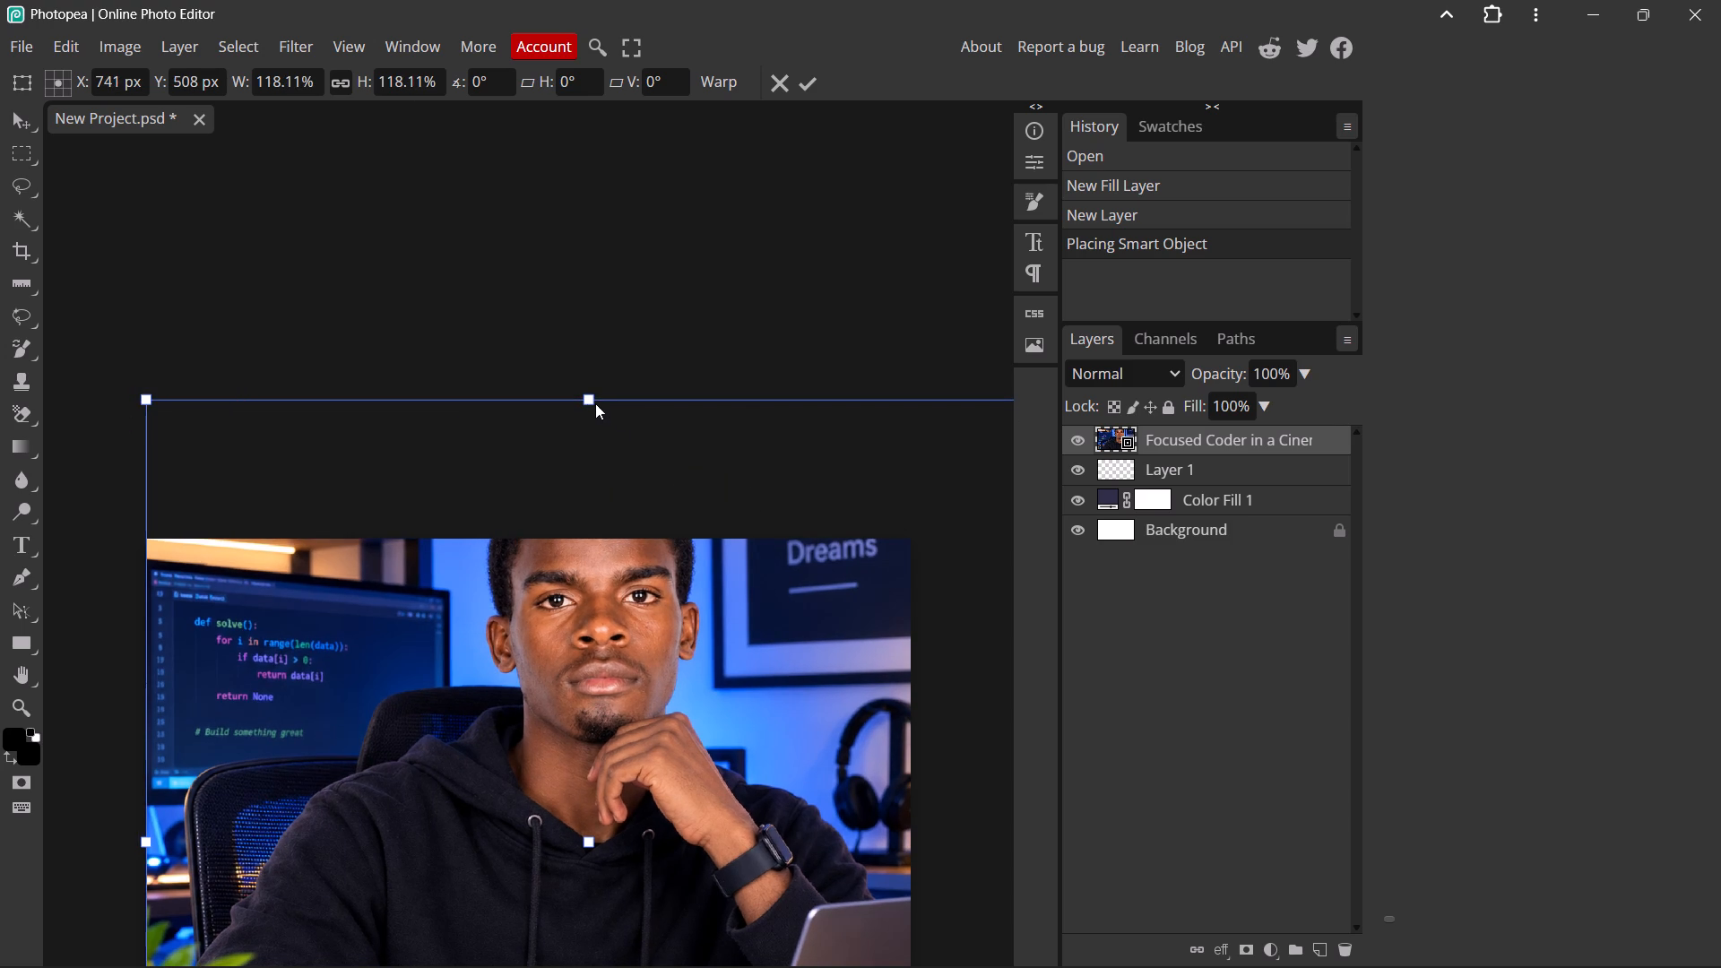
pyautogui.moveTo(588, 395); pyautogui.dragTo(576, 519)
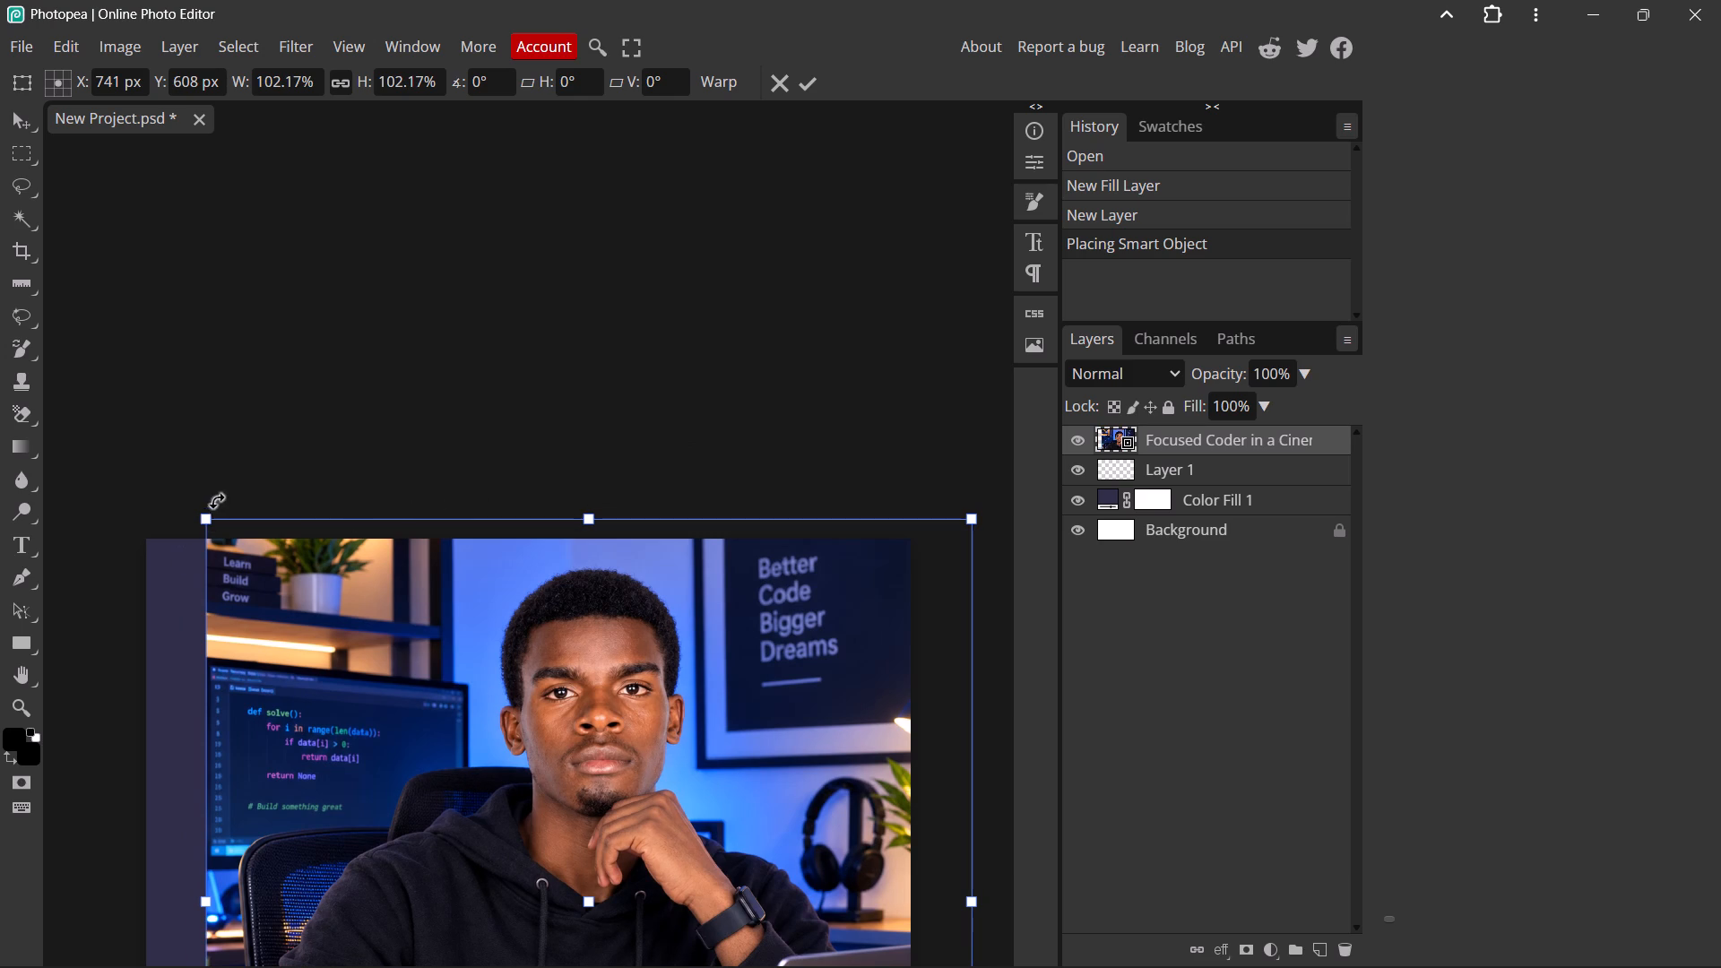
pyautogui.moveTo(204, 519); pyautogui.dragTo(138, 552)
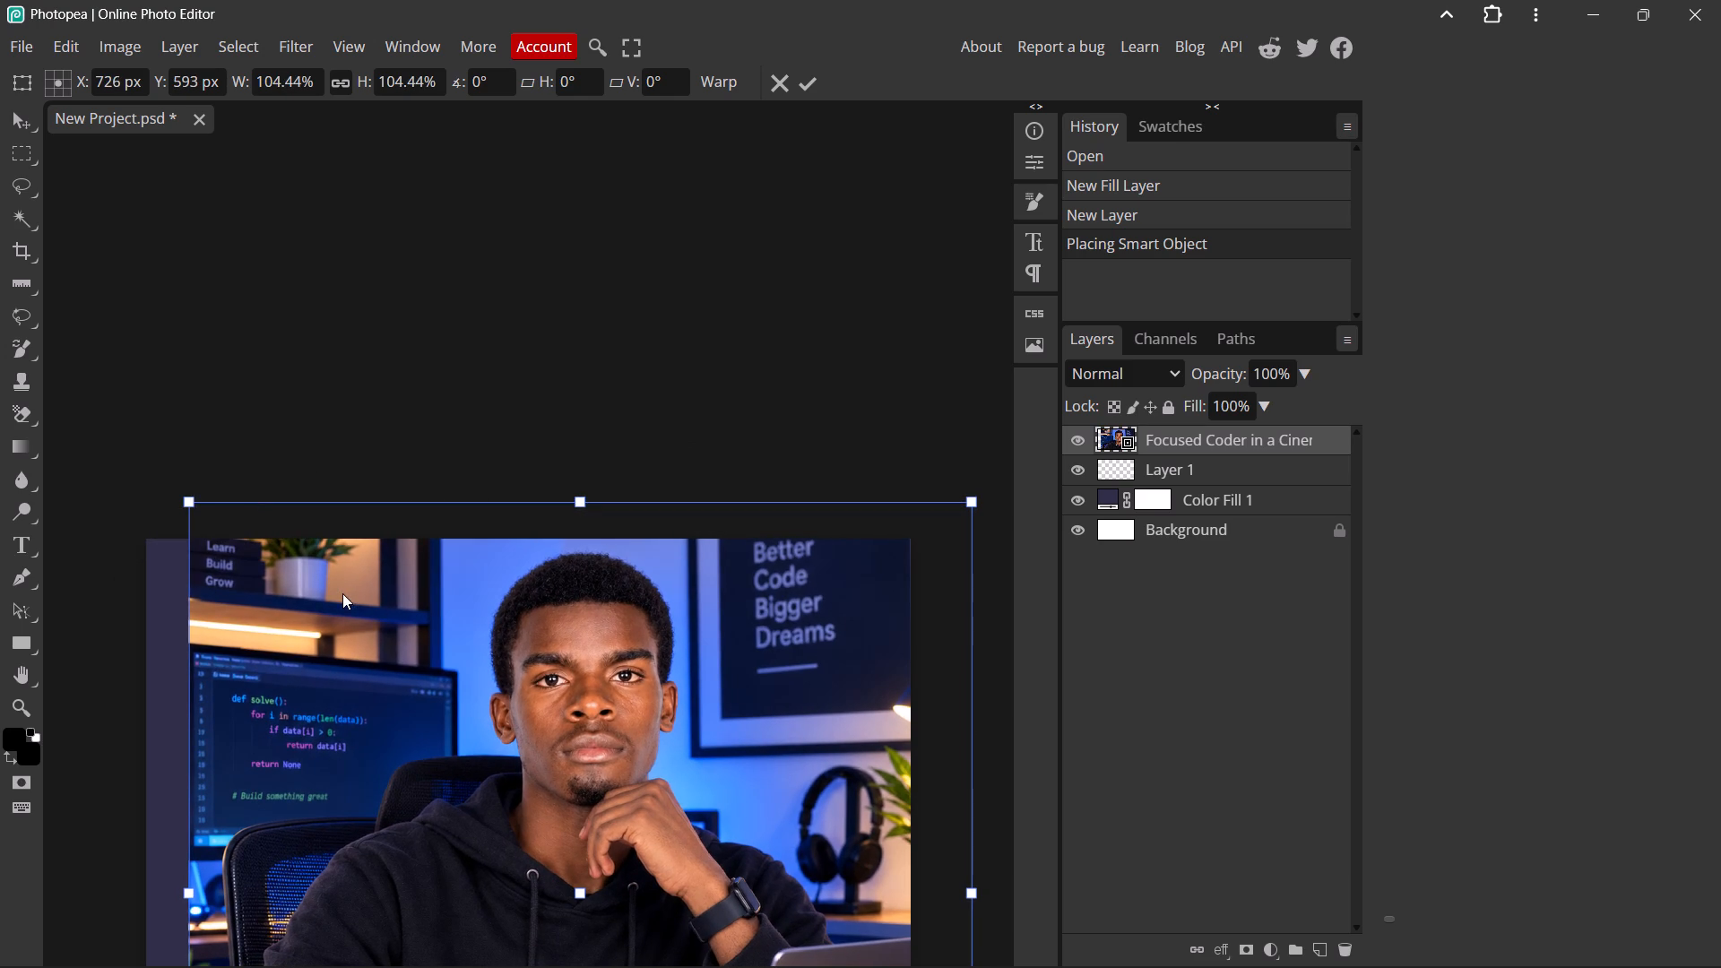
pyautogui.scroll(-4, 151, 497)
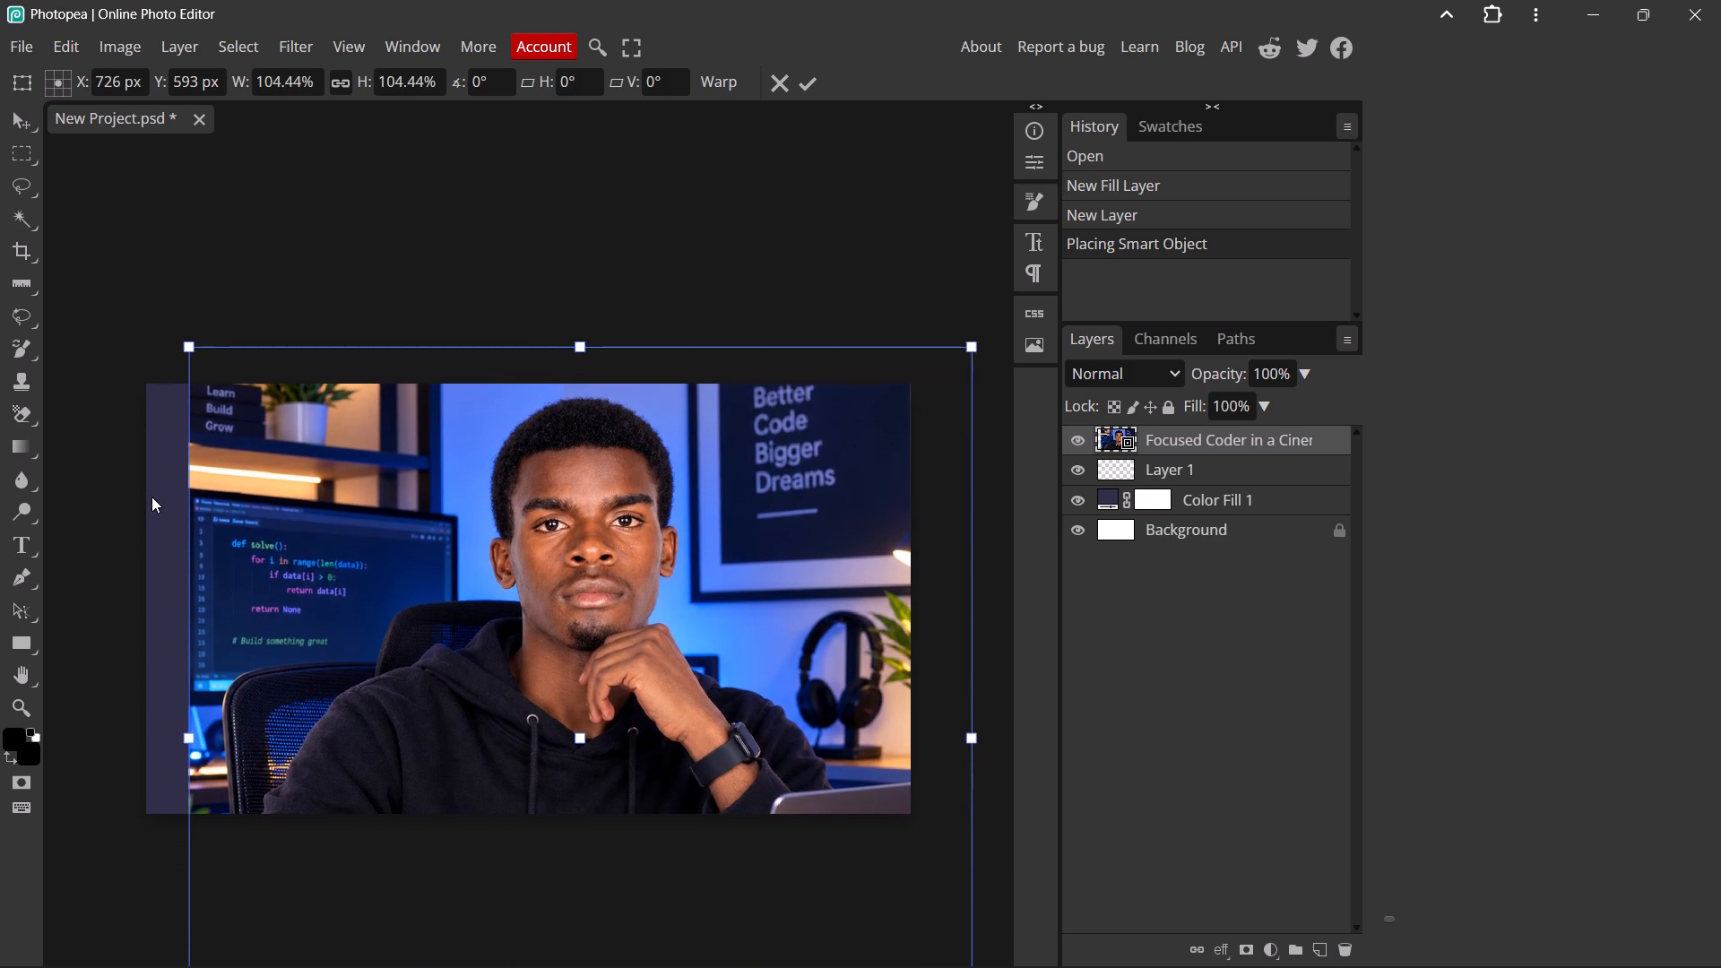
pyautogui.scroll(-1, 151, 497)
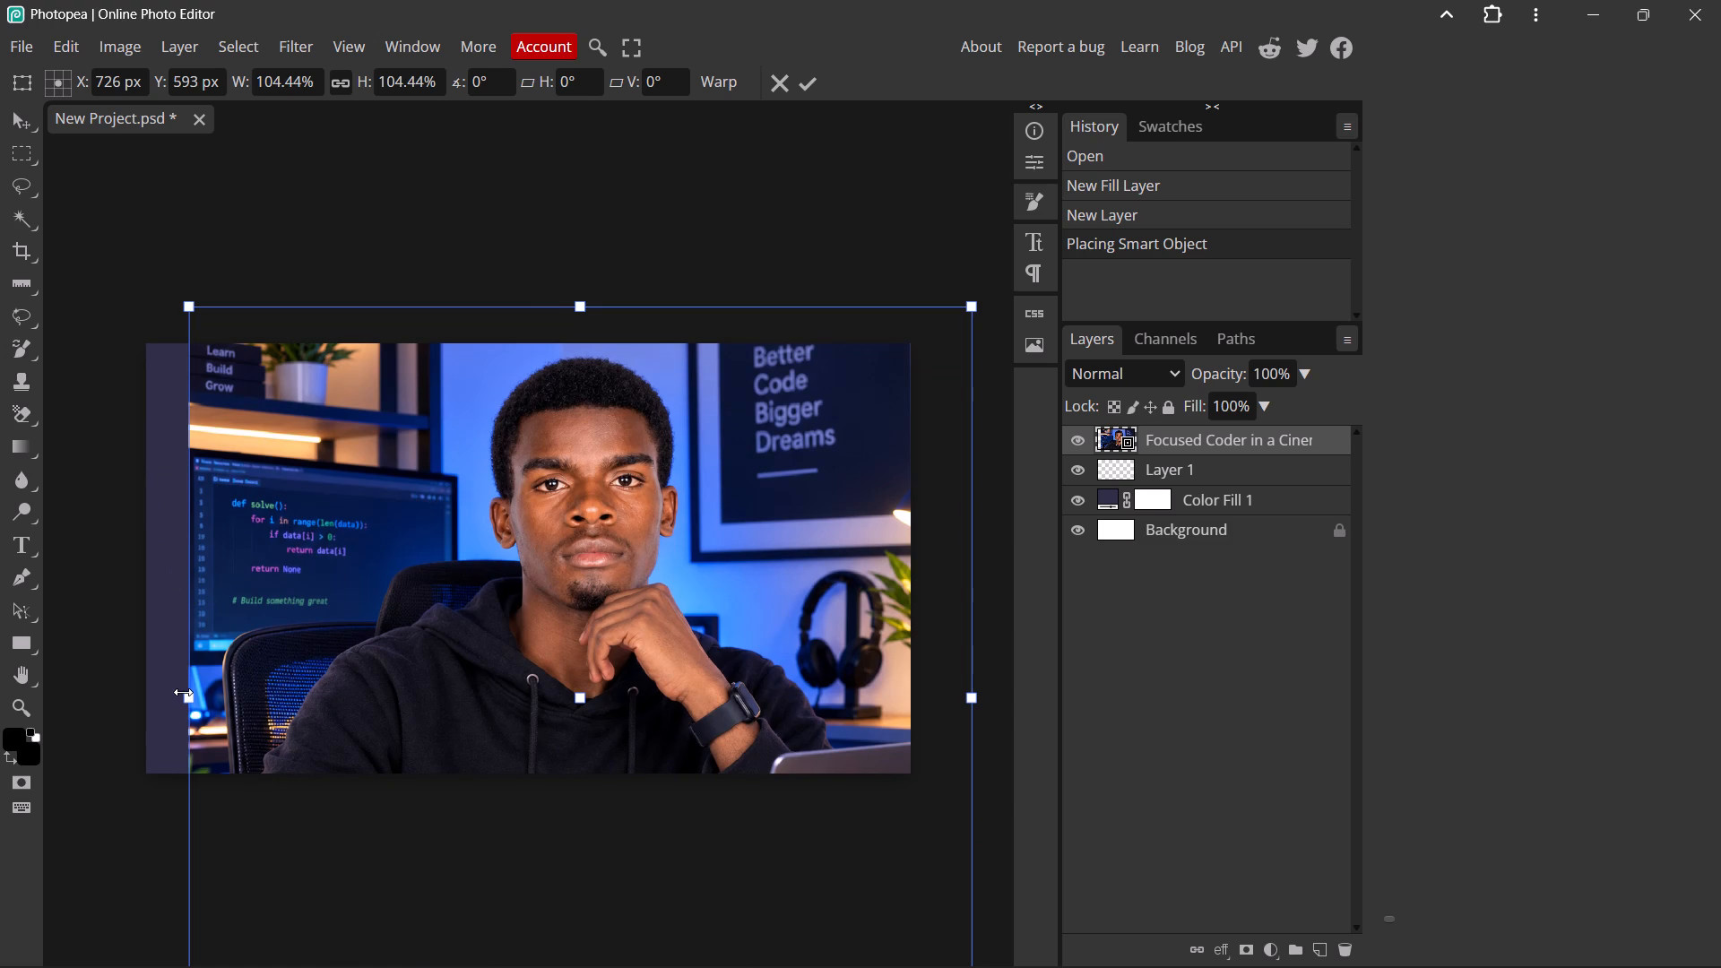
pyautogui.moveTo(183, 692); pyautogui.dragTo(148, 696)
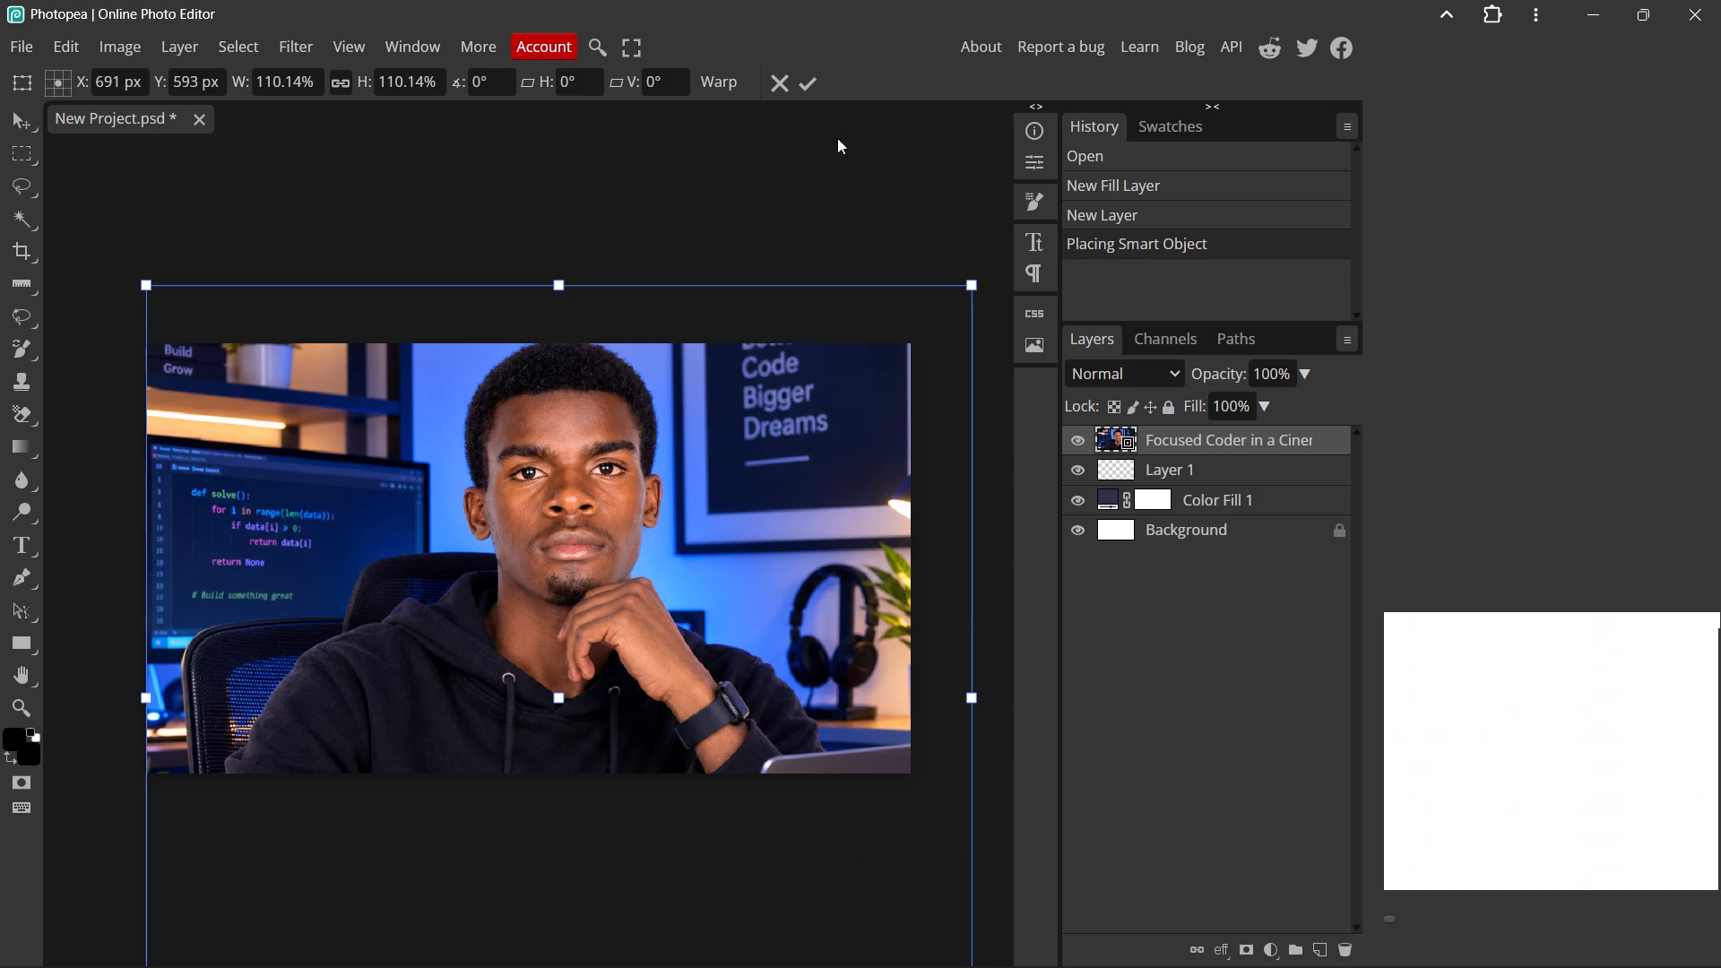
pyautogui.click(802, 90)
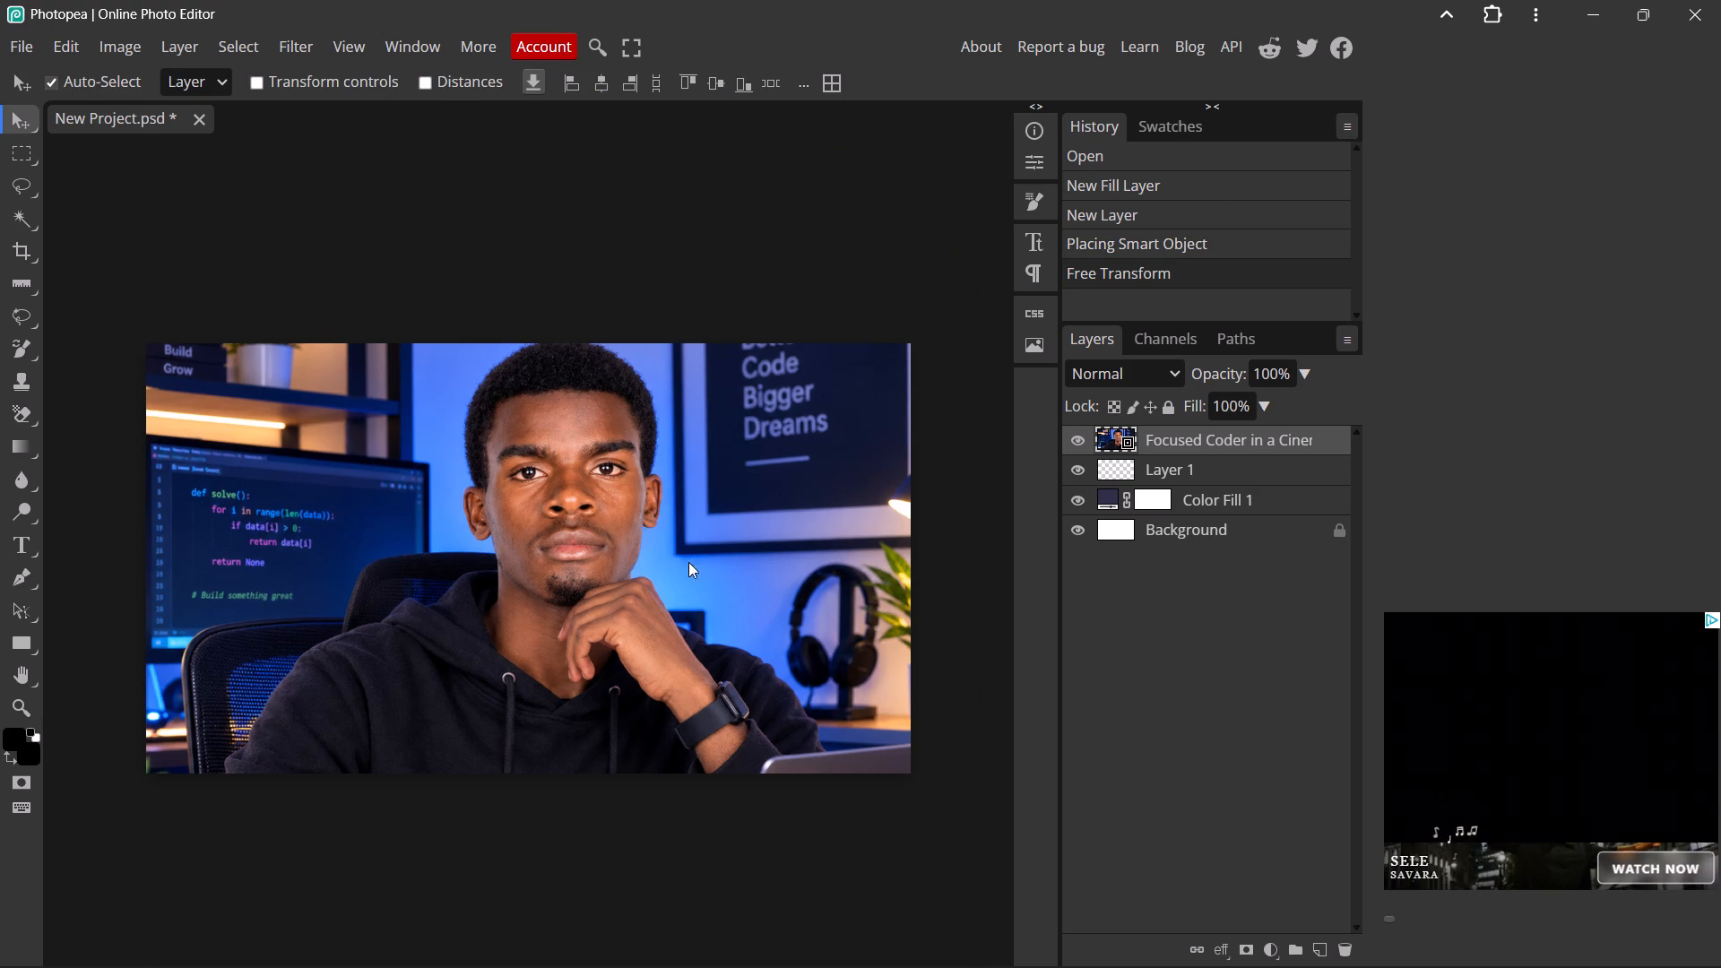
# Set Layer 1's blending options to 75% opacity and 77% fill.
pyautogui.click(1144, 532)
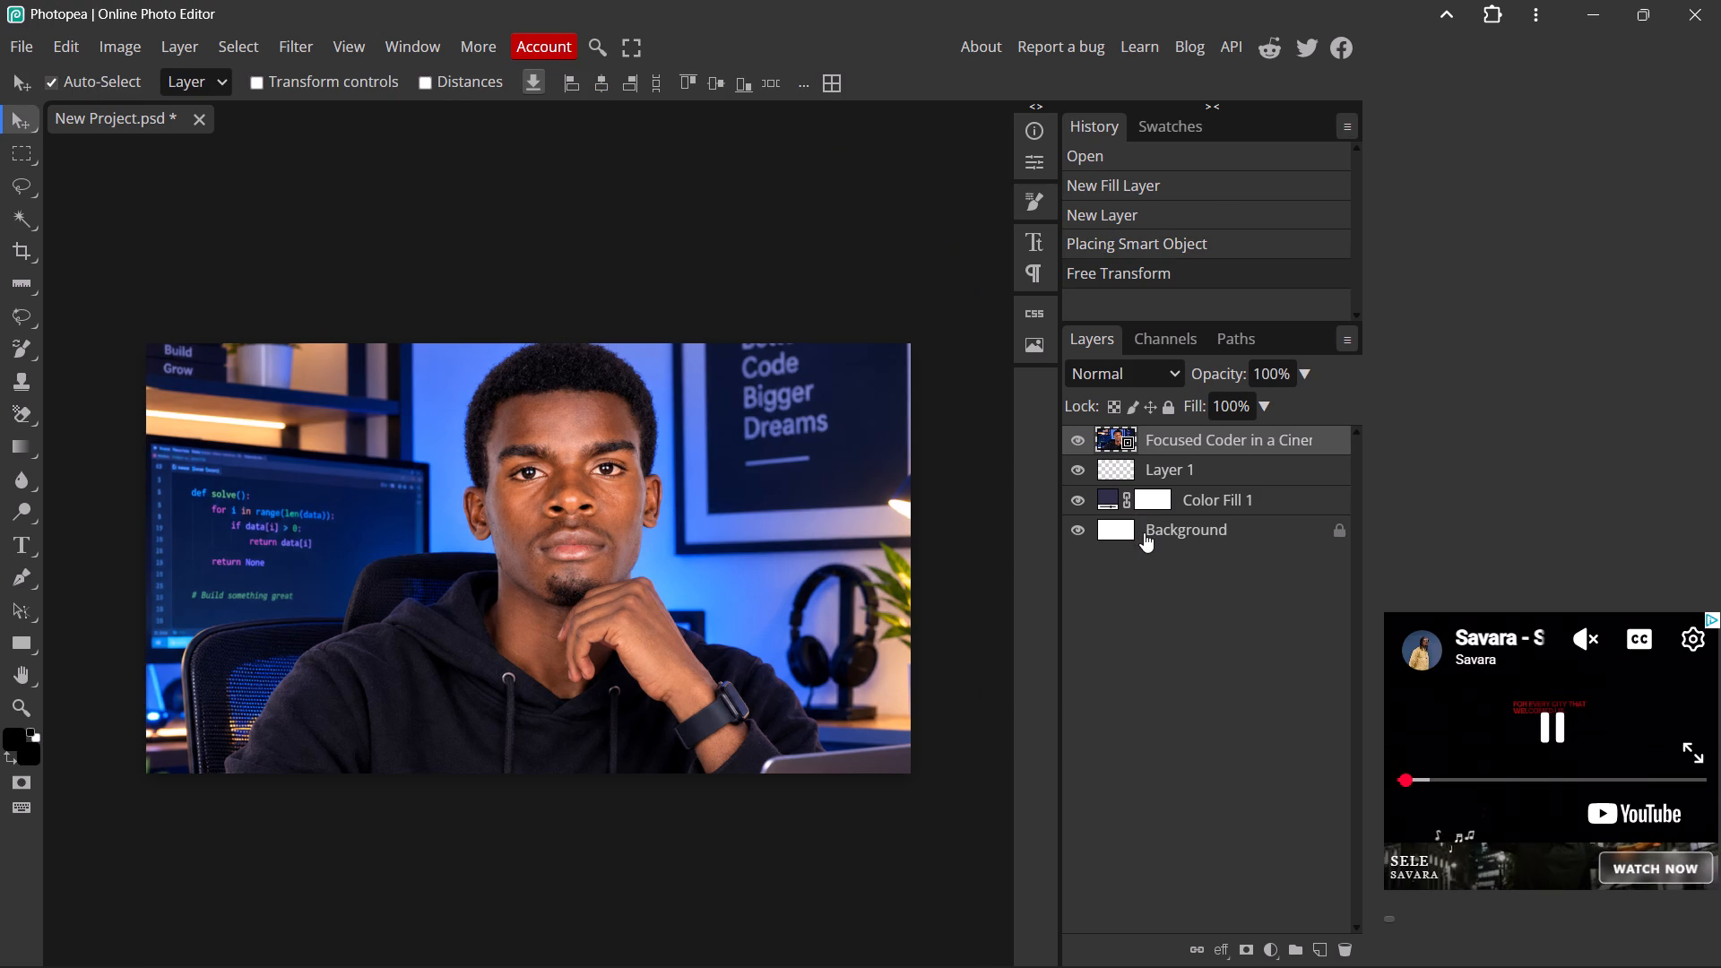
pyautogui.click(1144, 532)
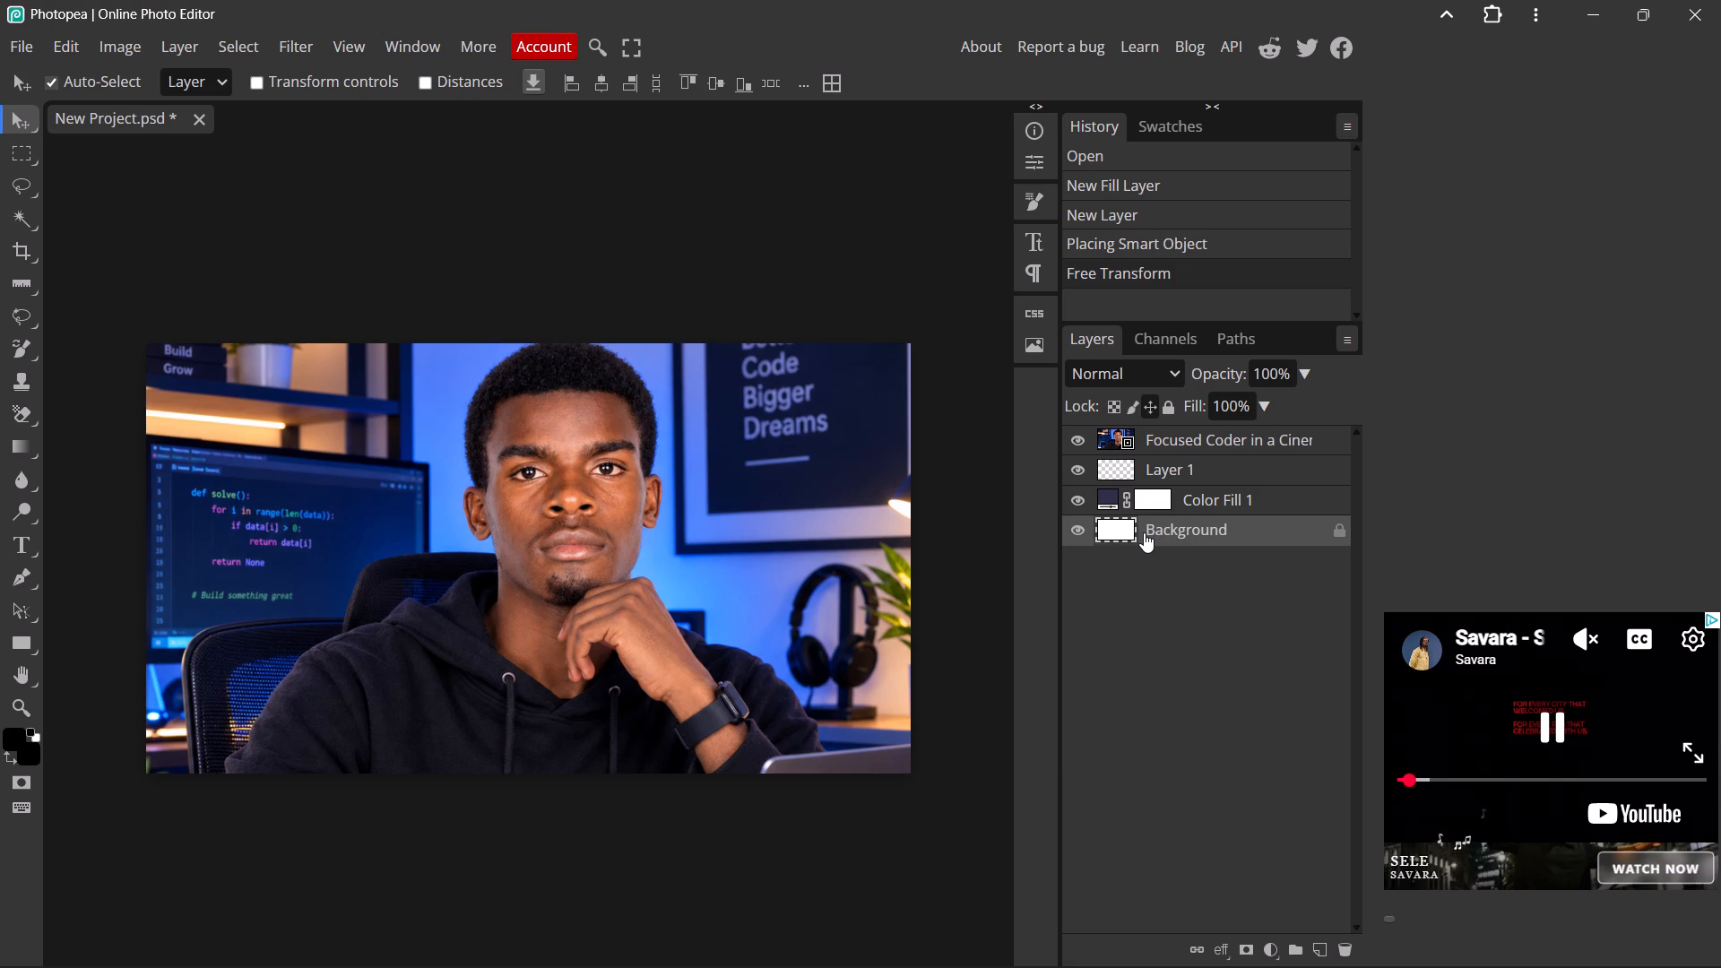
pyautogui.click(1229, 489)
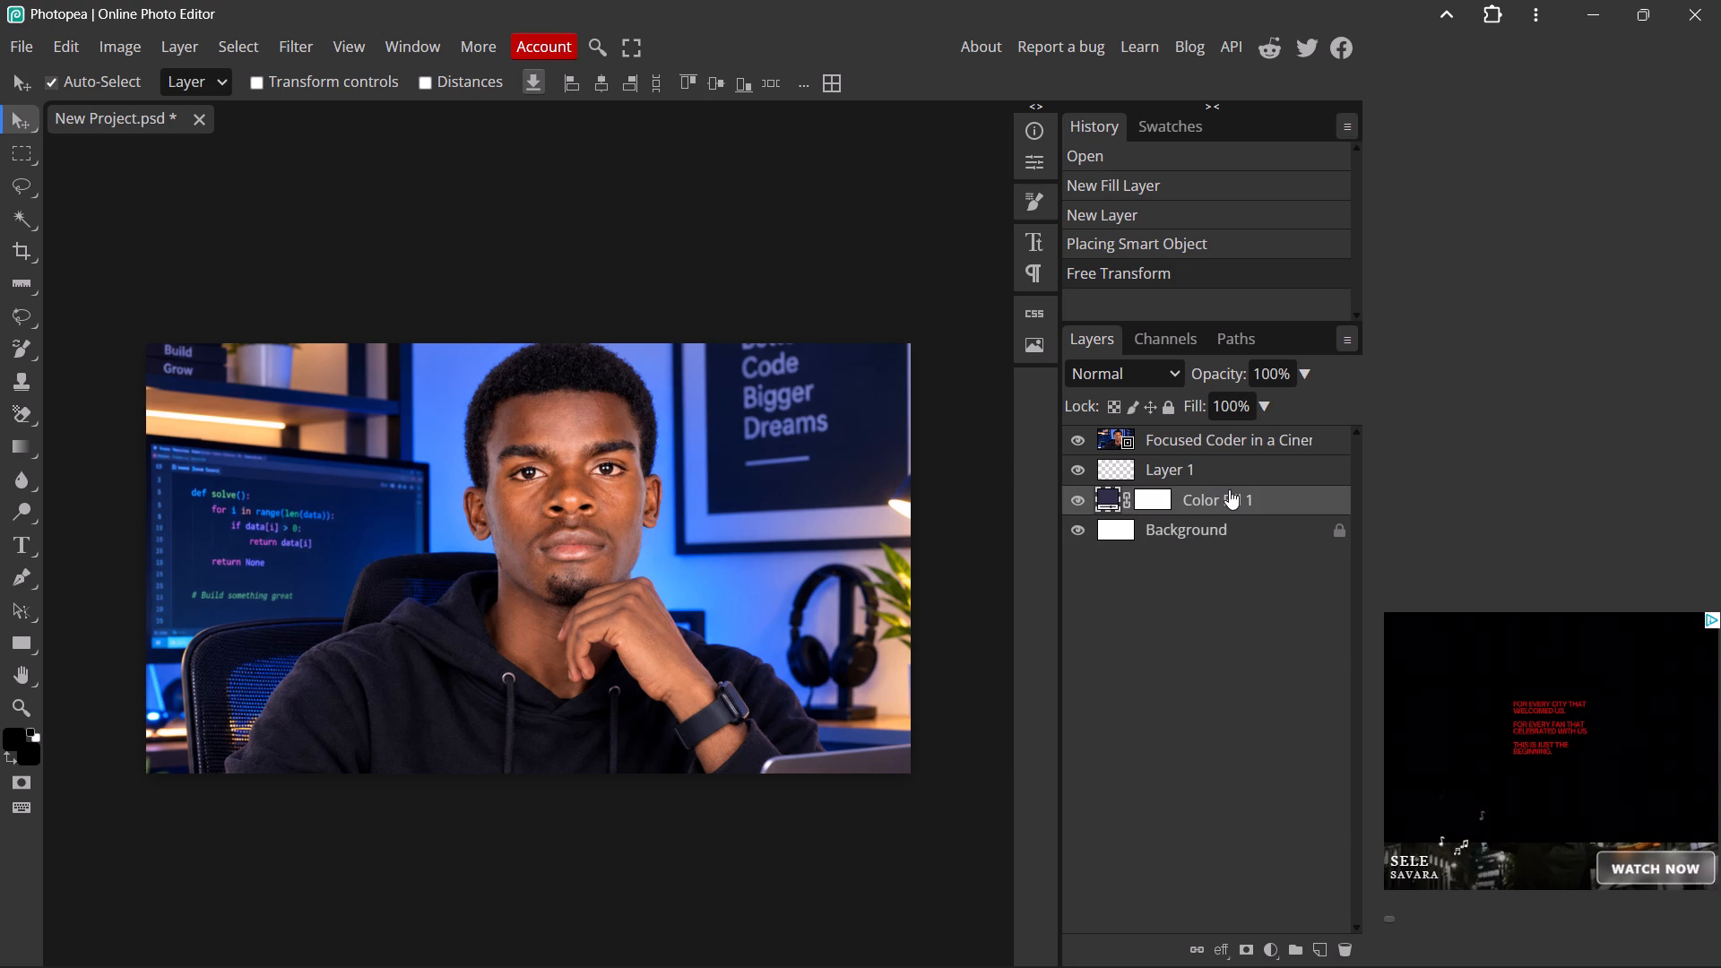
pyautogui.click(1251, 454)
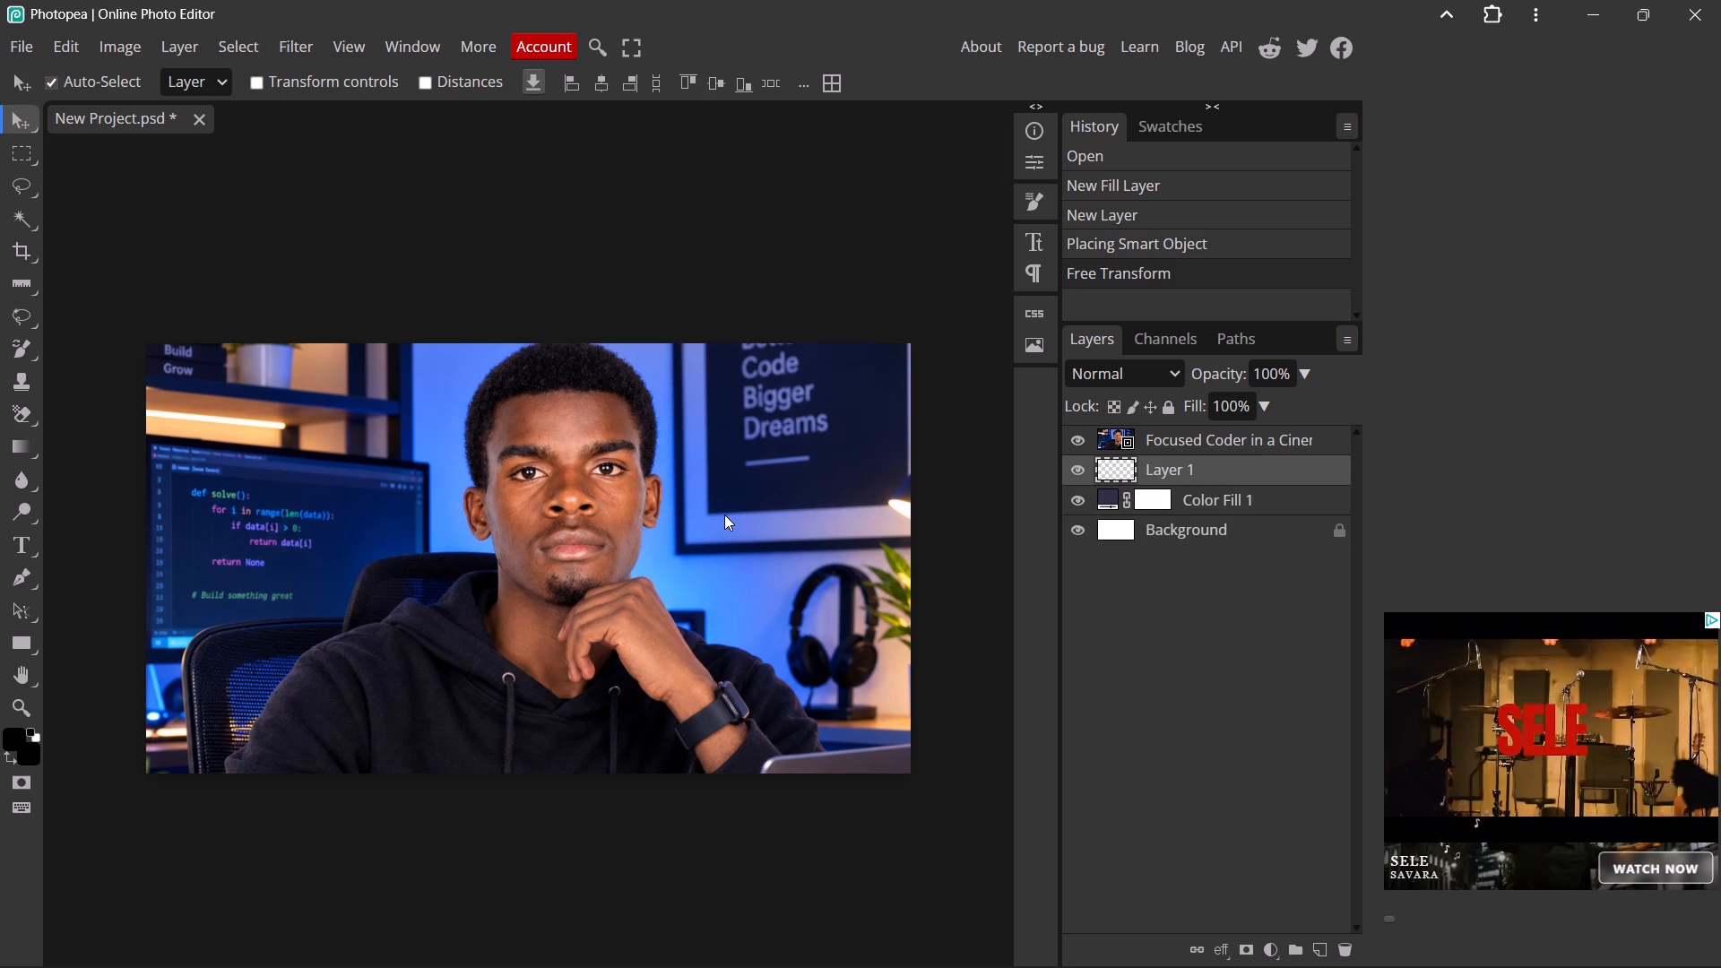
pyautogui.rightClick(1207, 470)
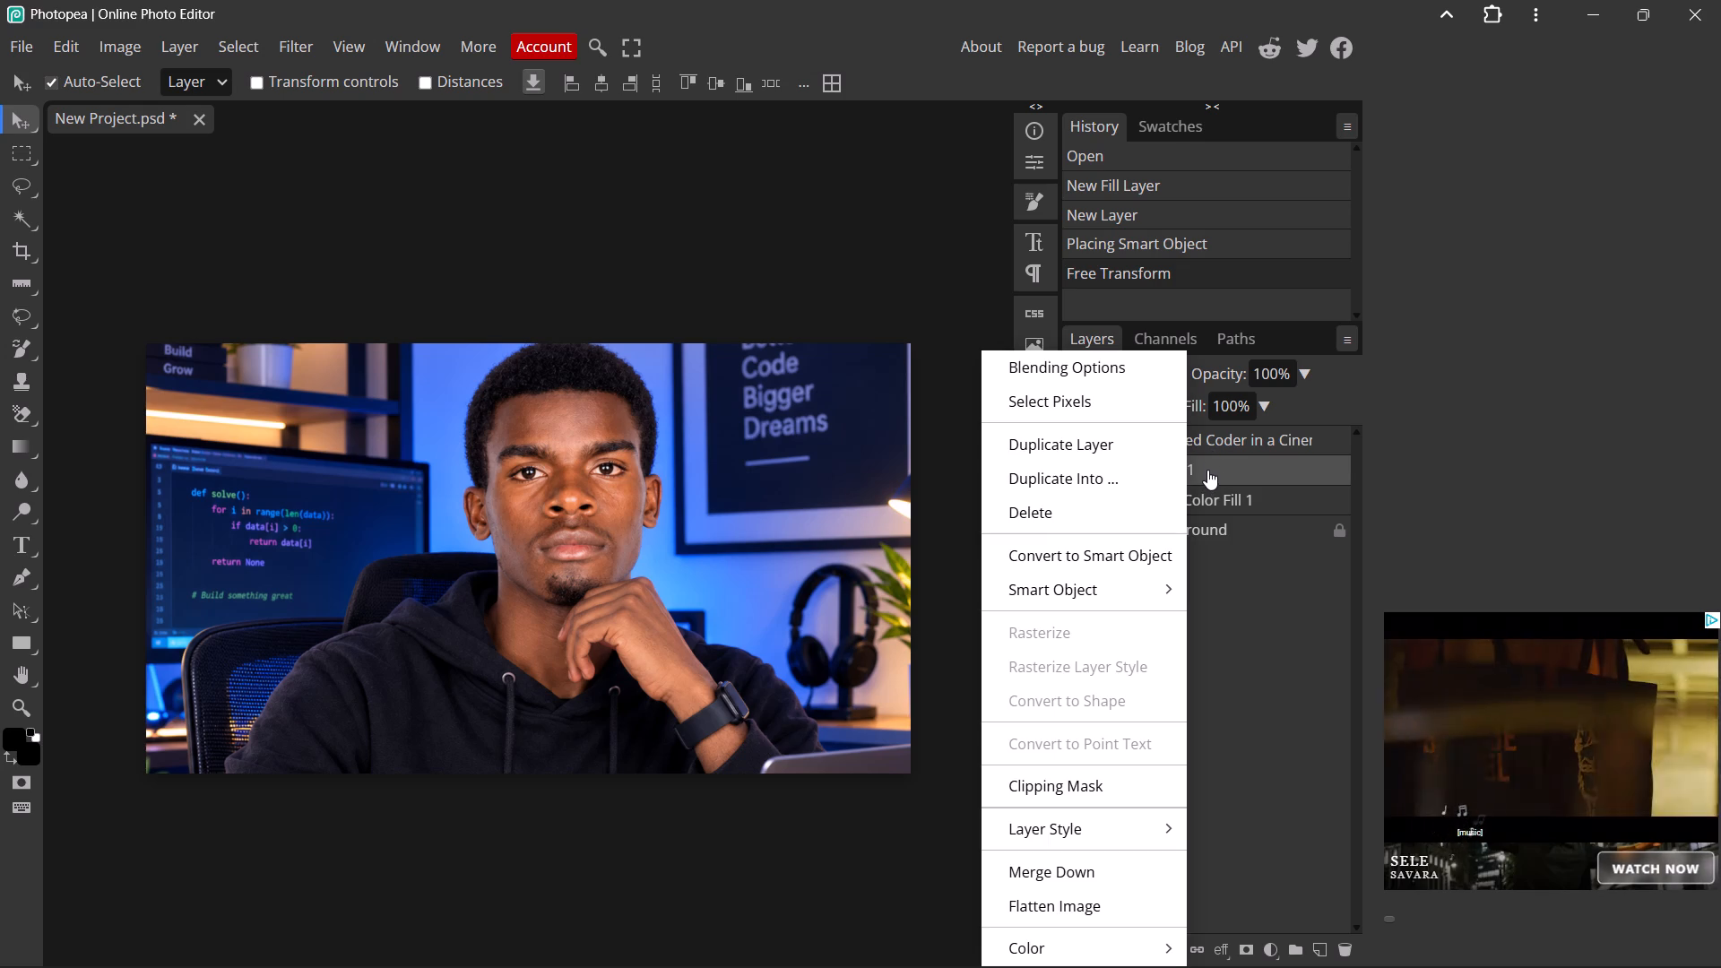
pyautogui.click(1113, 363)
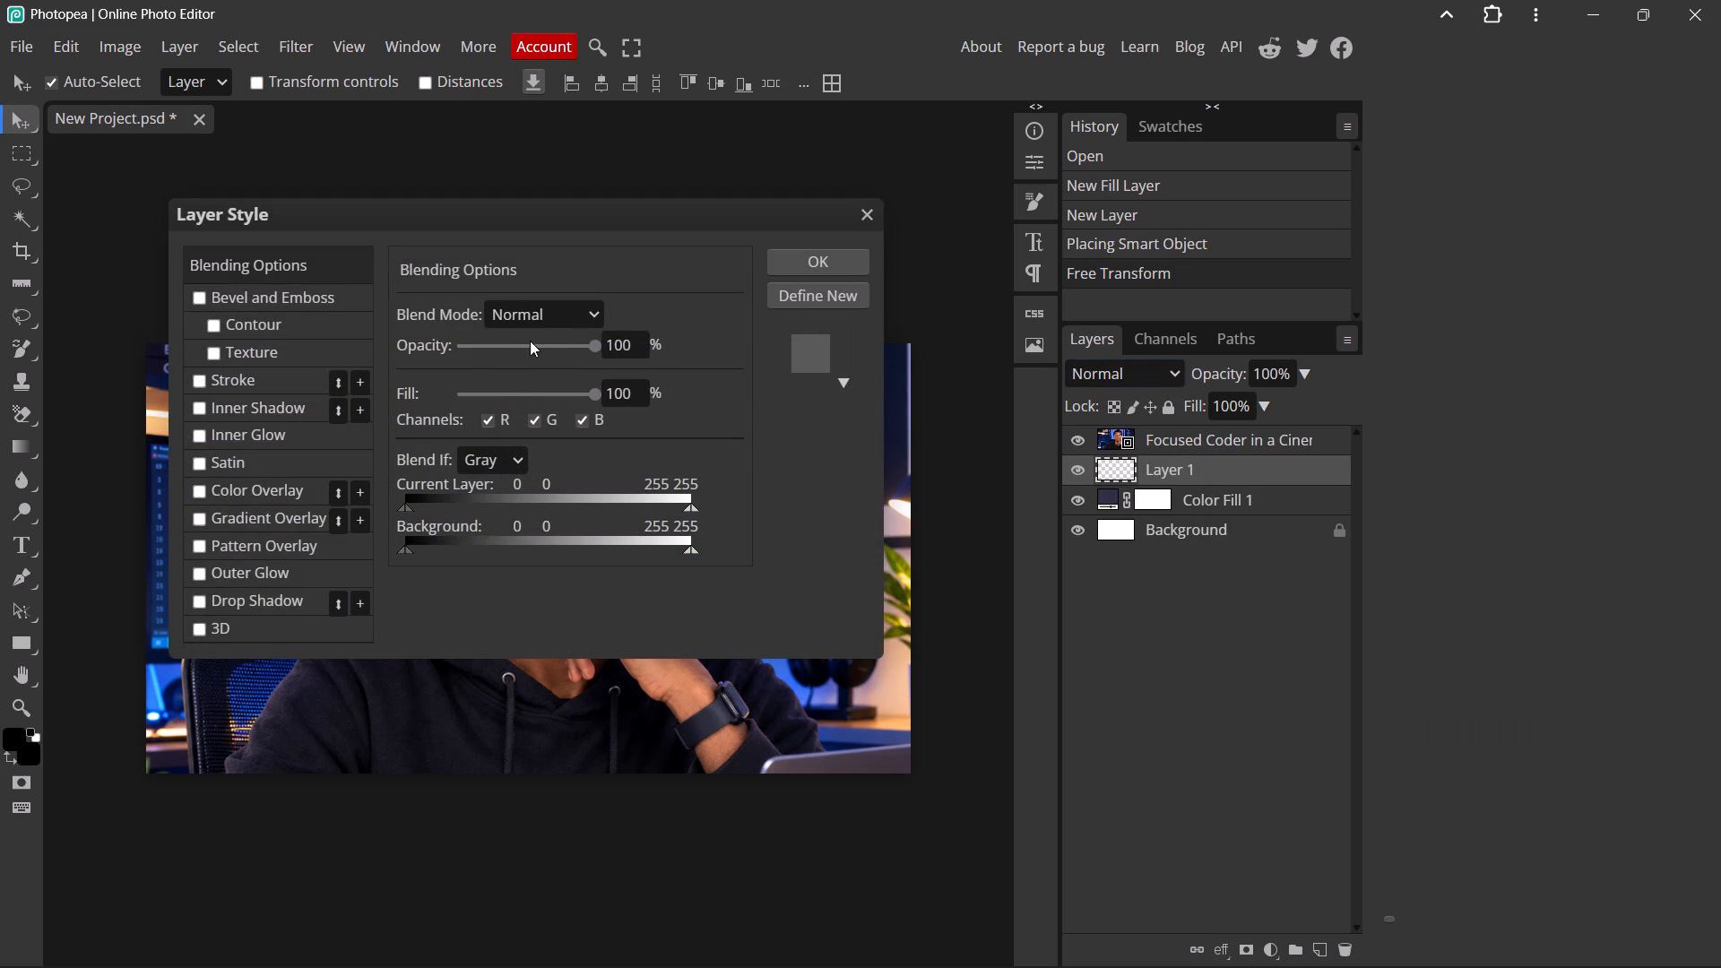
pyautogui.click(563, 342)
pyautogui.click(566, 397)
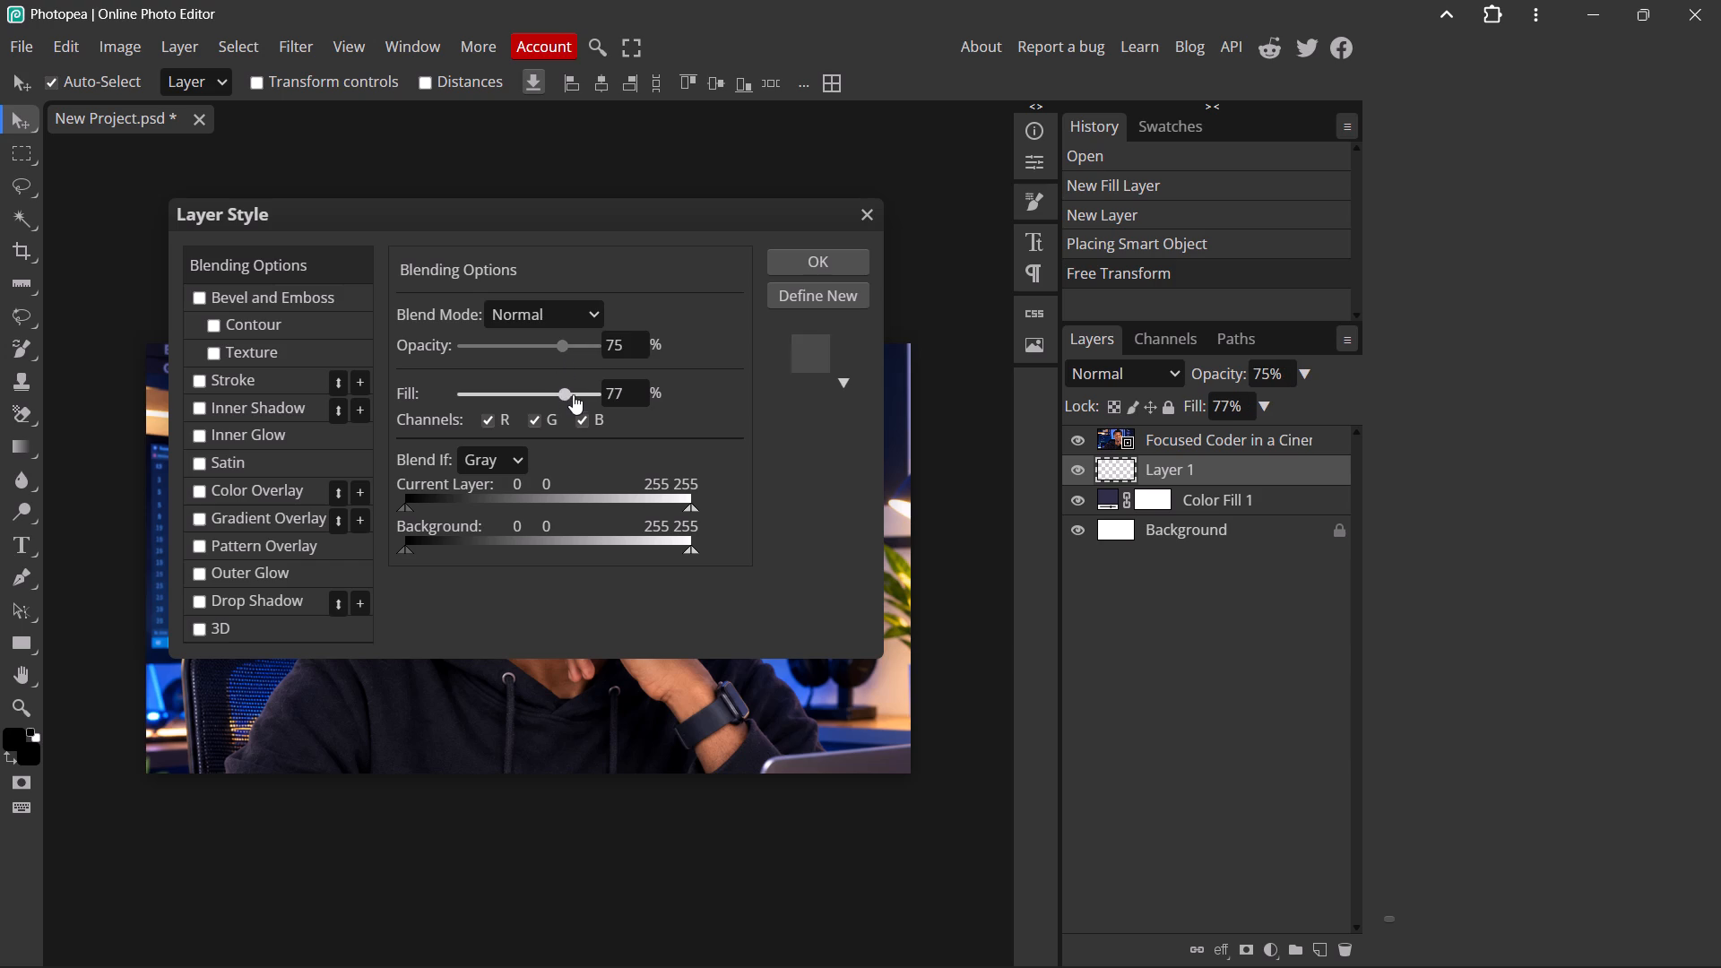
pyautogui.click(821, 258)
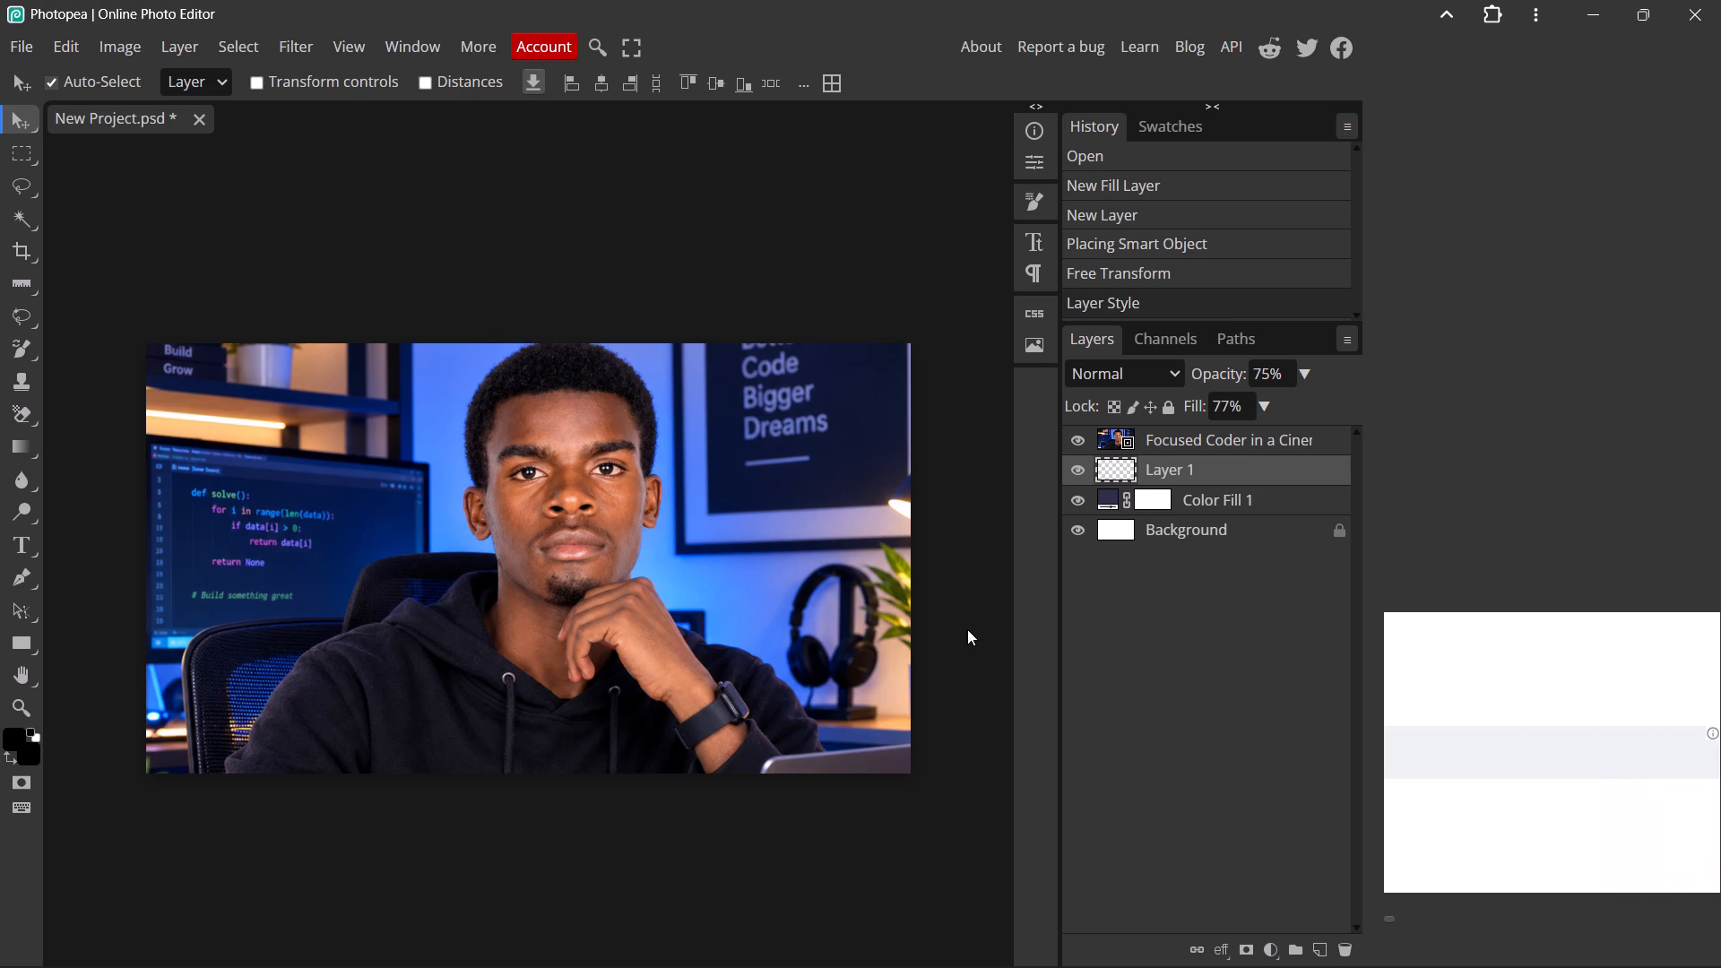
# Add a new empty layer directly above Layer 1.
pyautogui.click(1321, 953)
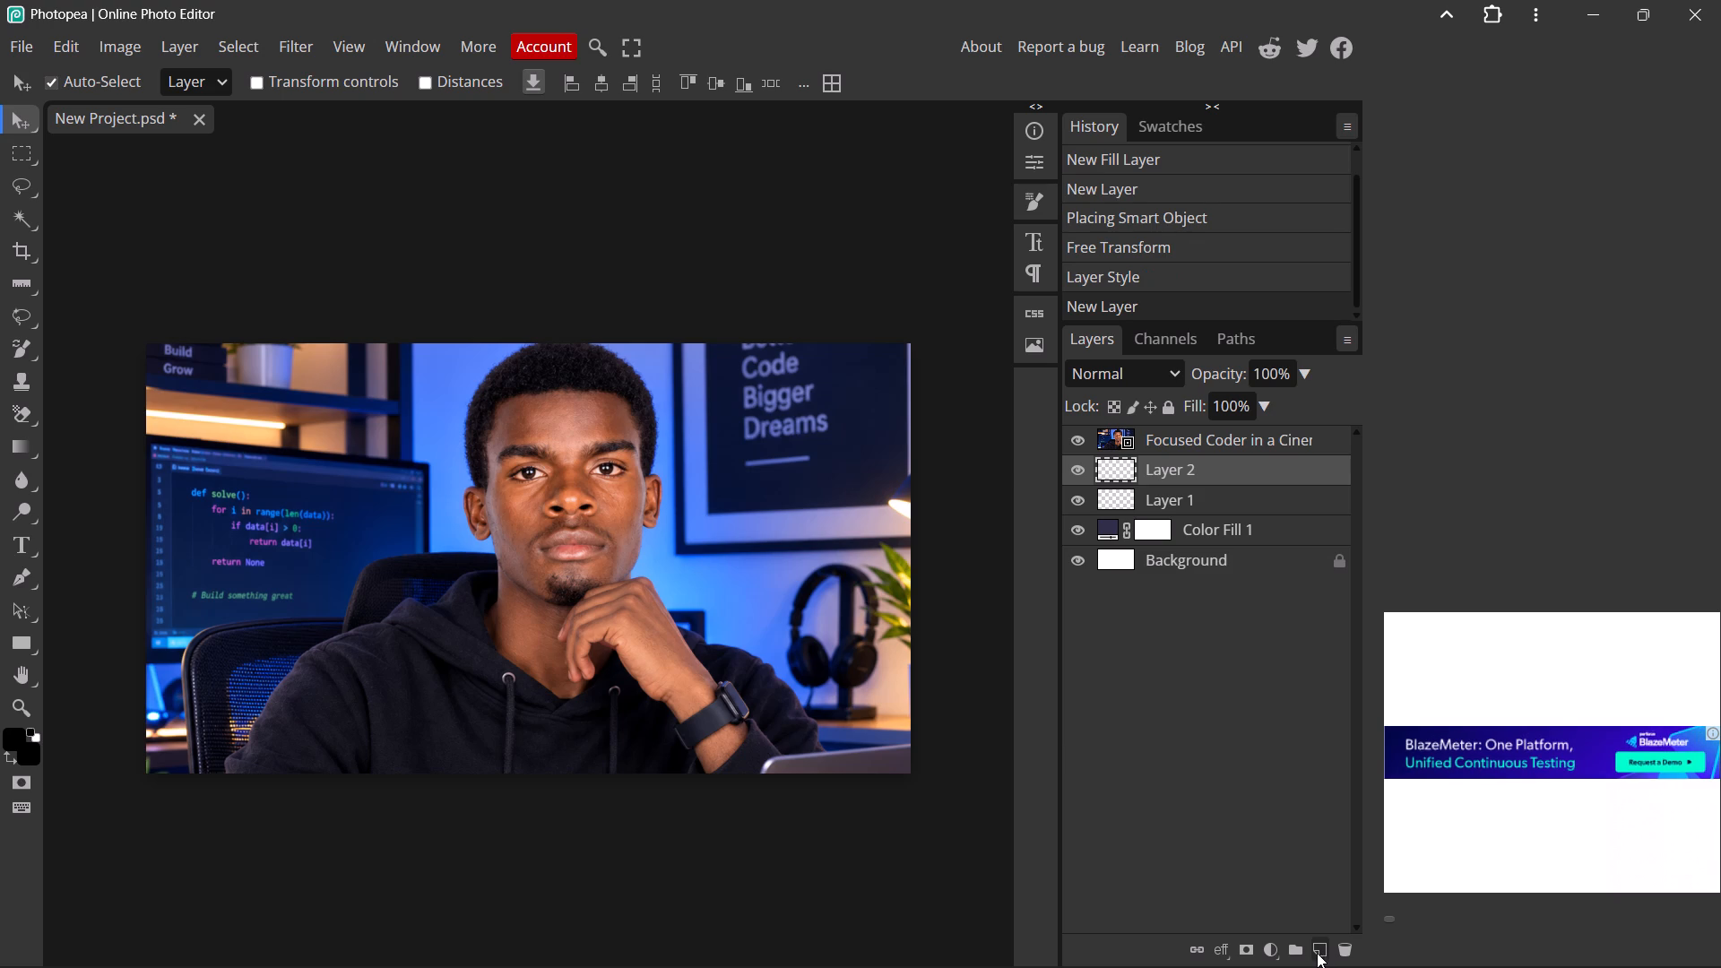
# Move the focused coder photo into the canvas's lower-right area, leaving indigo background exposed above it and along its left side.
pyautogui.click(1188, 431)
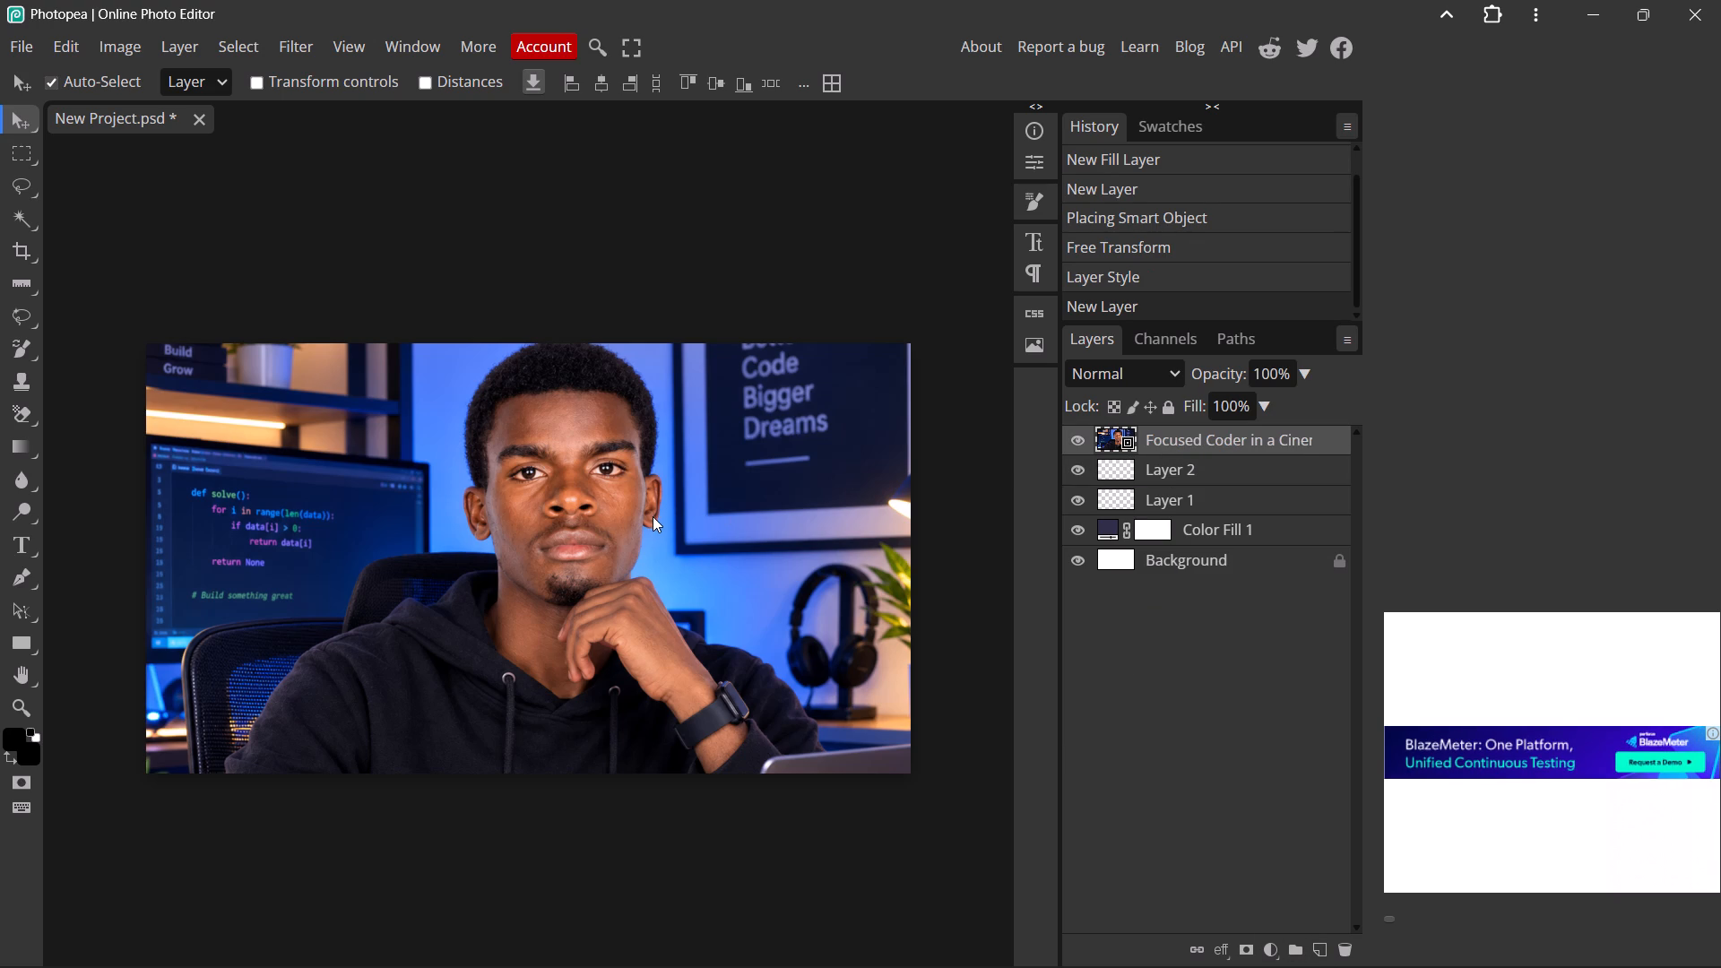
pyautogui.click(653, 516)
pyautogui.moveTo(910, 591); pyautogui.dragTo(608, 648)
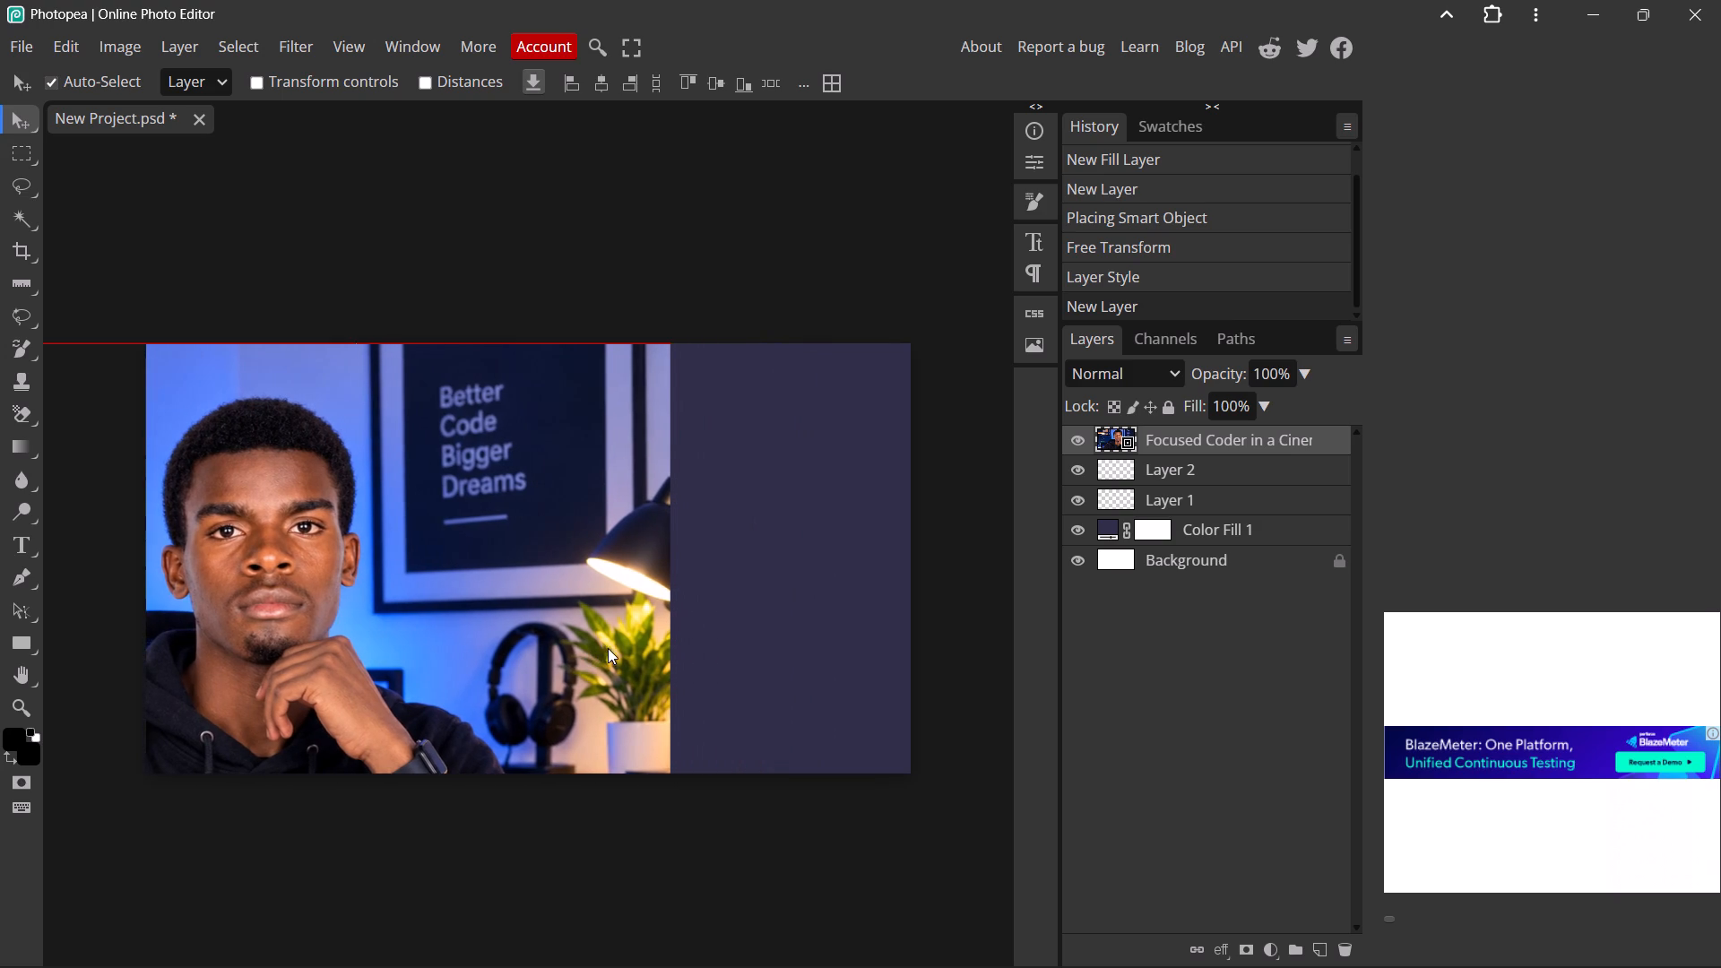
pyautogui.moveTo(608, 648); pyautogui.dragTo(604, 642)
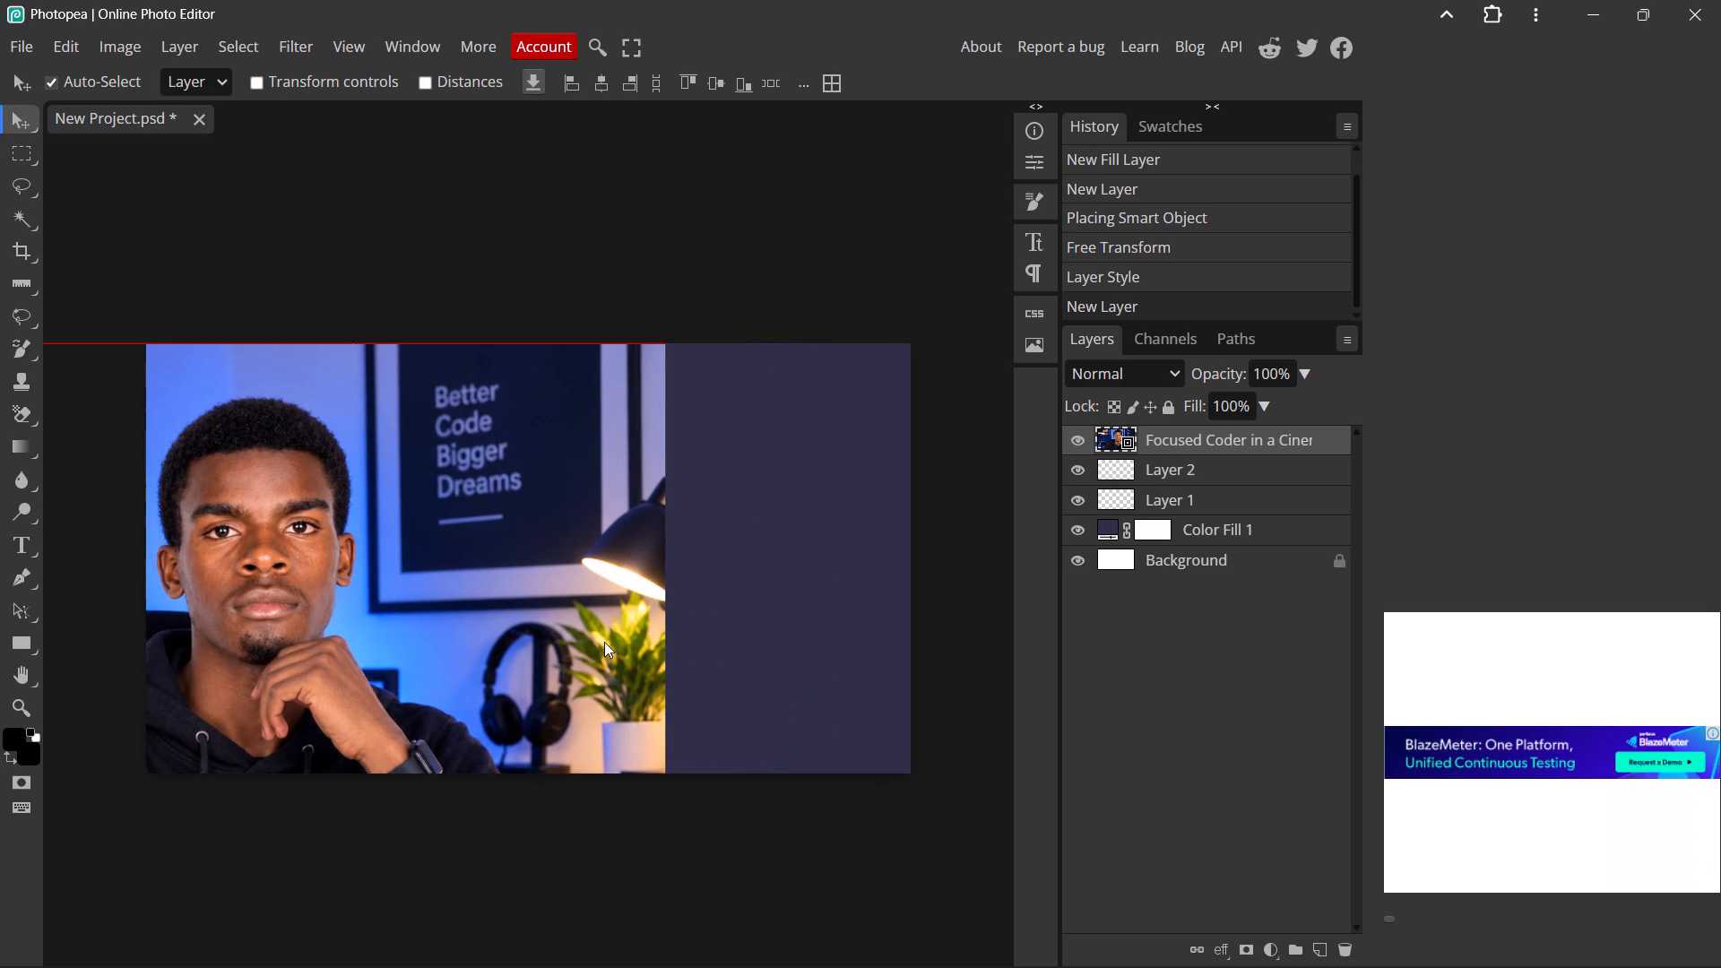
pyautogui.moveTo(604, 642); pyautogui.dragTo(636, 632)
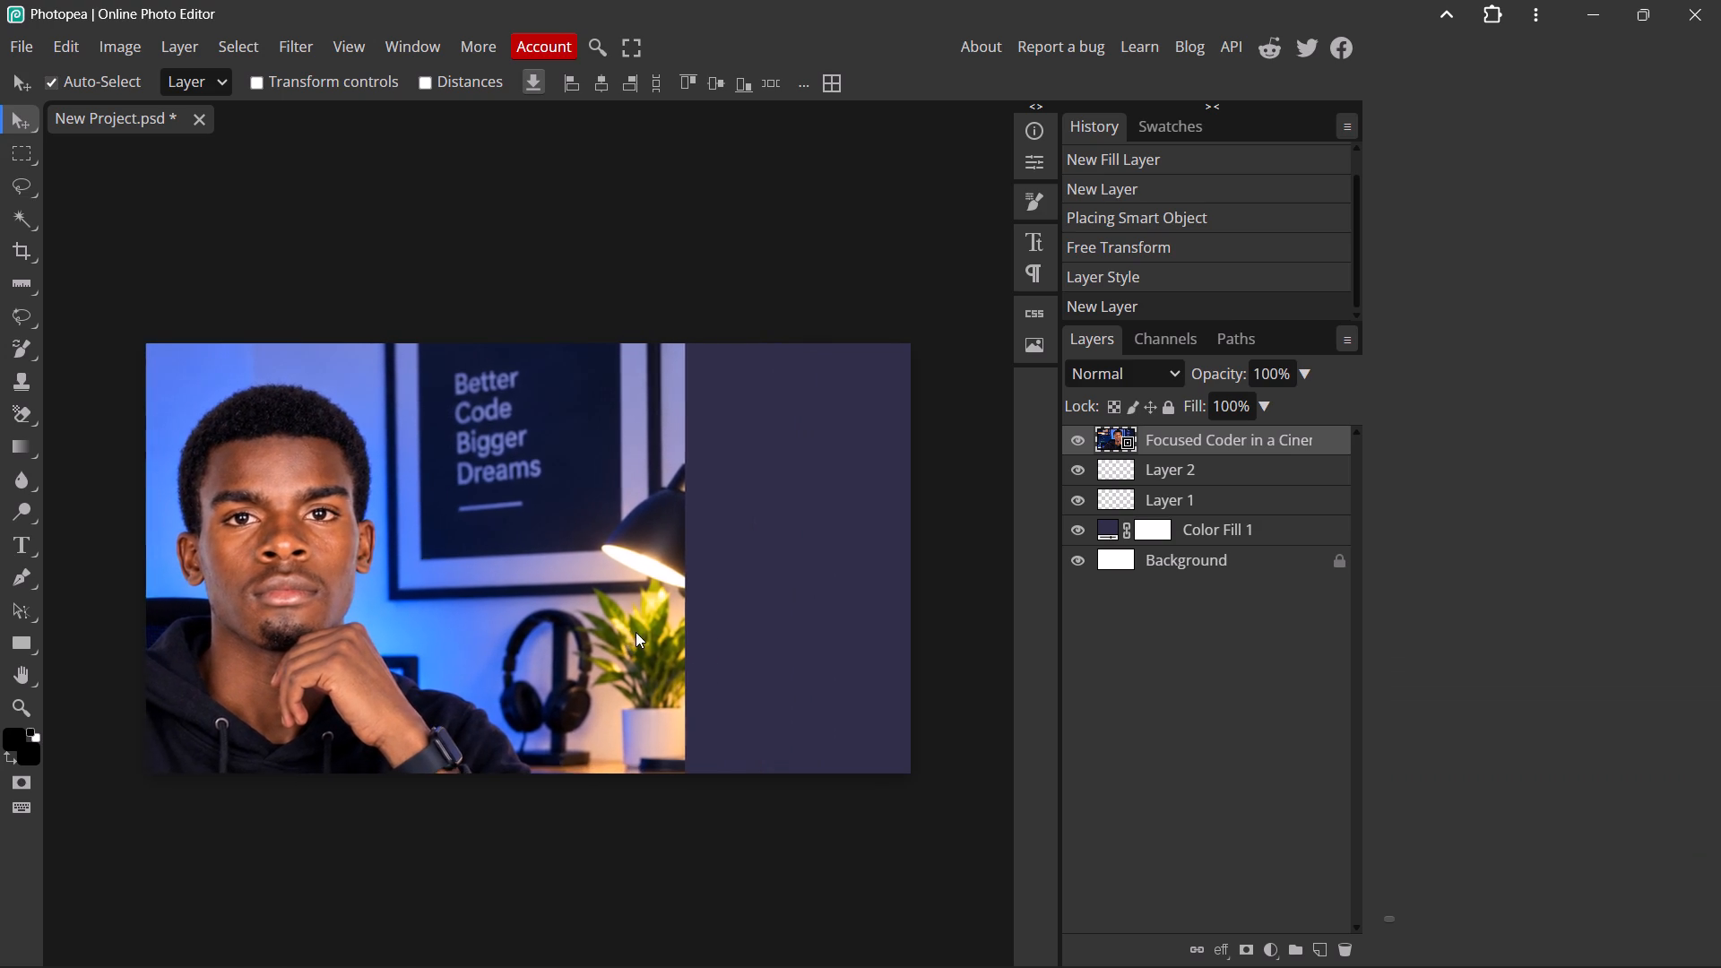
pyautogui.moveTo(636, 632); pyautogui.dragTo(904, 624)
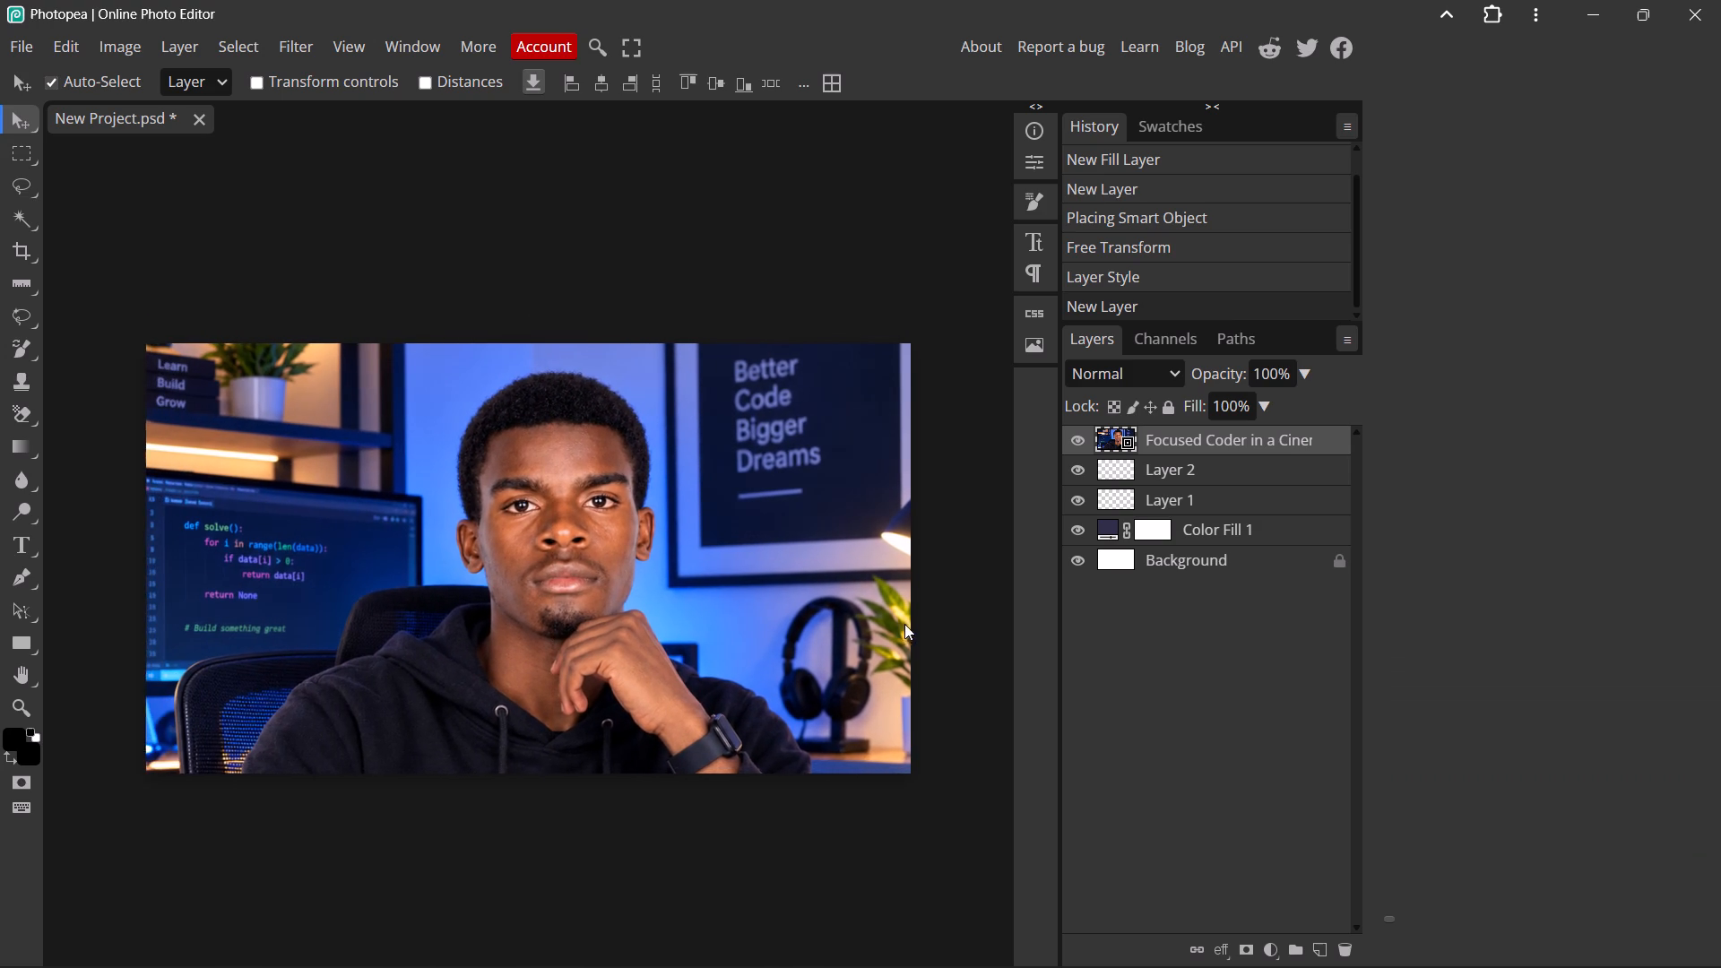
pyautogui.moveTo(904, 624); pyautogui.dragTo(1089, 618)
pyautogui.hscroll(1, 929, 625)
pyautogui.scroll(1, 1068, 619)
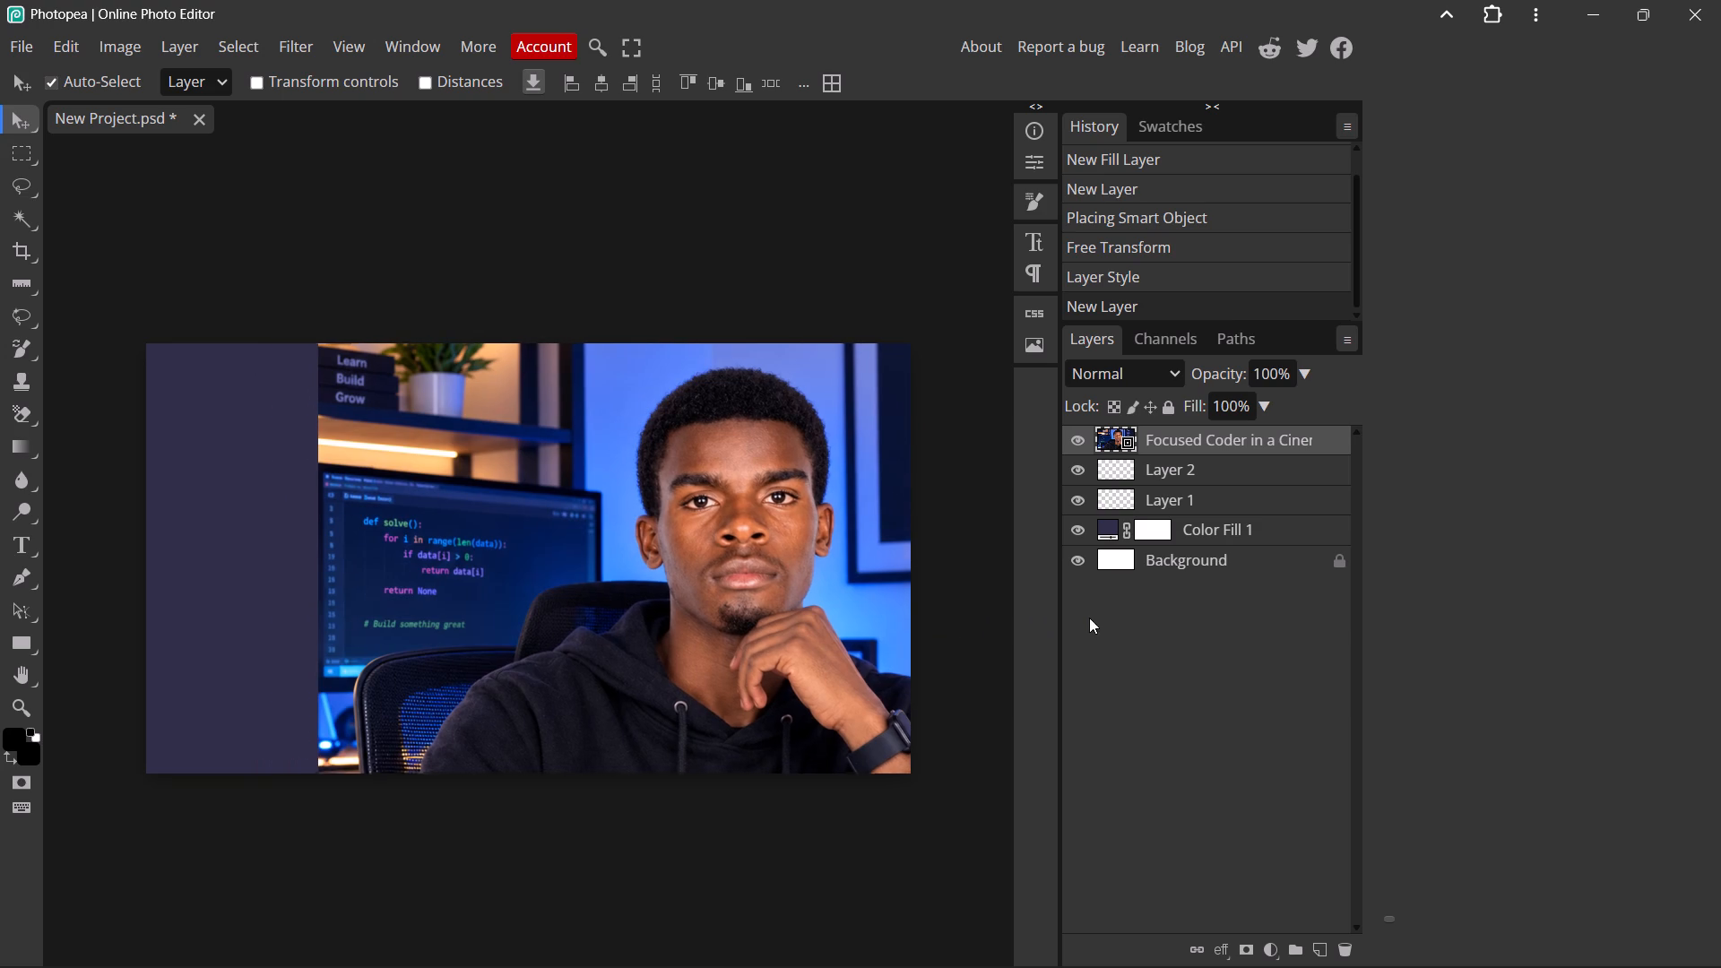
pyautogui.moveTo(1089, 618); pyautogui.dragTo(1091, 625)
pyautogui.scroll(1, 1089, 618)
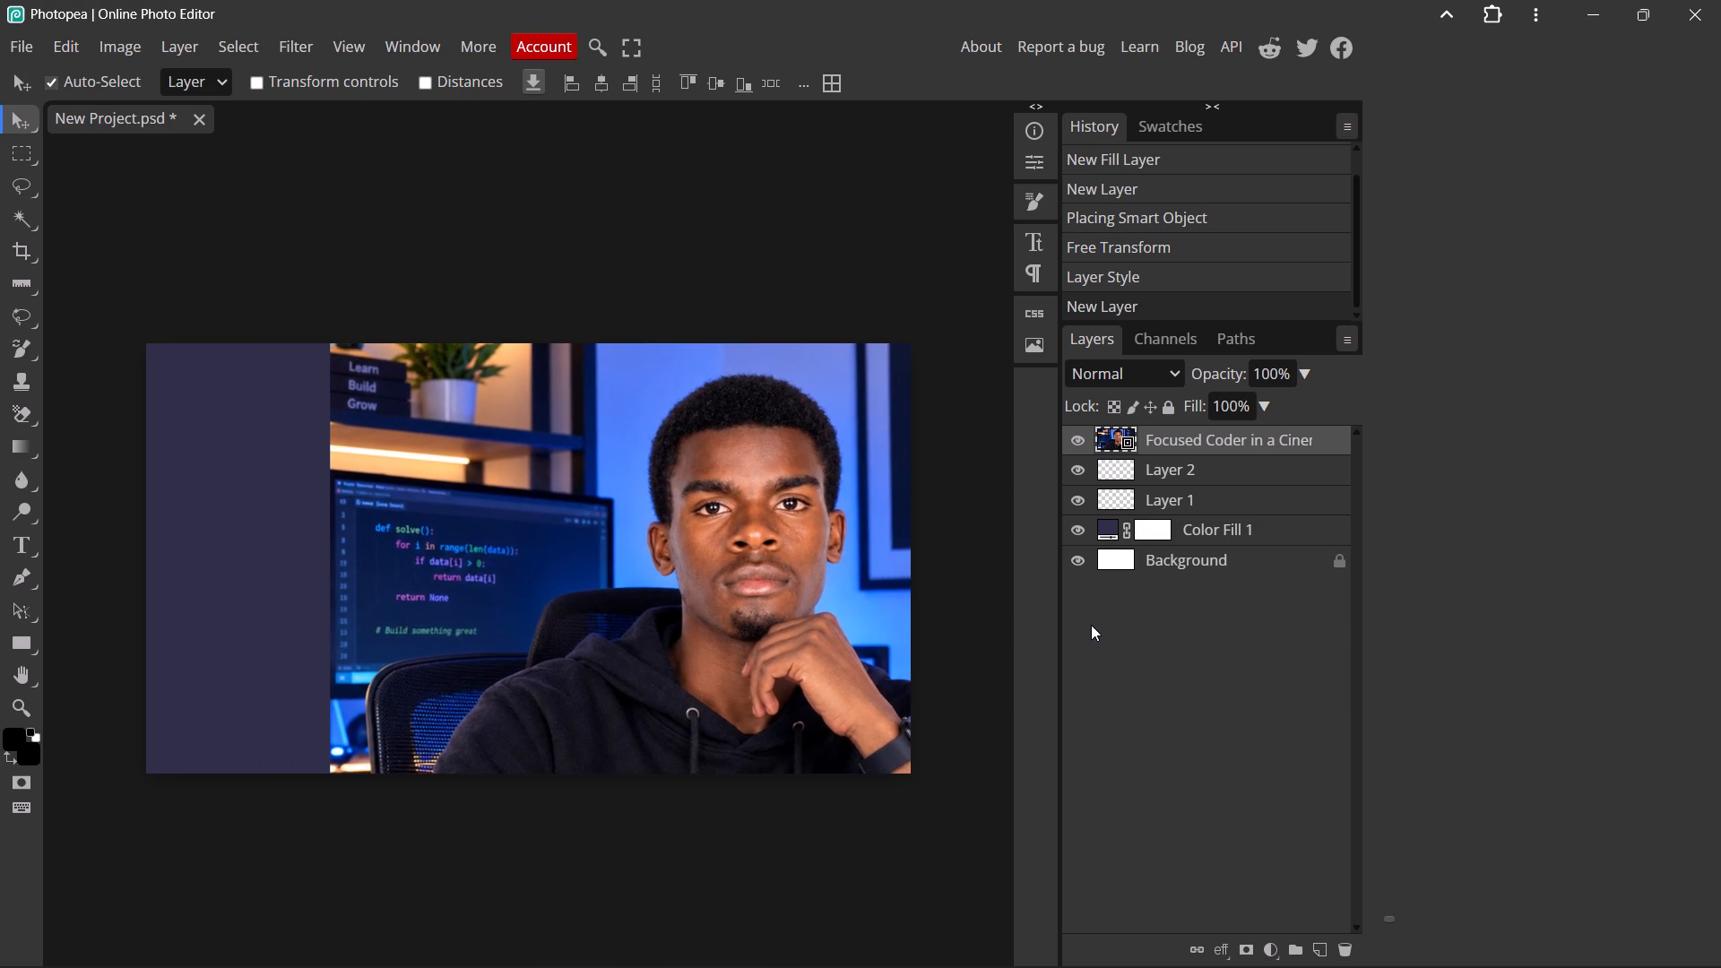
pyautogui.scroll(1, 1091, 625)
pyautogui.moveTo(1091, 625); pyautogui.dragTo(1091, 714)
pyautogui.scroll(1, 1091, 716)
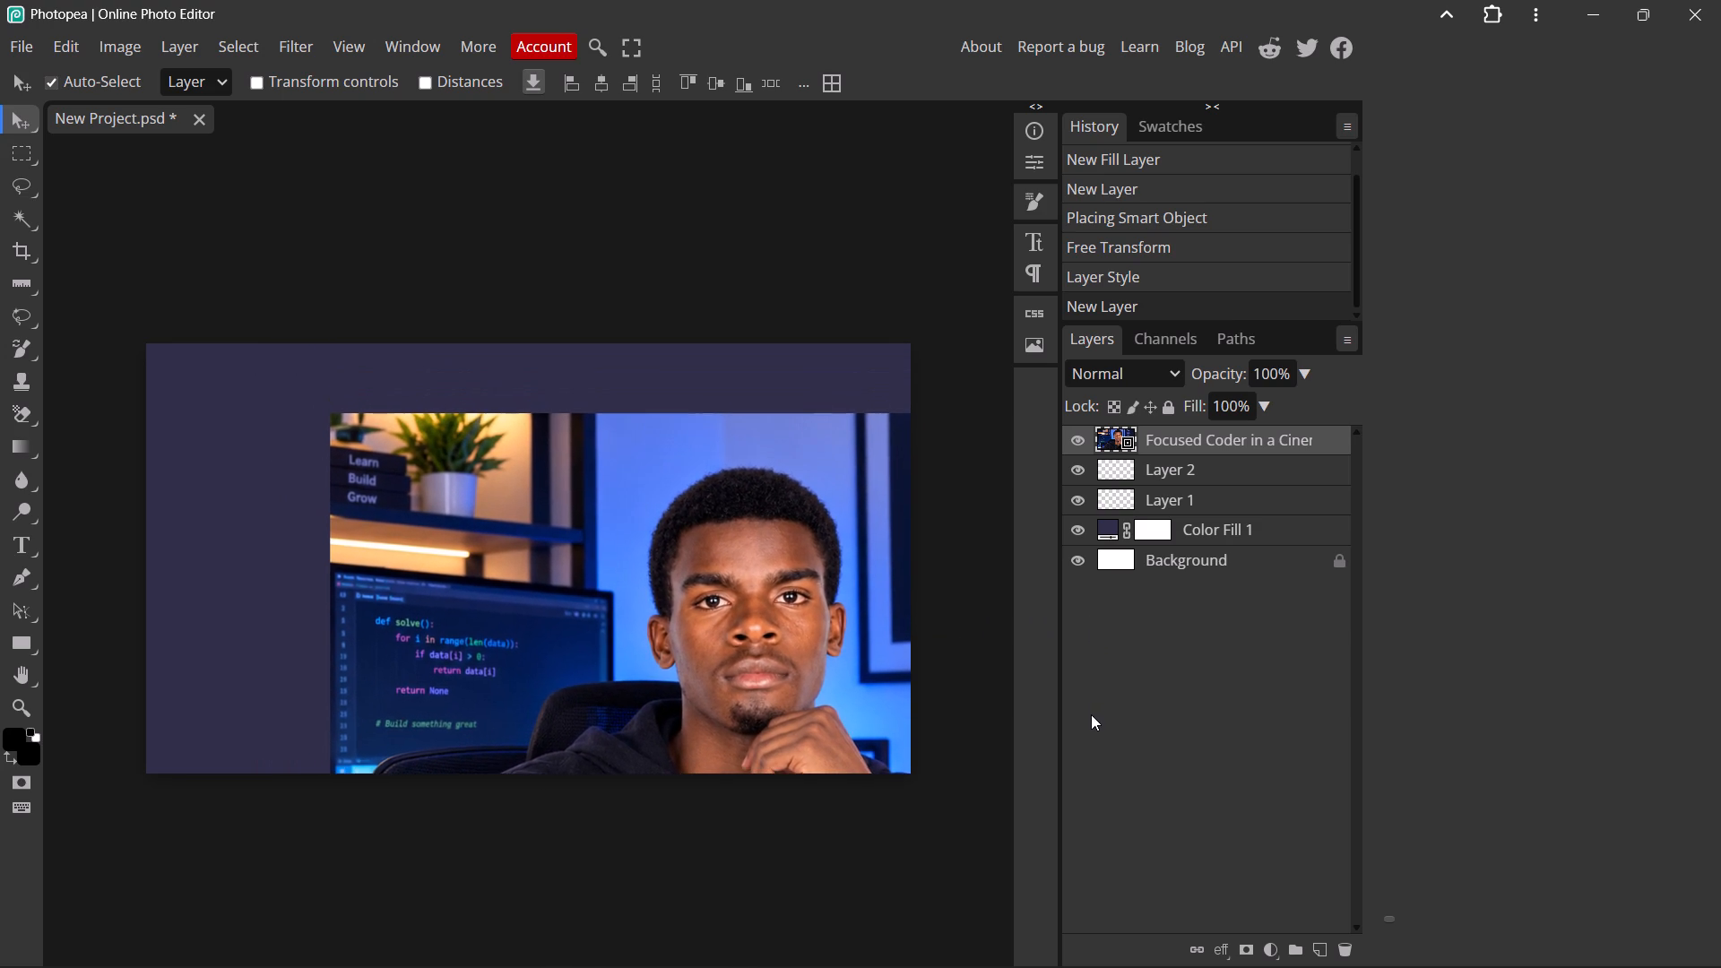
pyautogui.moveTo(1091, 714); pyautogui.dragTo(1094, 755)
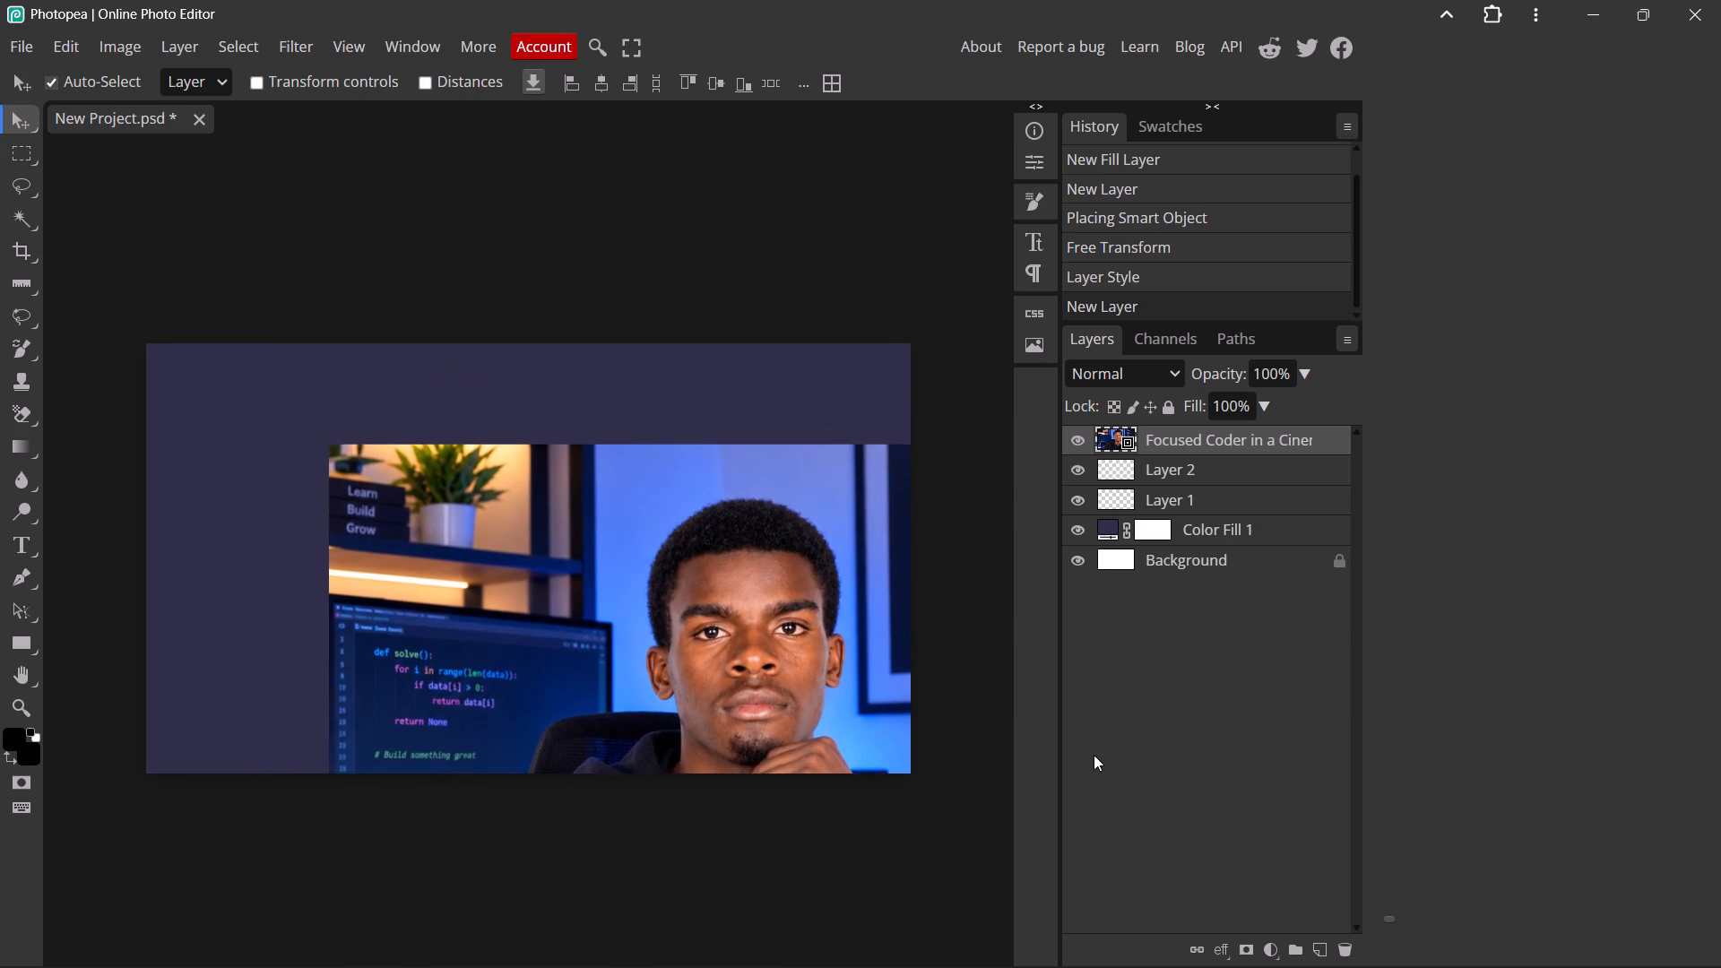
pyautogui.moveTo(1094, 755); pyautogui.dragTo(1106, 740)
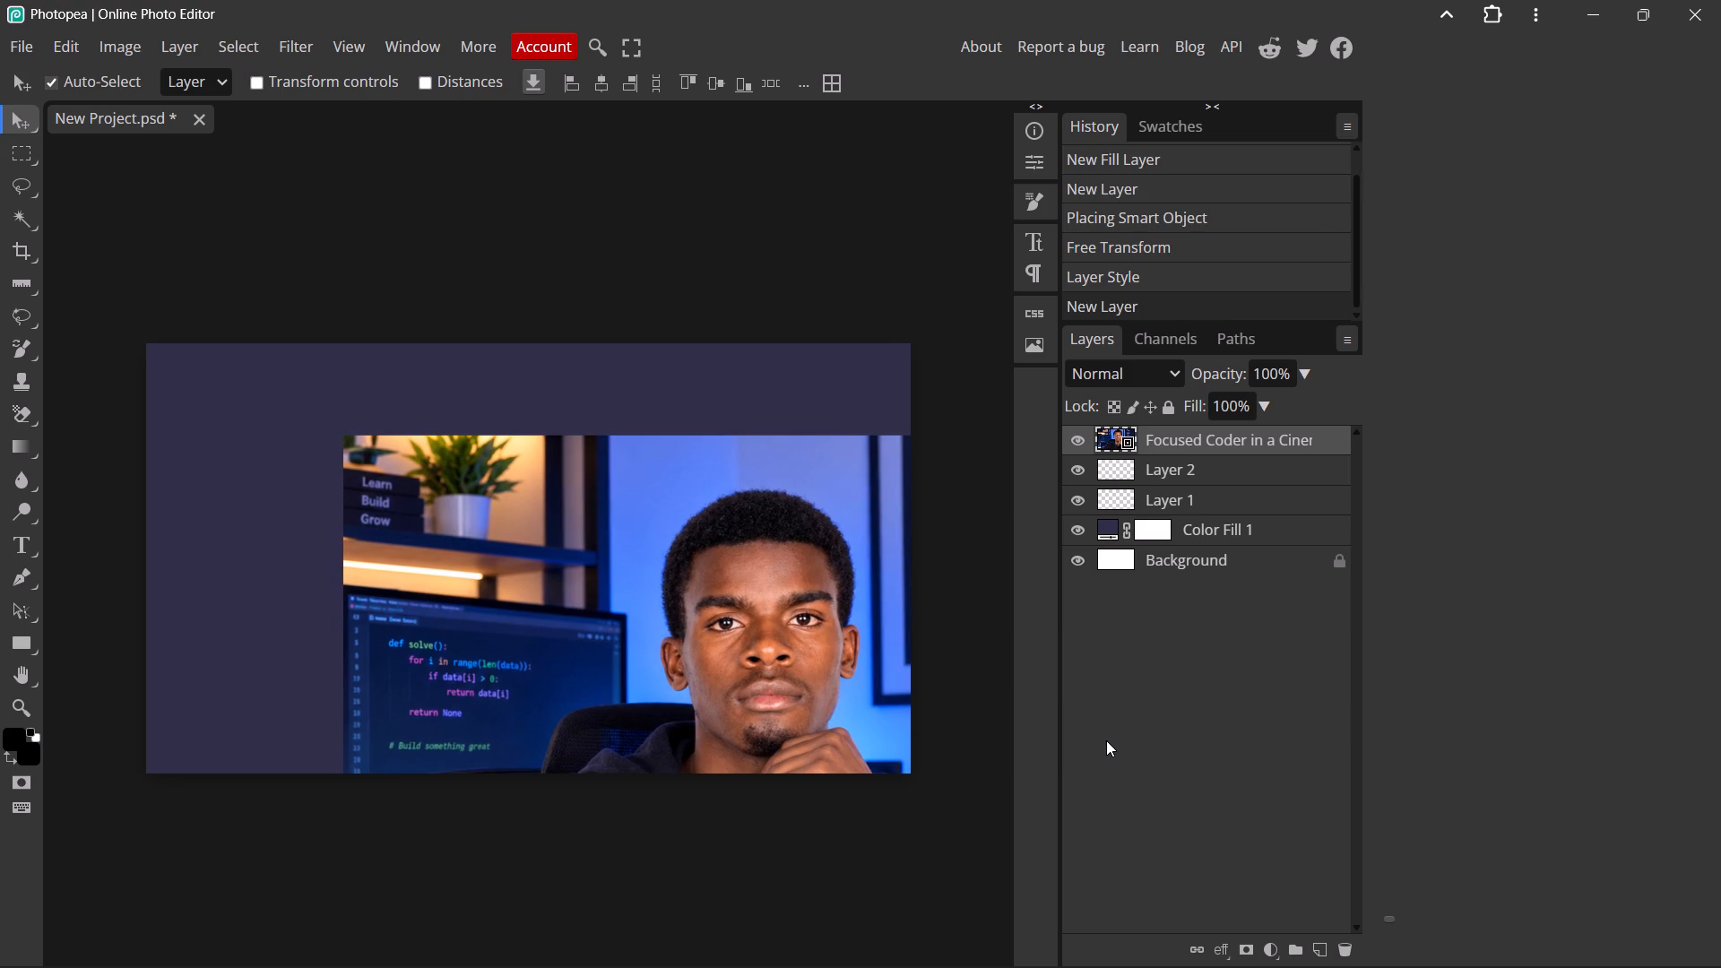
# Place the image file "Professional Portrait of a Young Bl..." from File Explorer into the Photopea project, directly above Layer 2.
pyautogui.click(1186, 471)
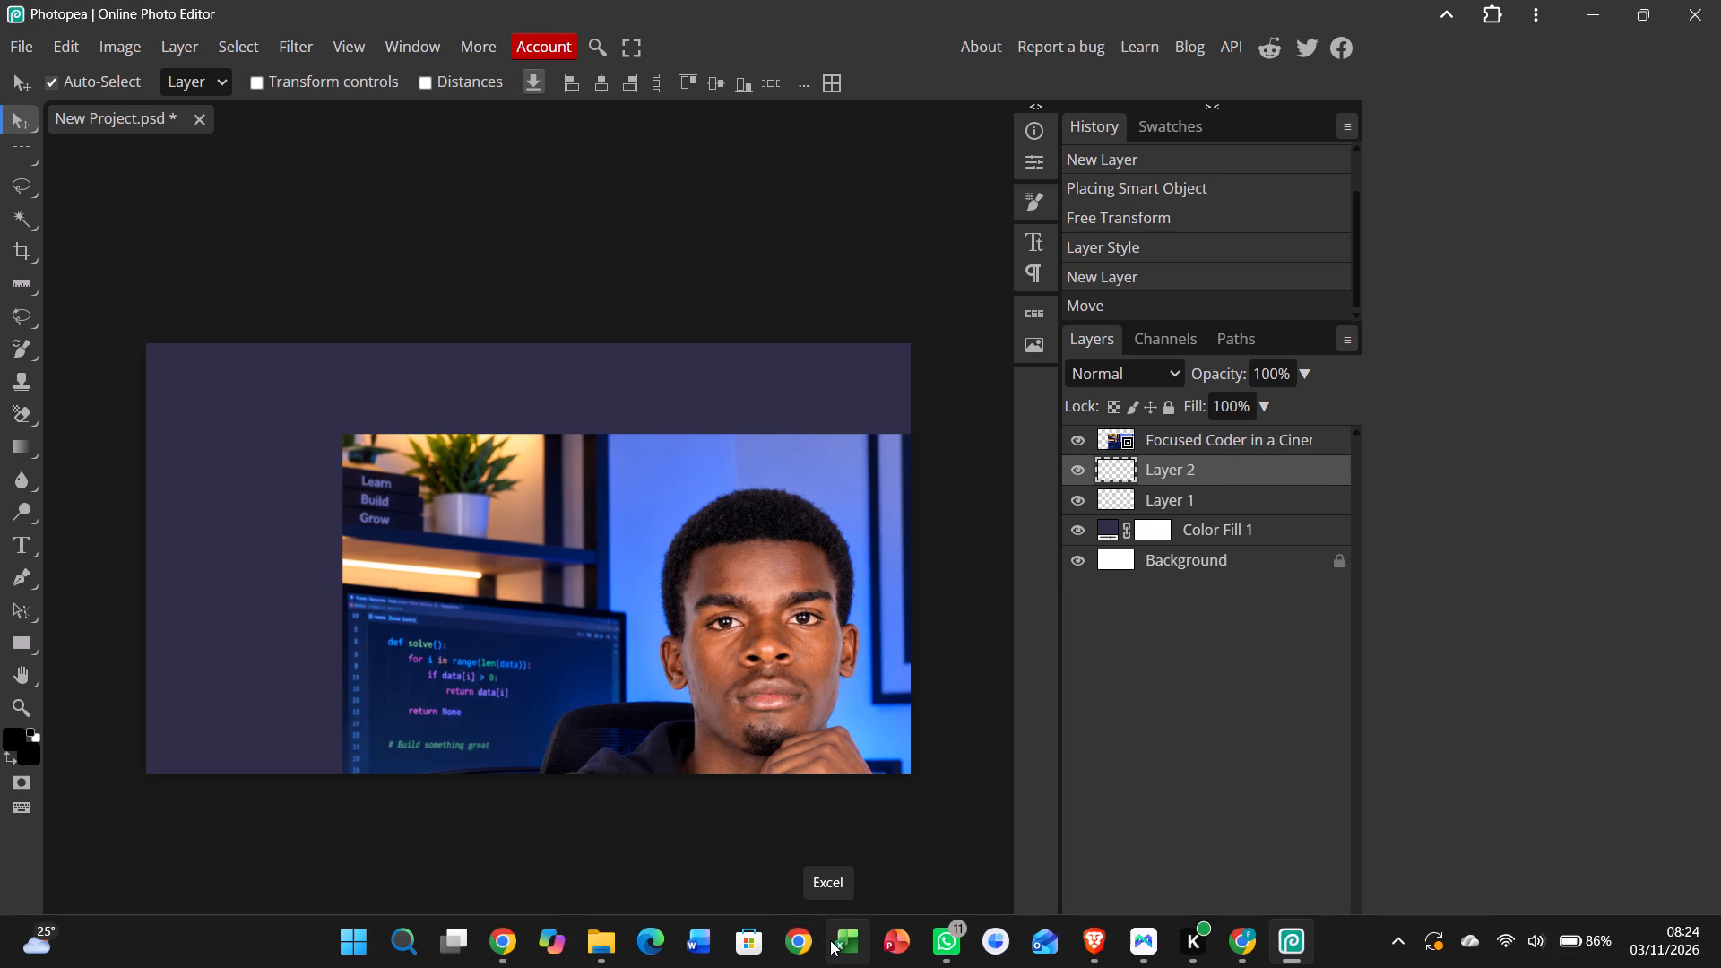
pyautogui.click(592, 945)
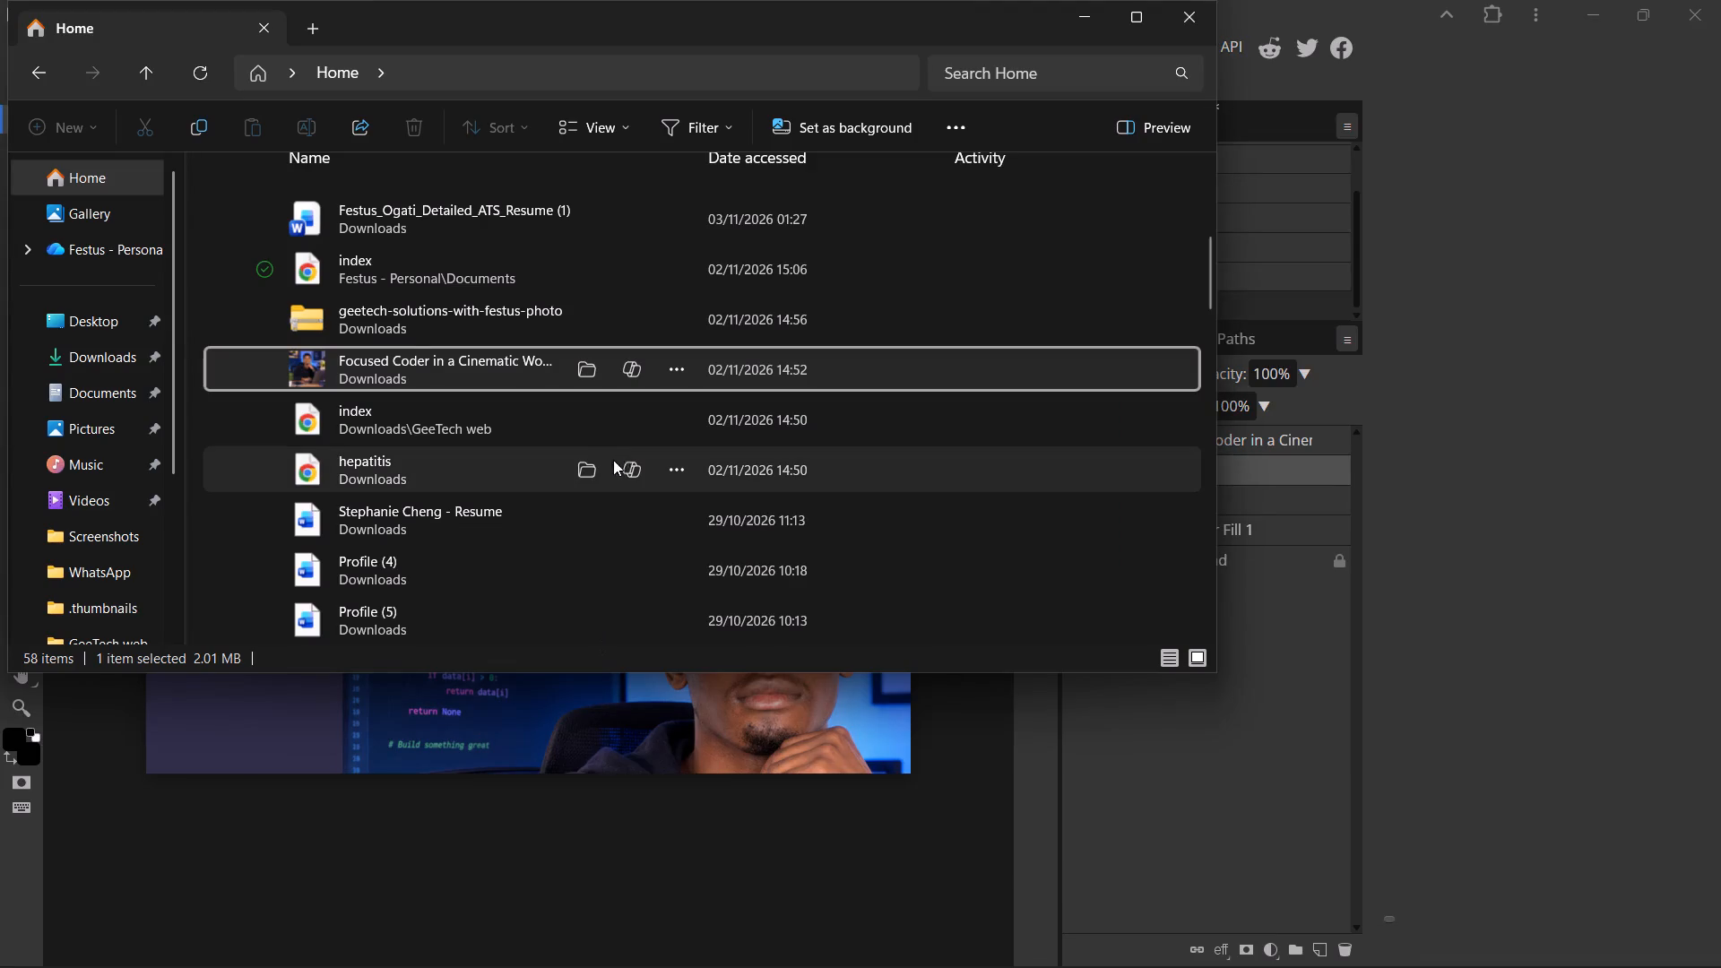
pyautogui.scroll(-1, 566, 486)
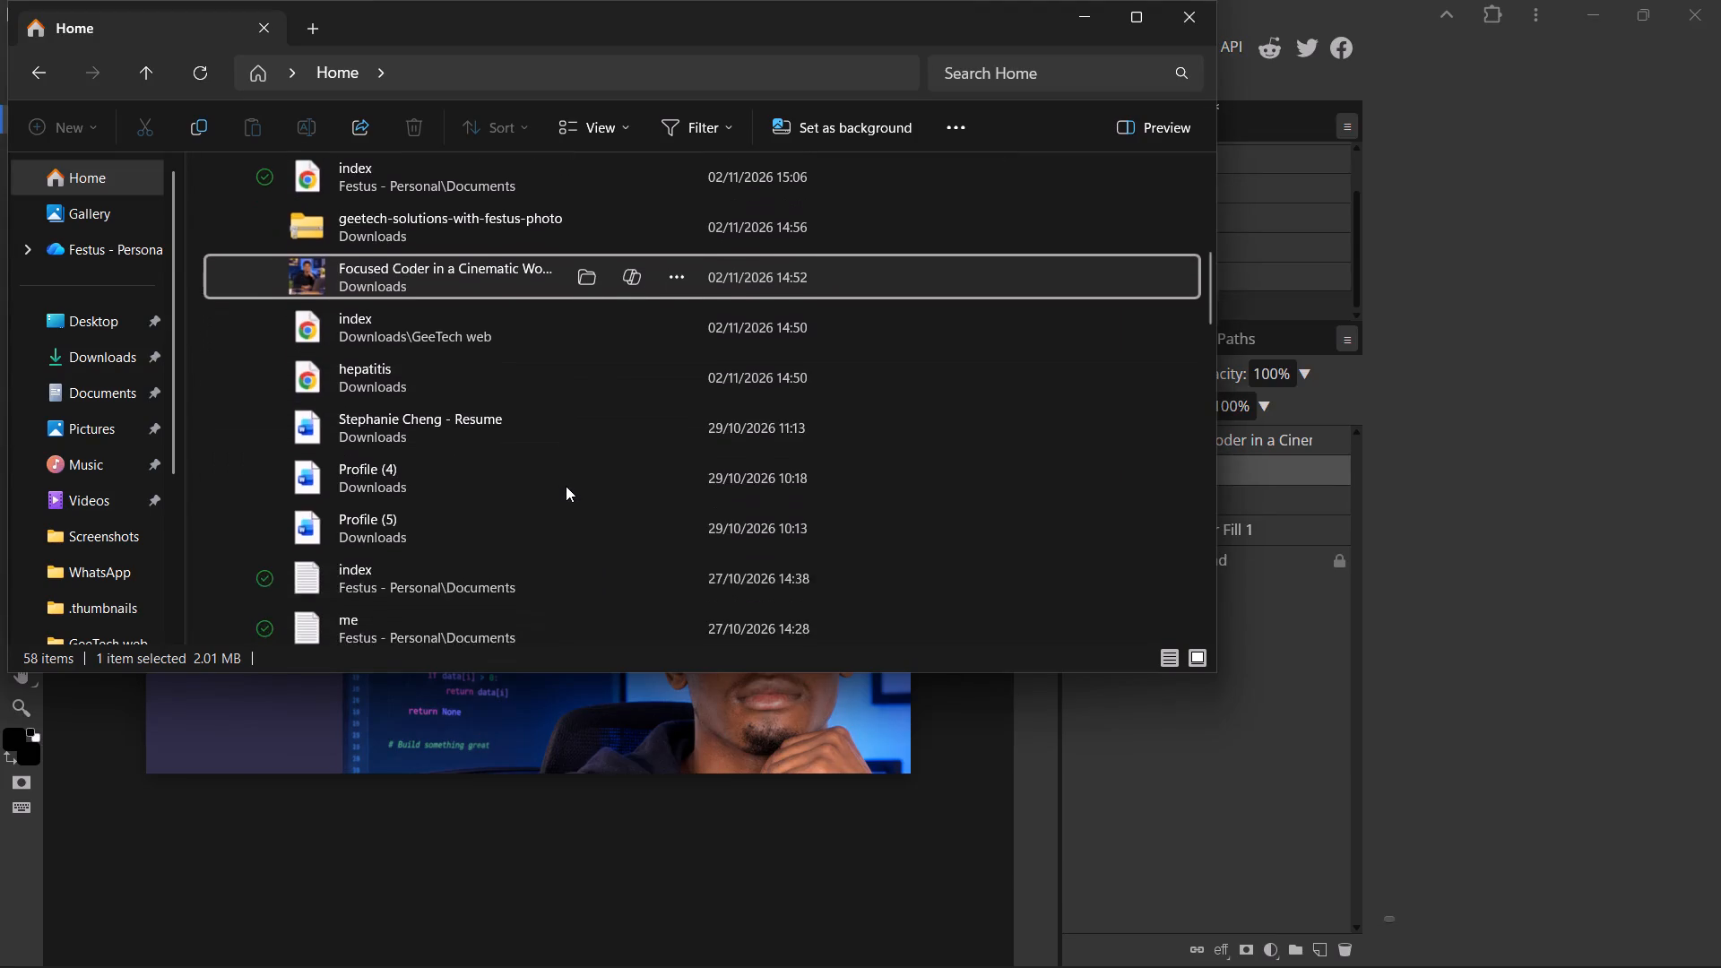
pyautogui.scroll(-6, 566, 486)
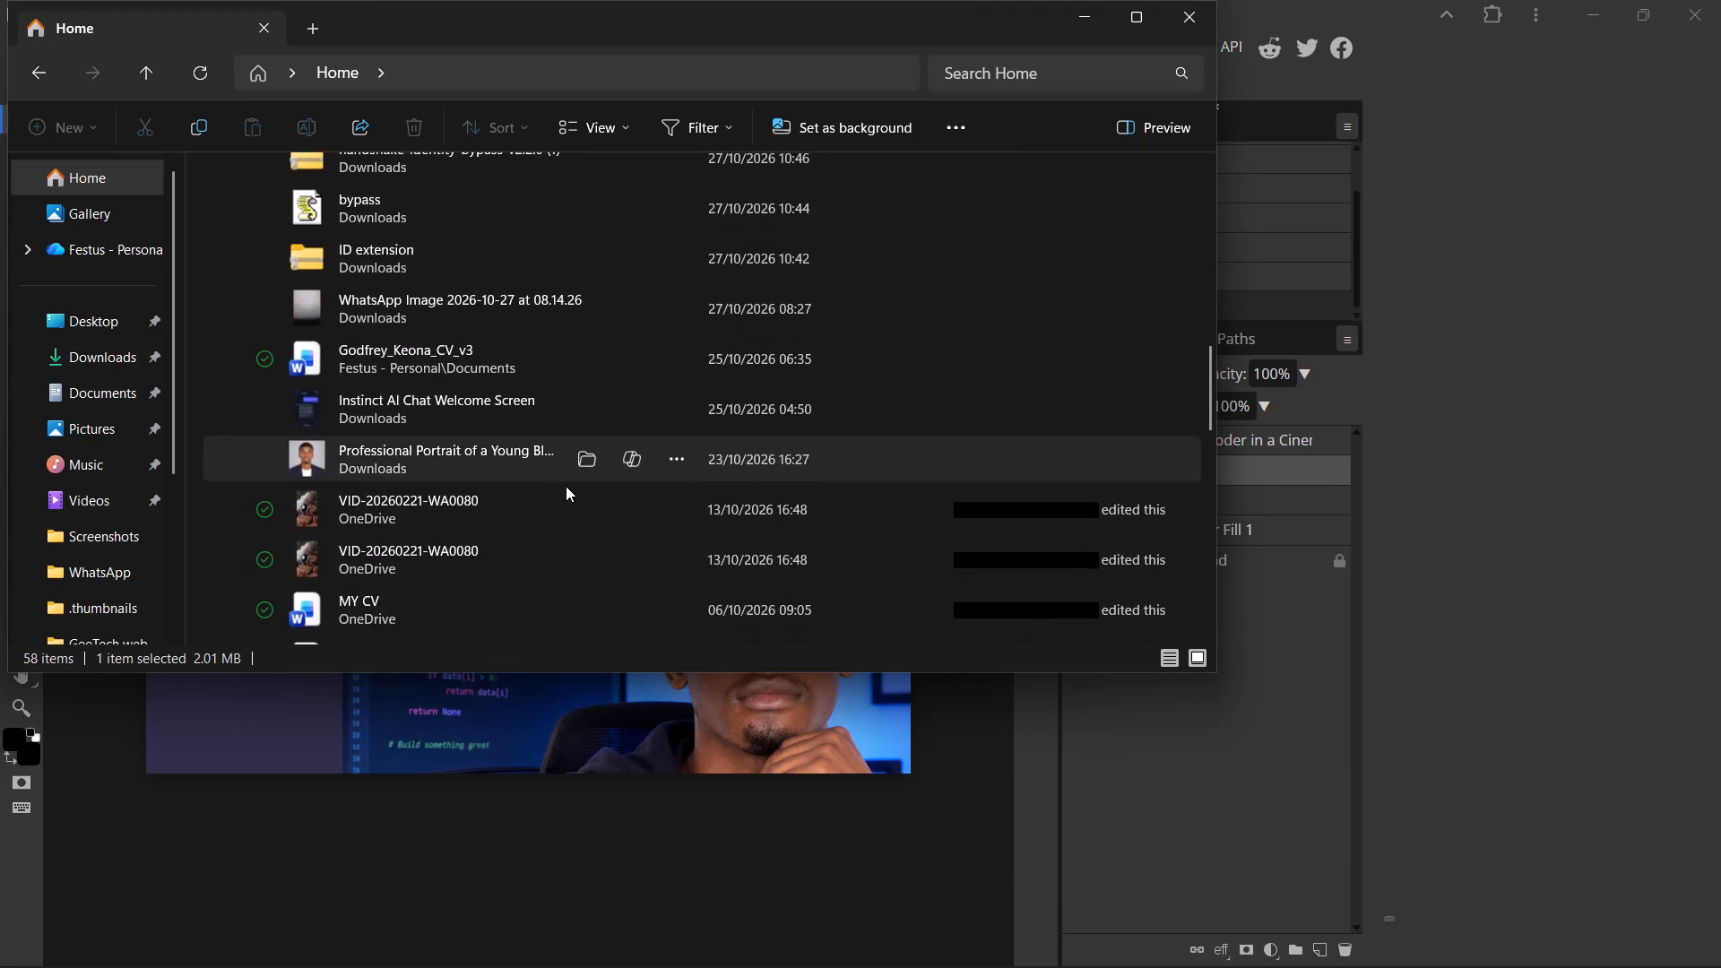
pyautogui.scroll(-2, 566, 486)
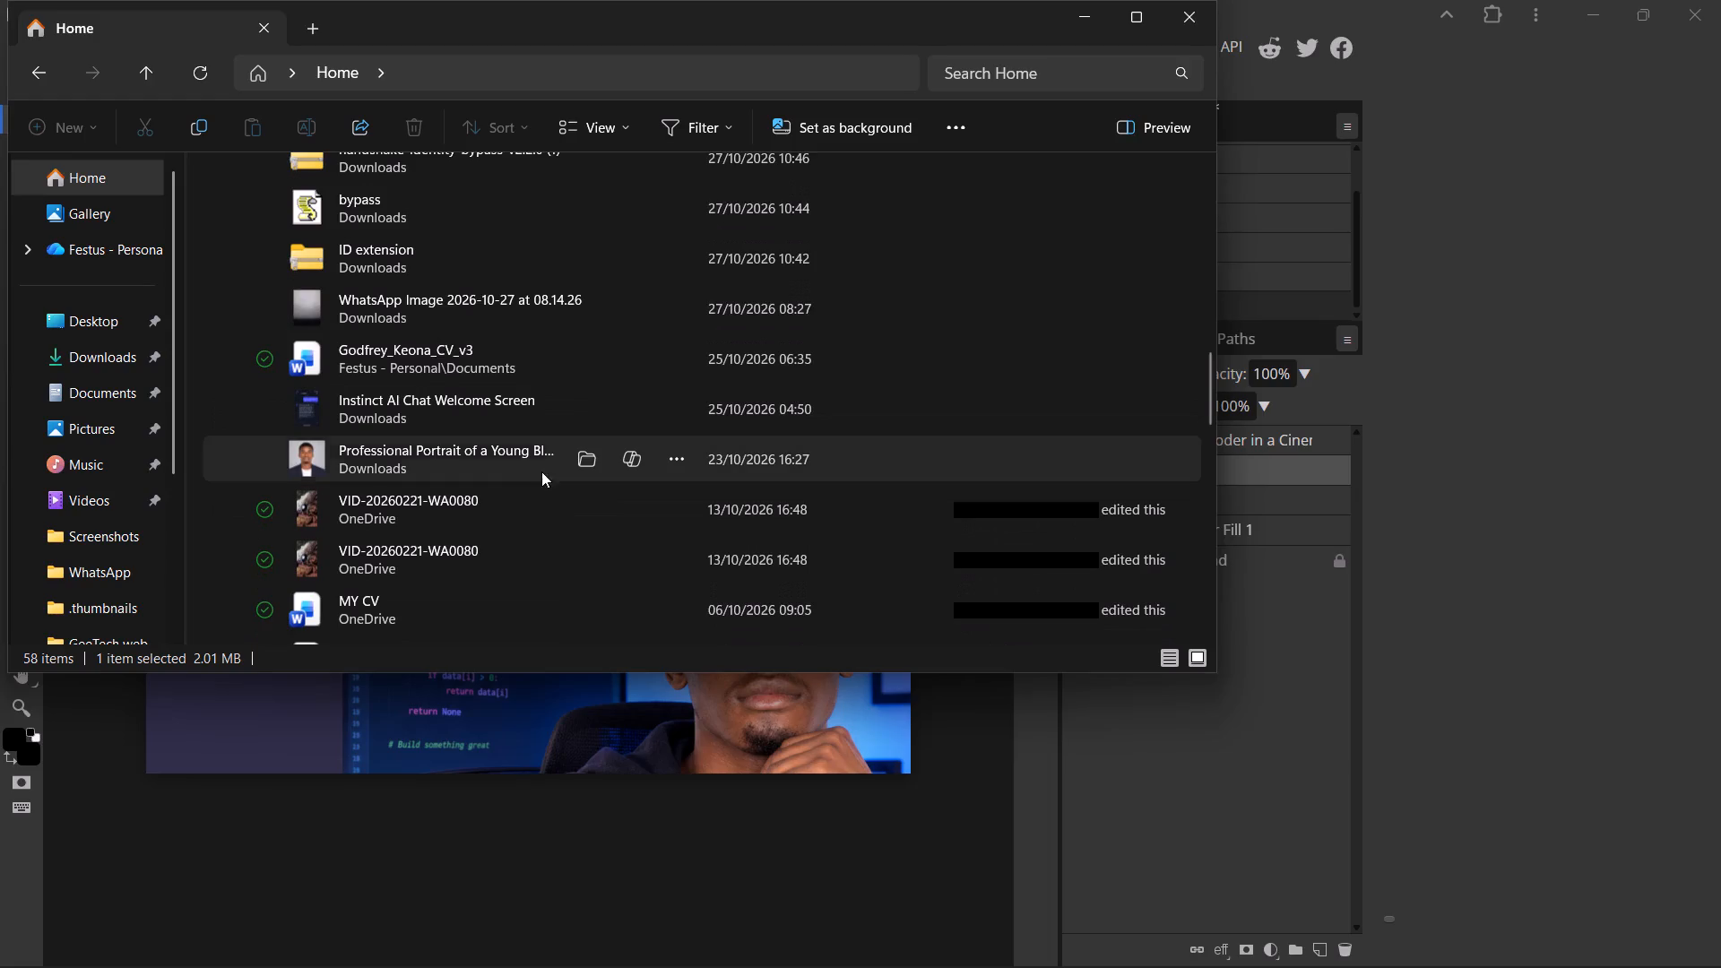
pyautogui.moveTo(516, 441); pyautogui.dragTo(710, 636)
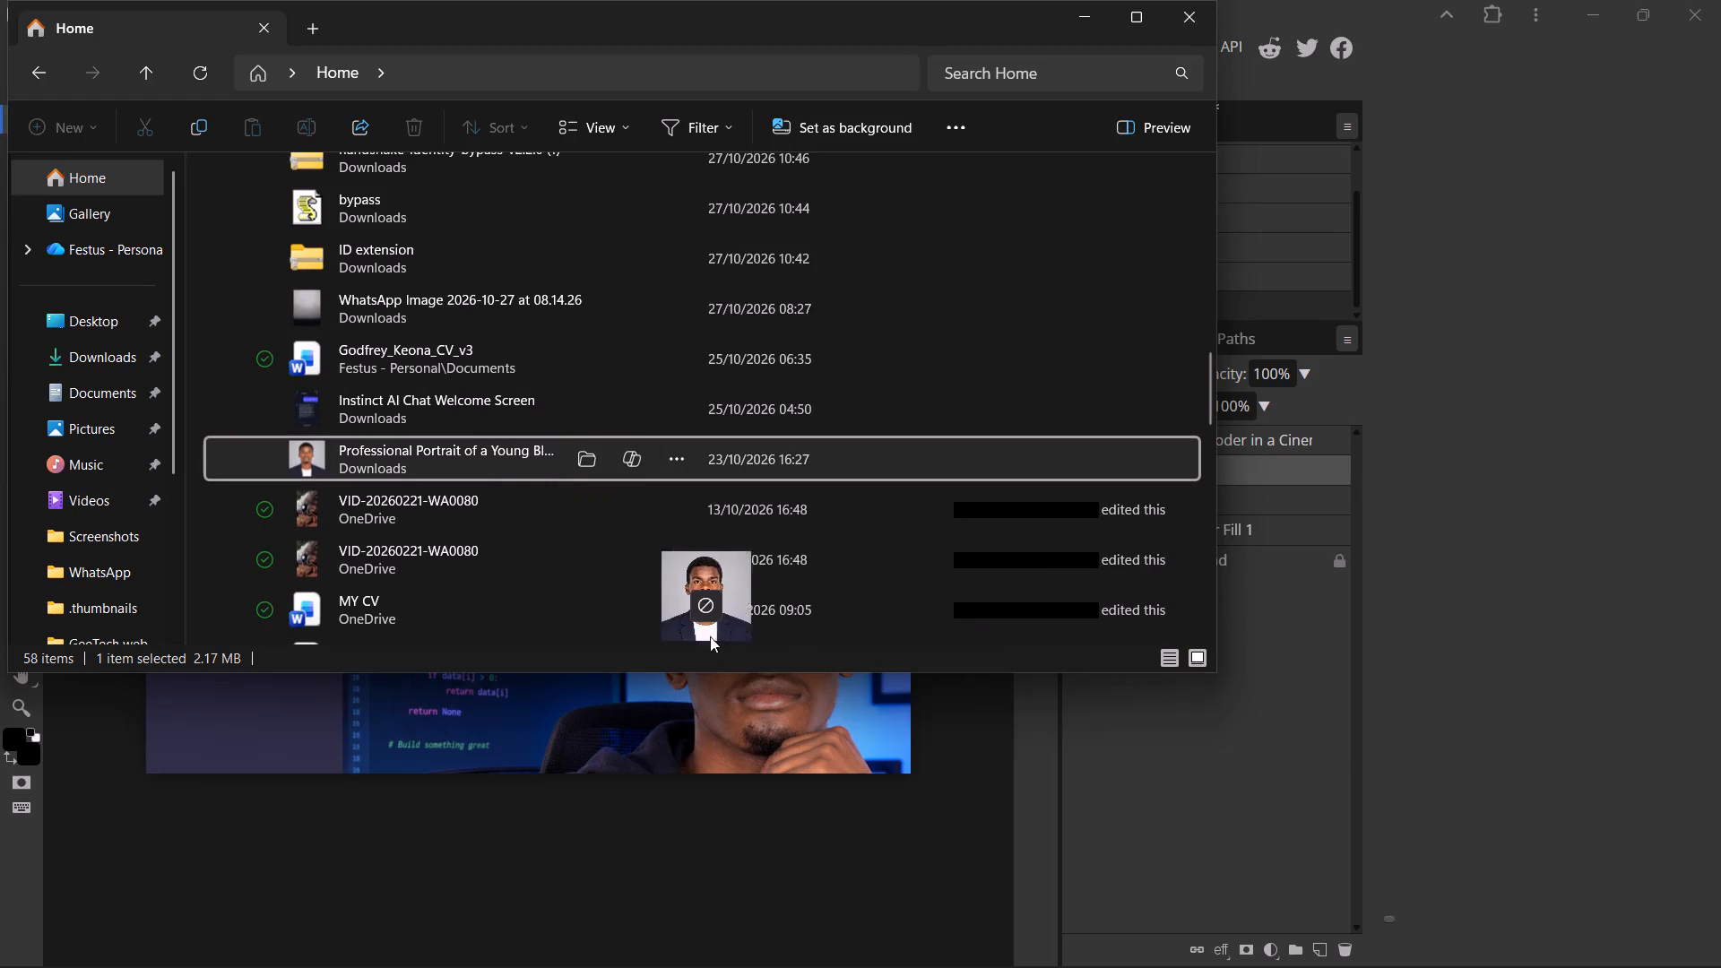
pyautogui.moveTo(710, 636); pyautogui.dragTo(1312, 967)
pyautogui.scroll(1, 893, 903)
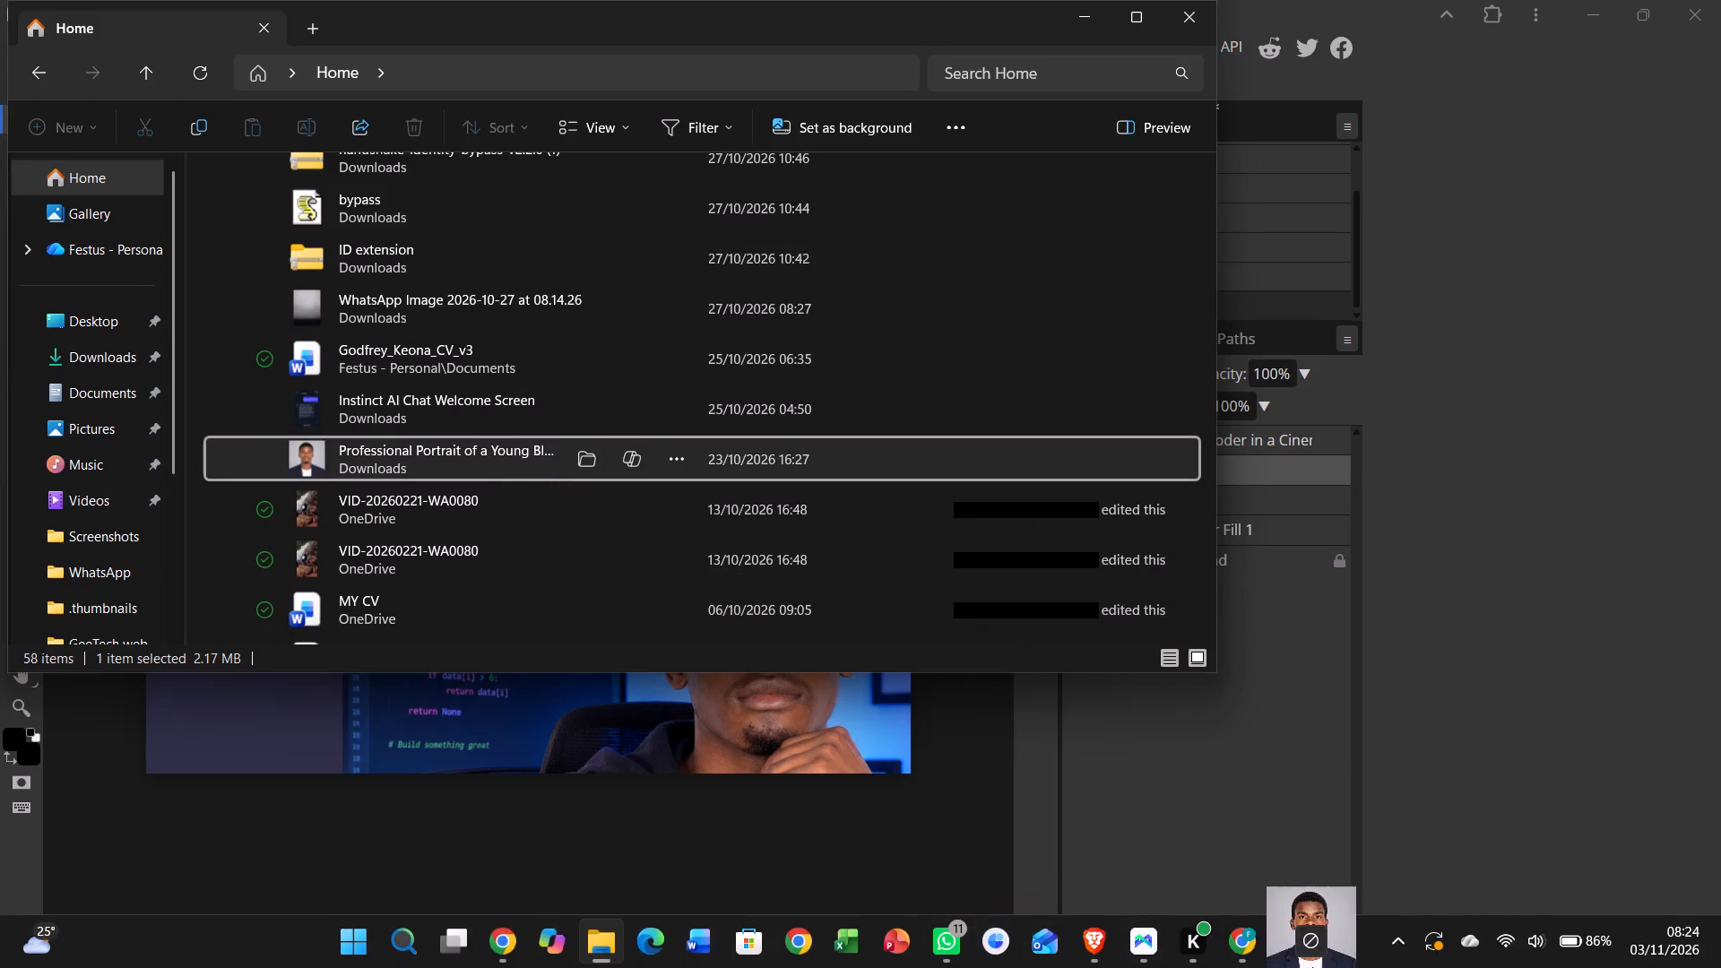
pyautogui.moveTo(1312, 967); pyautogui.dragTo(915, 784)
pyautogui.hscroll(1, 1324, 946)
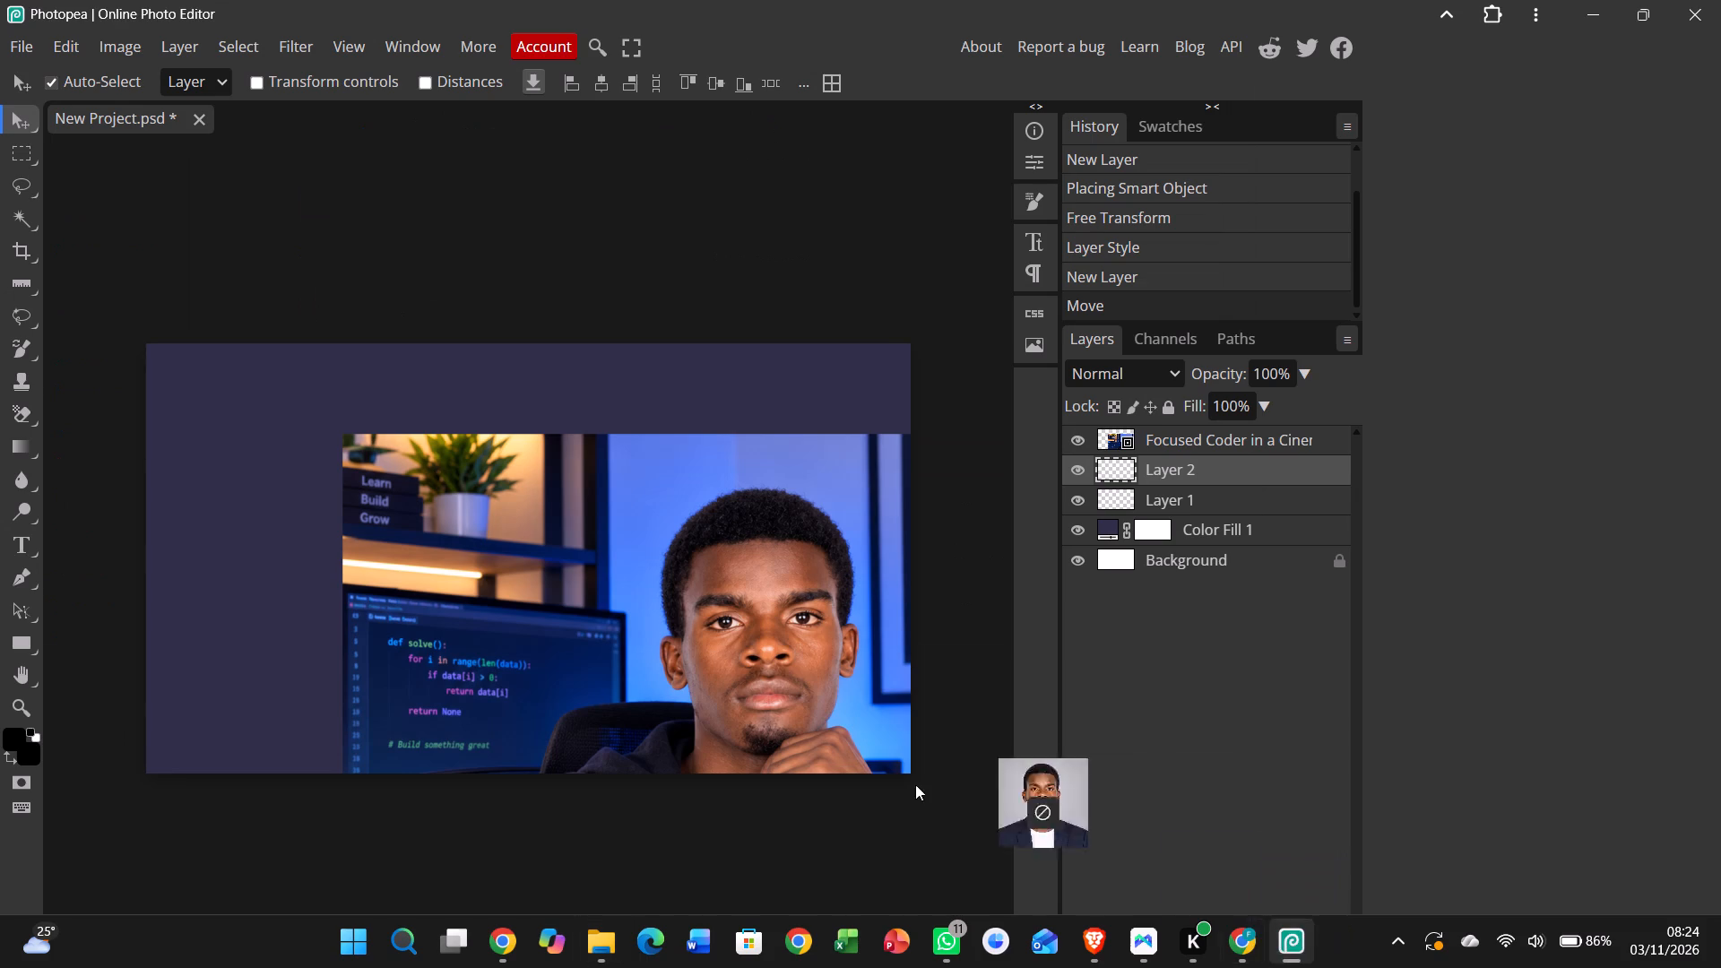
pyautogui.moveTo(915, 784); pyautogui.dragTo(232, 532)
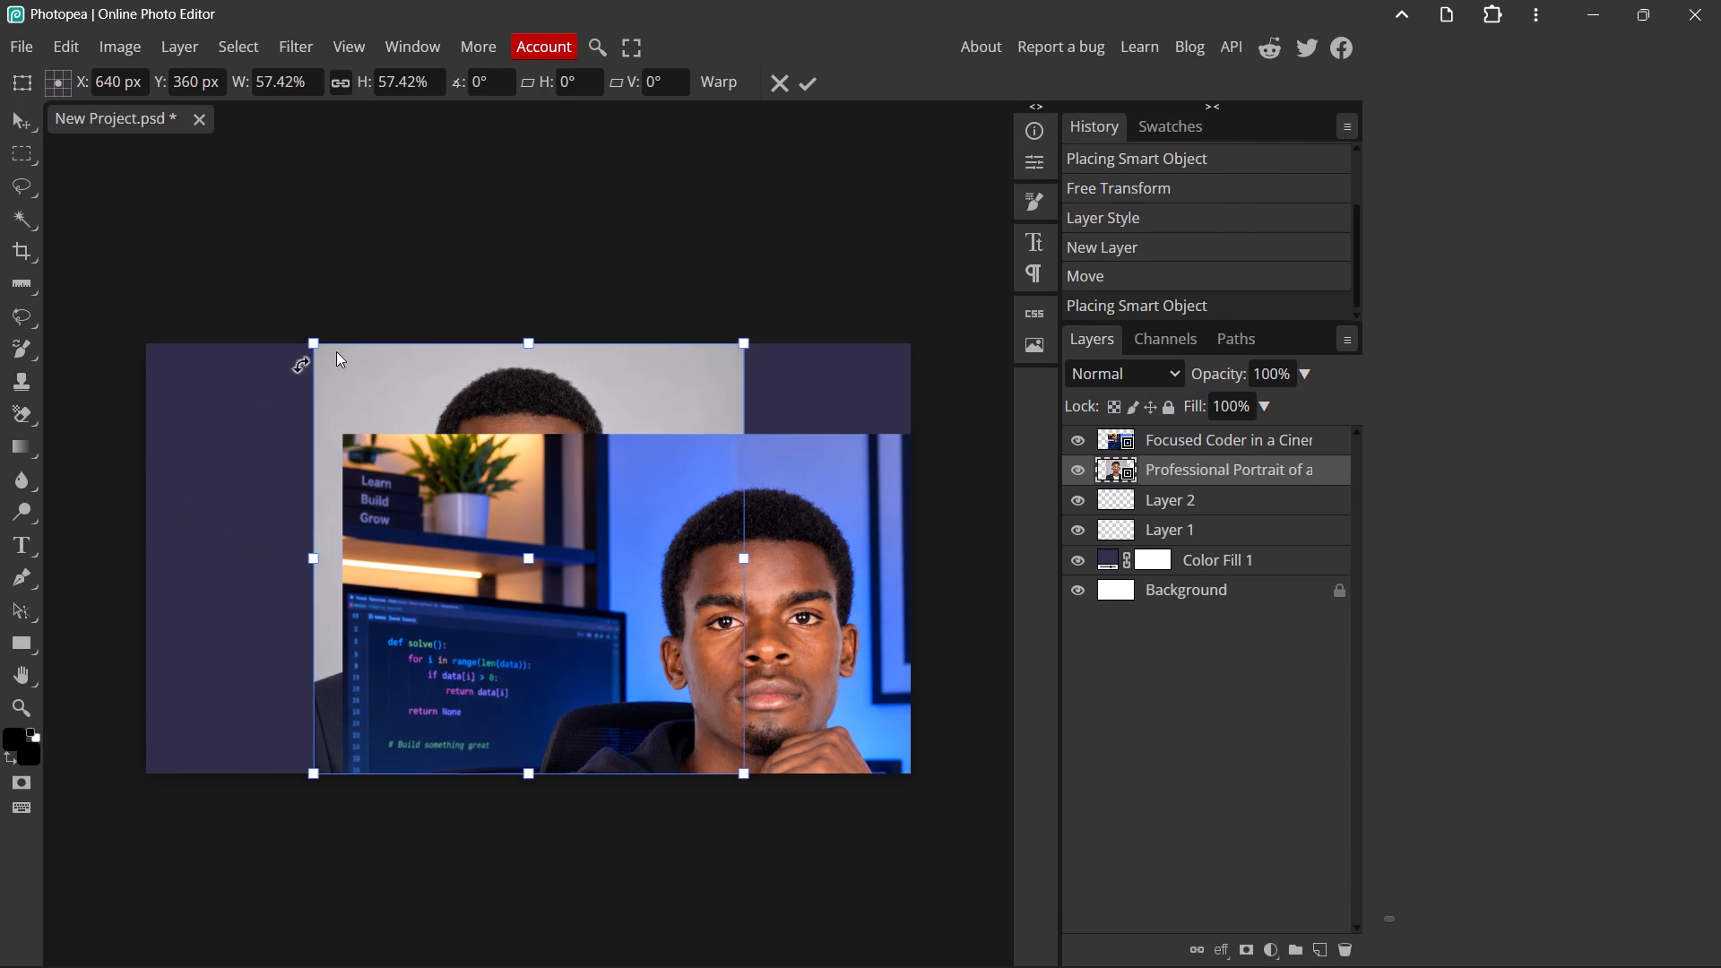
# Scale the placed portrait proportionally to about 135%, position it at about X 386 px, Y 630 px, and apply the transform.
pyautogui.moveTo(312, 341); pyautogui.dragTo(284, 341)
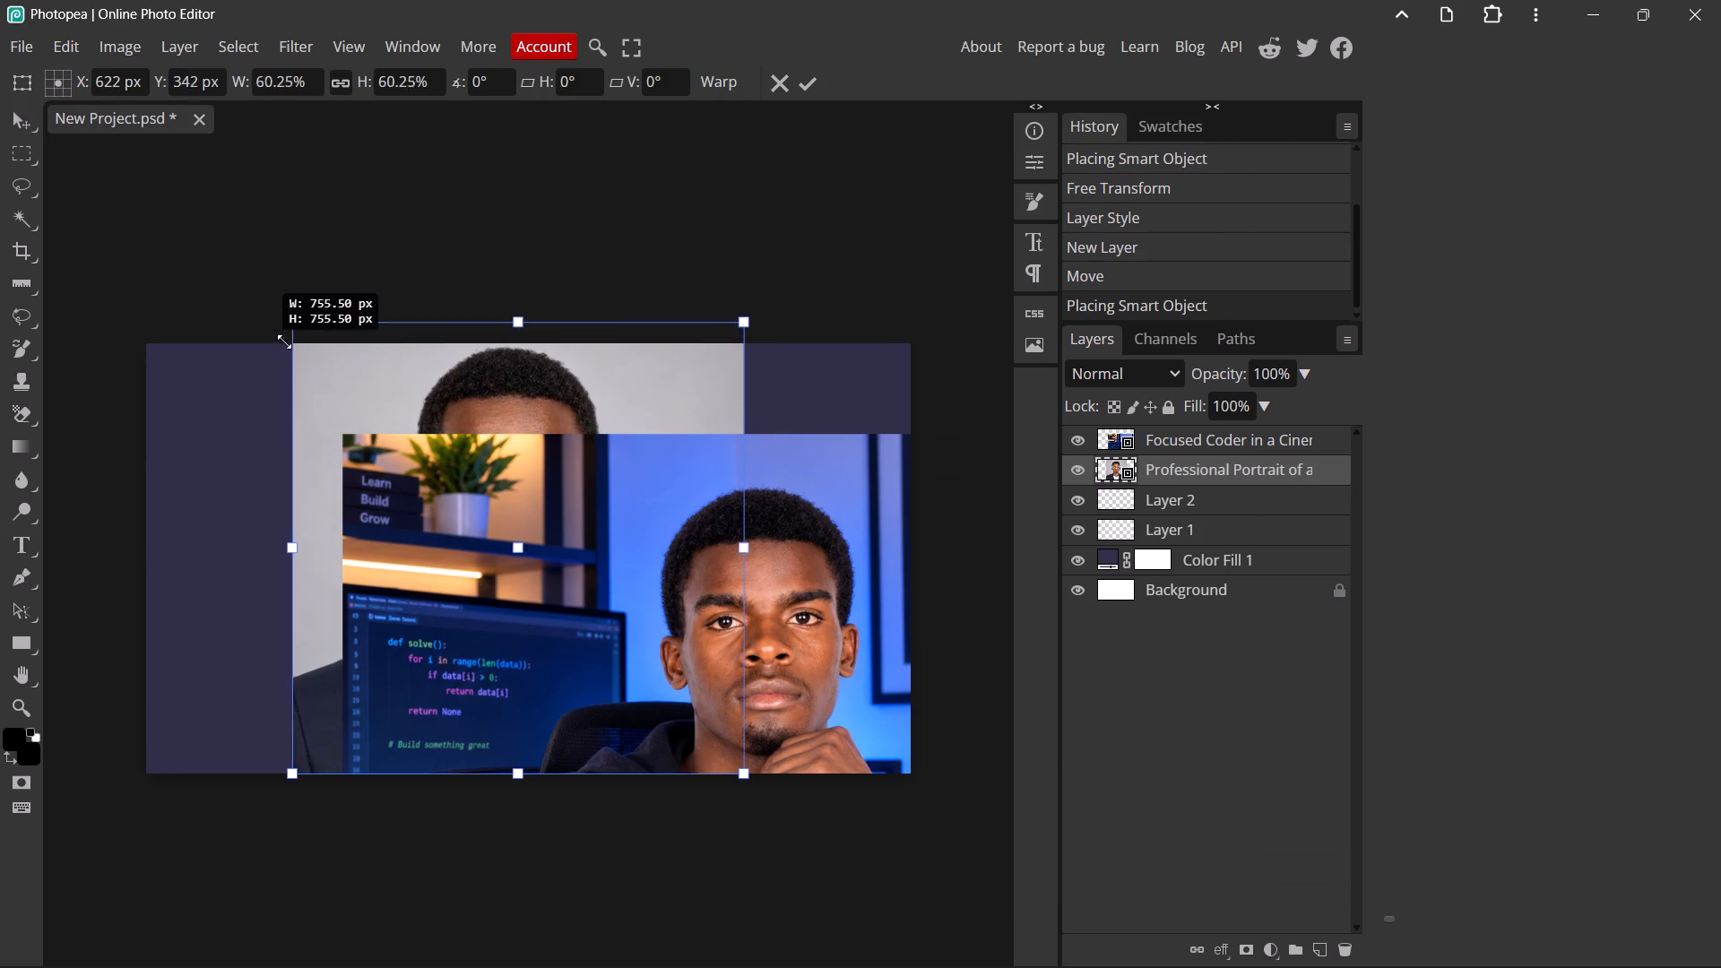
pyautogui.moveTo(284, 341); pyautogui.dragTo(0, 429)
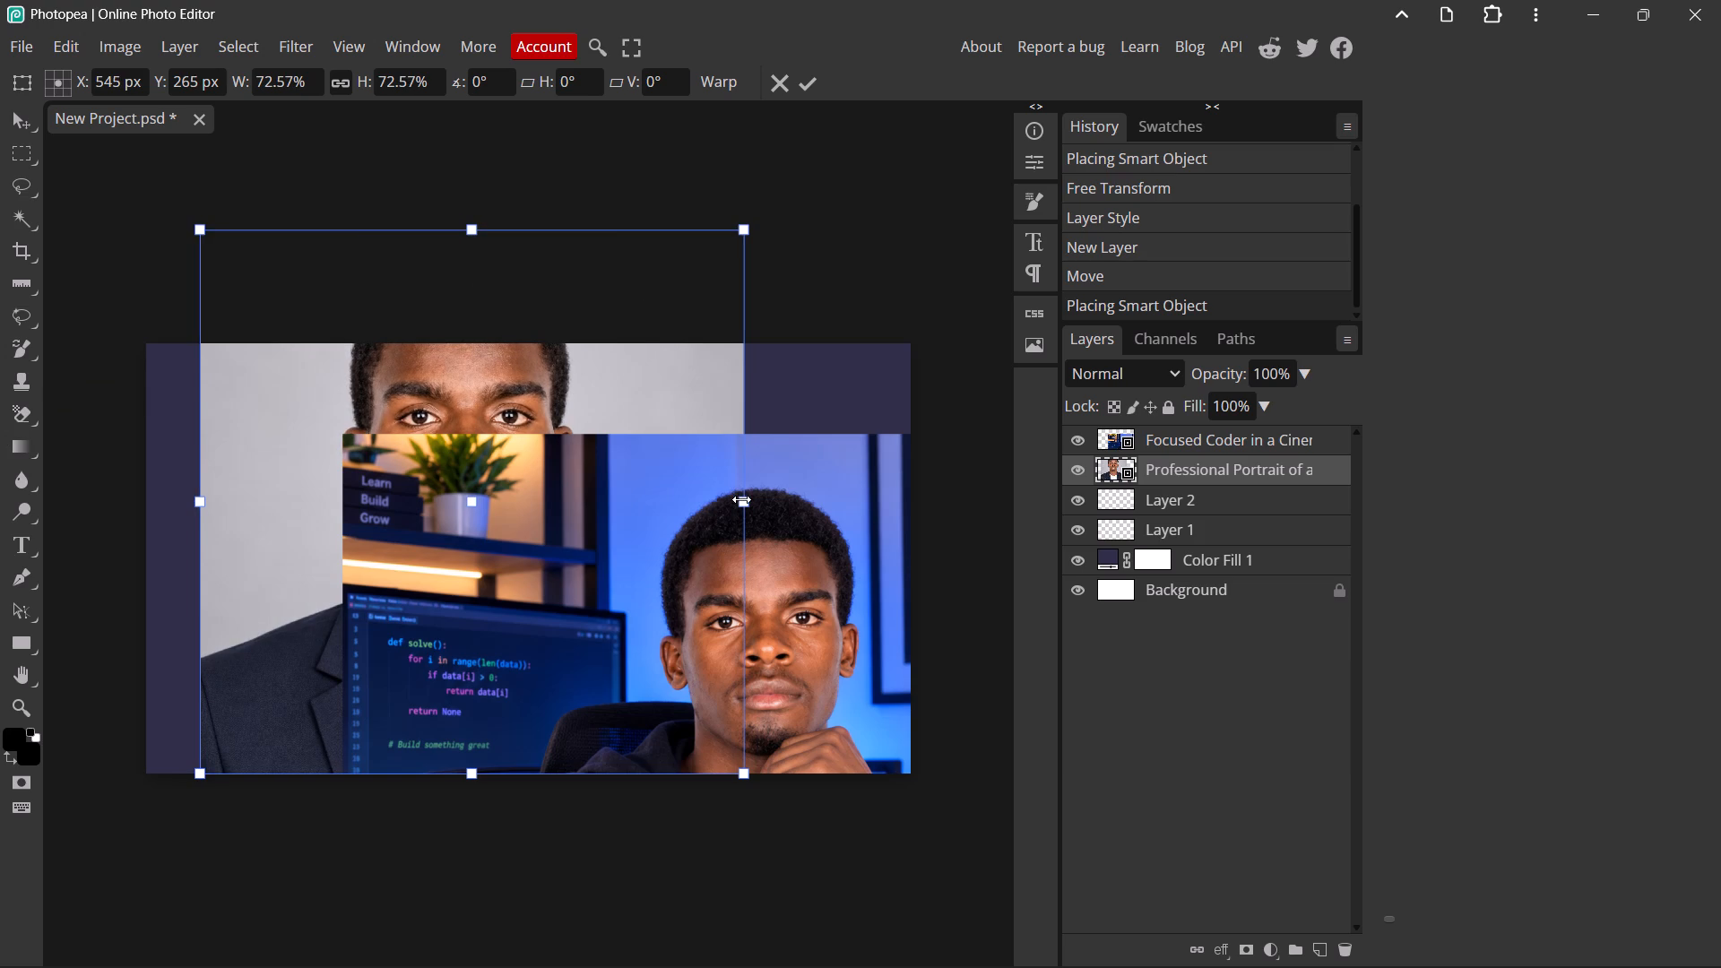
pyautogui.moveTo(741, 499); pyautogui.dragTo(1023, 532)
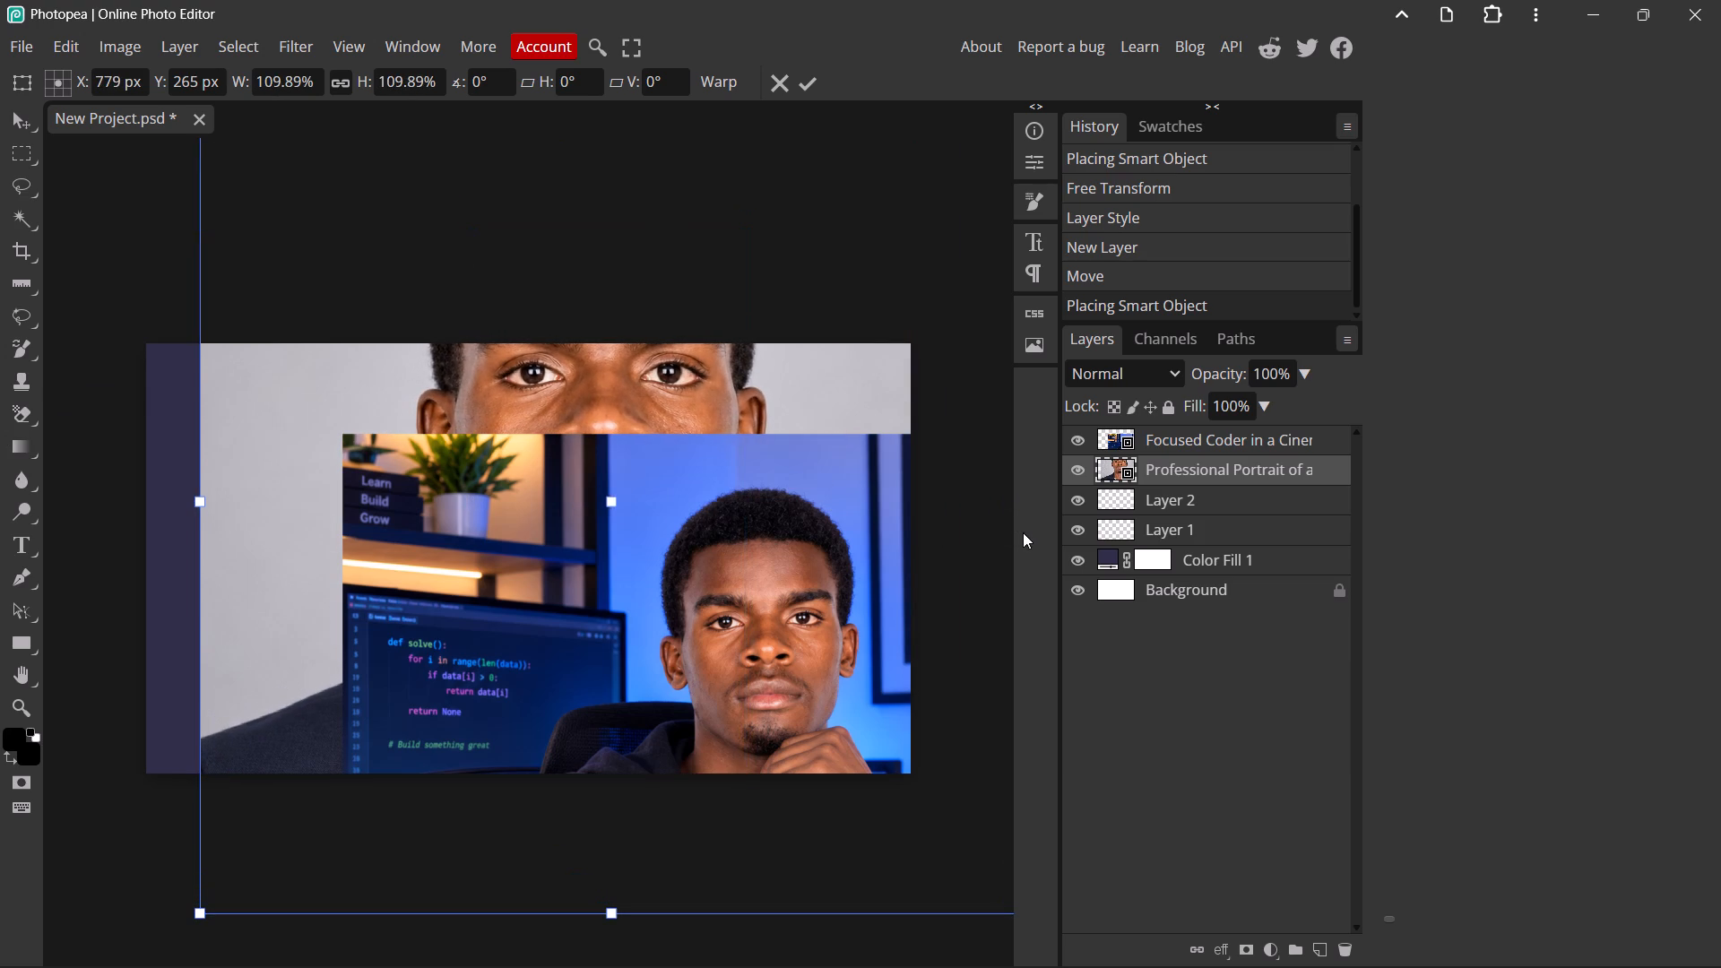
pyautogui.moveTo(201, 501); pyautogui.dragTo(9, 573)
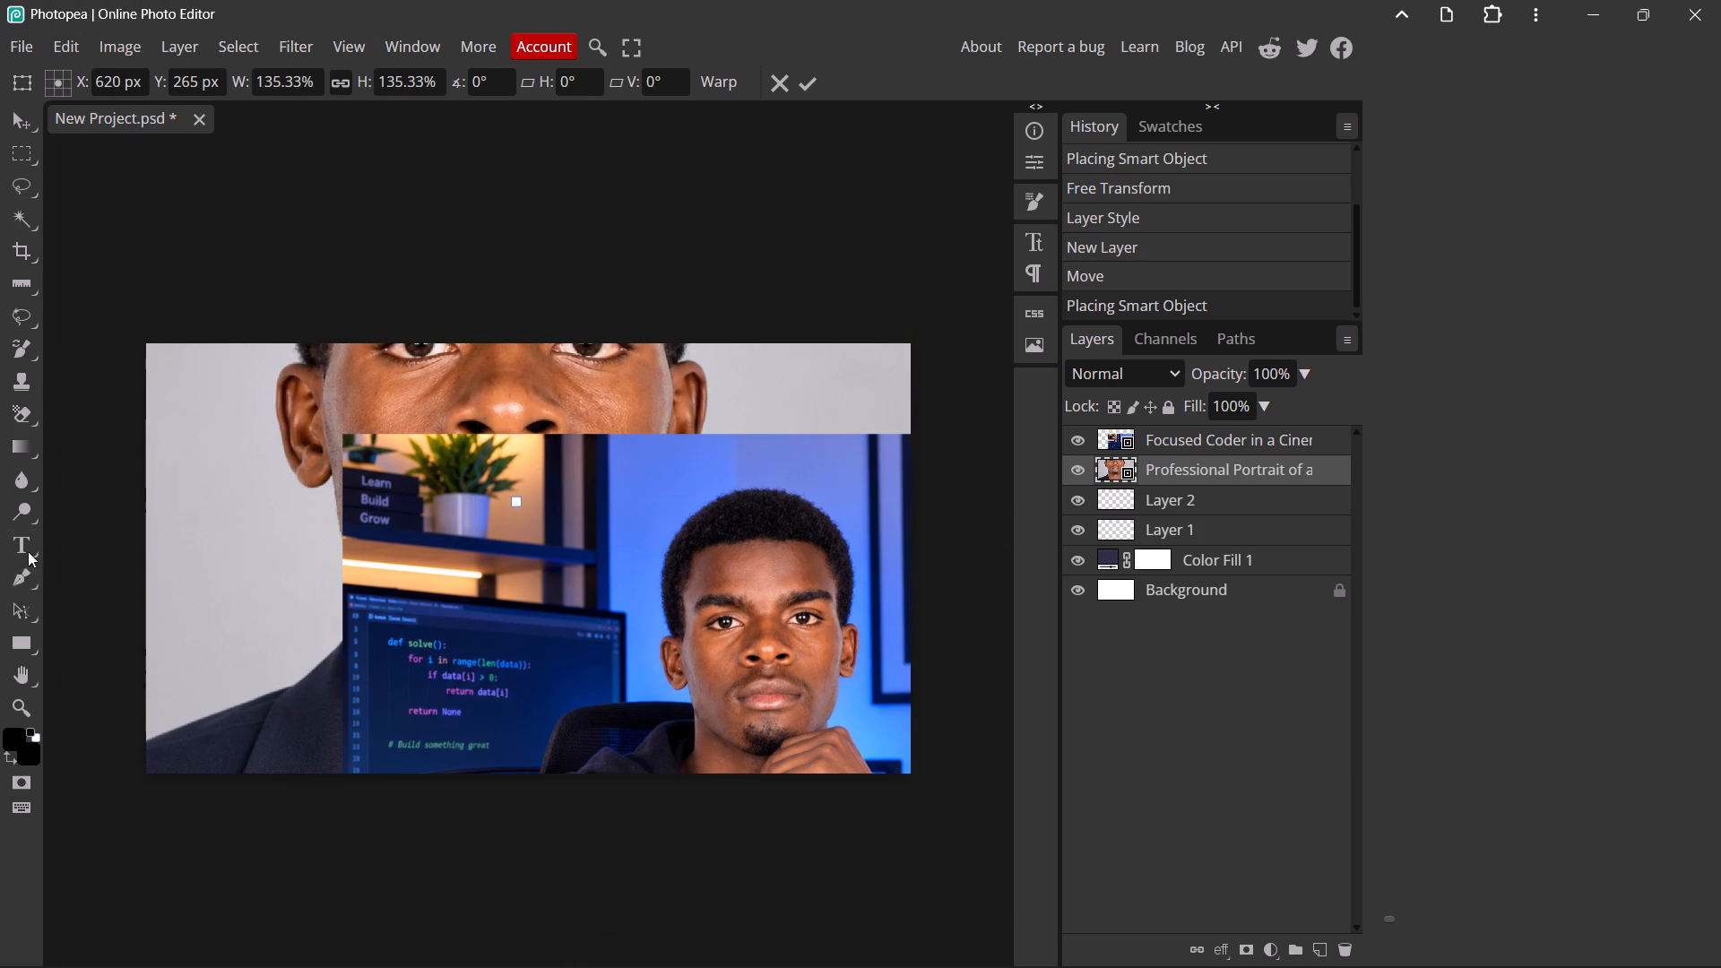
pyautogui.moveTo(222, 400); pyautogui.dragTo(198, 593)
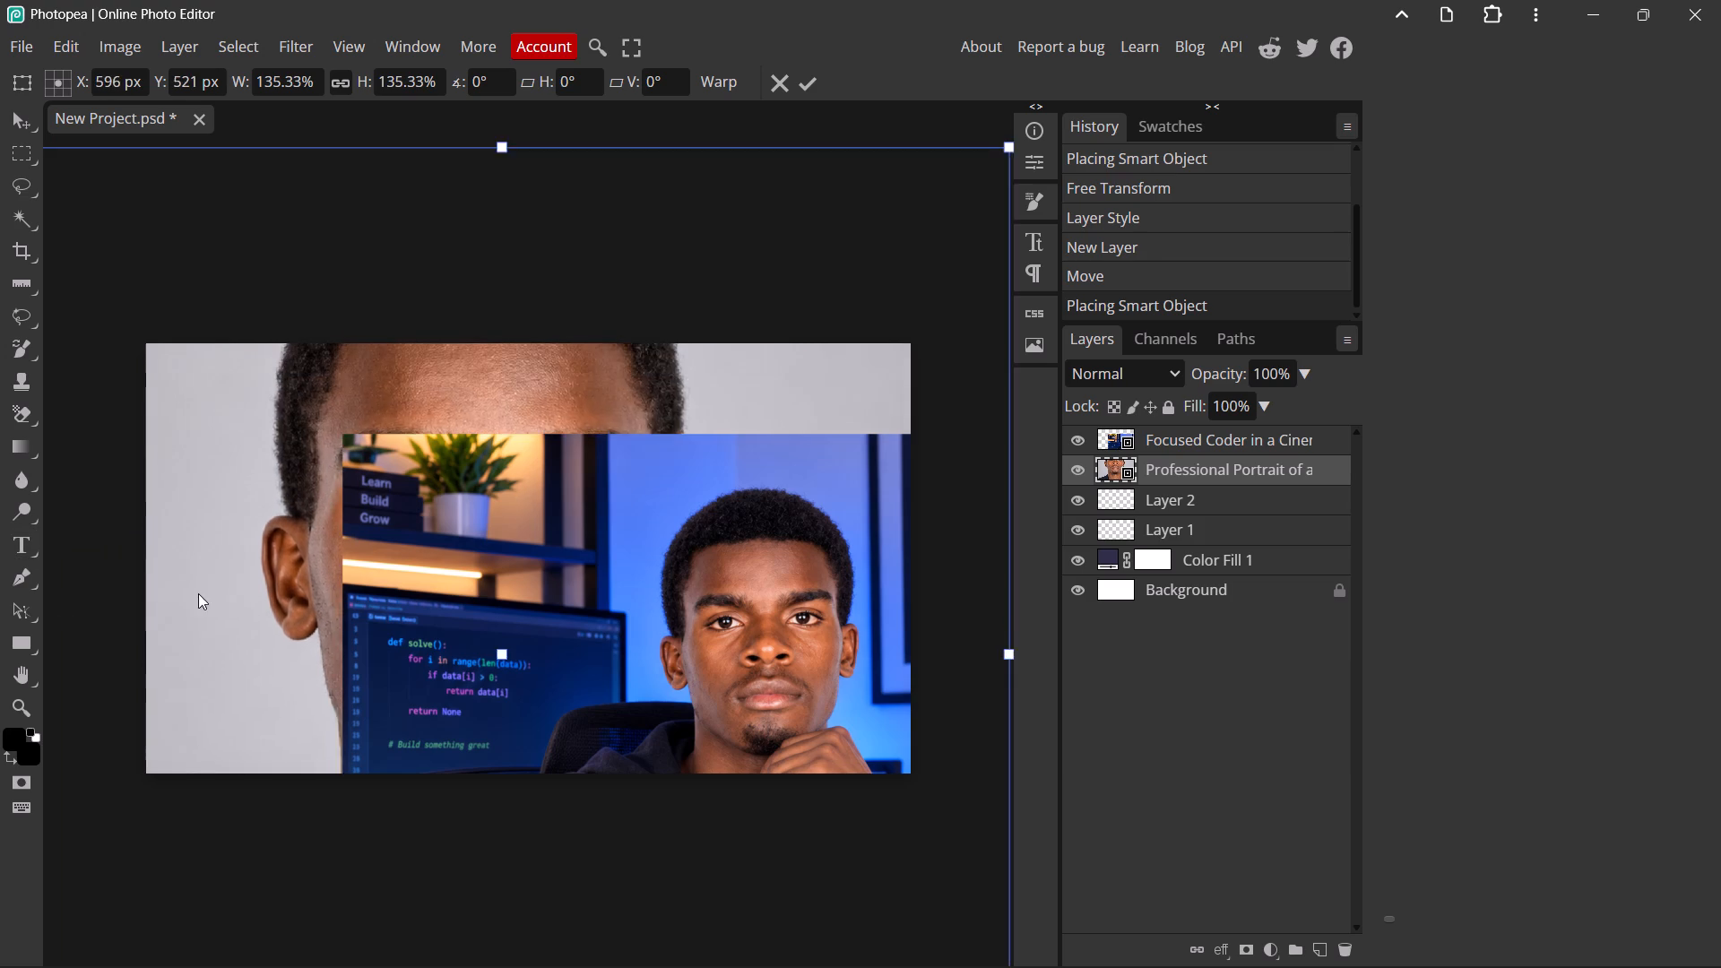
pyautogui.moveTo(198, 593); pyautogui.dragTo(61, 603)
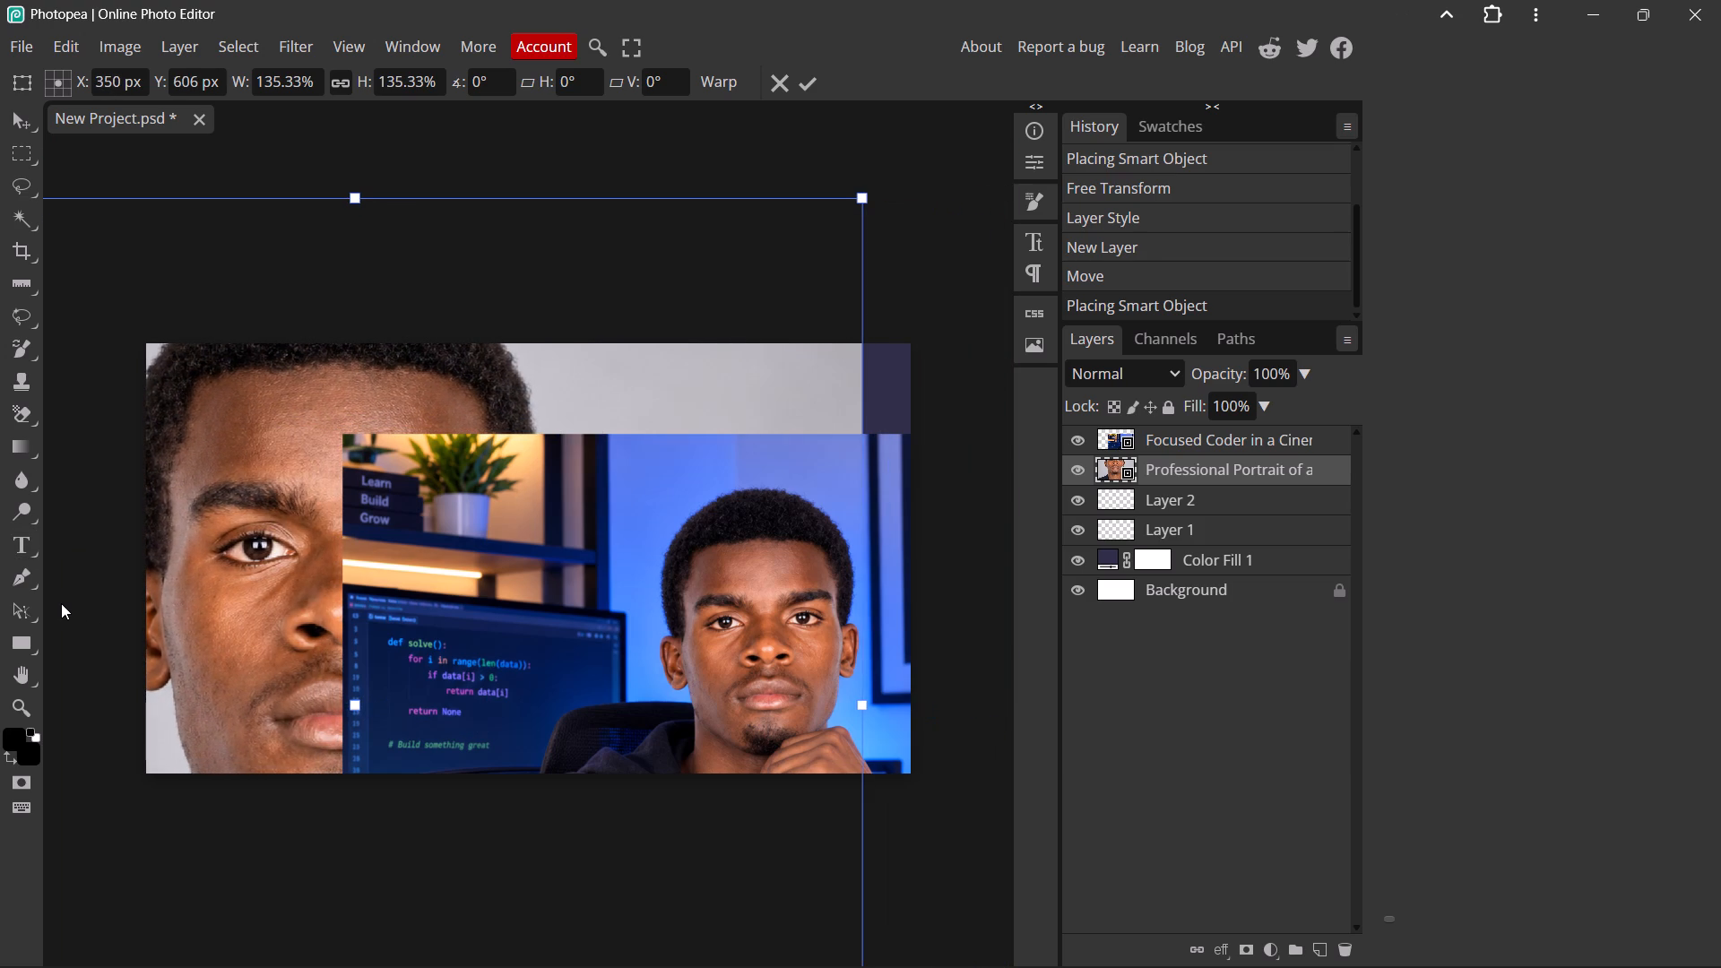
pyautogui.moveTo(61, 603); pyautogui.dragTo(87, 600)
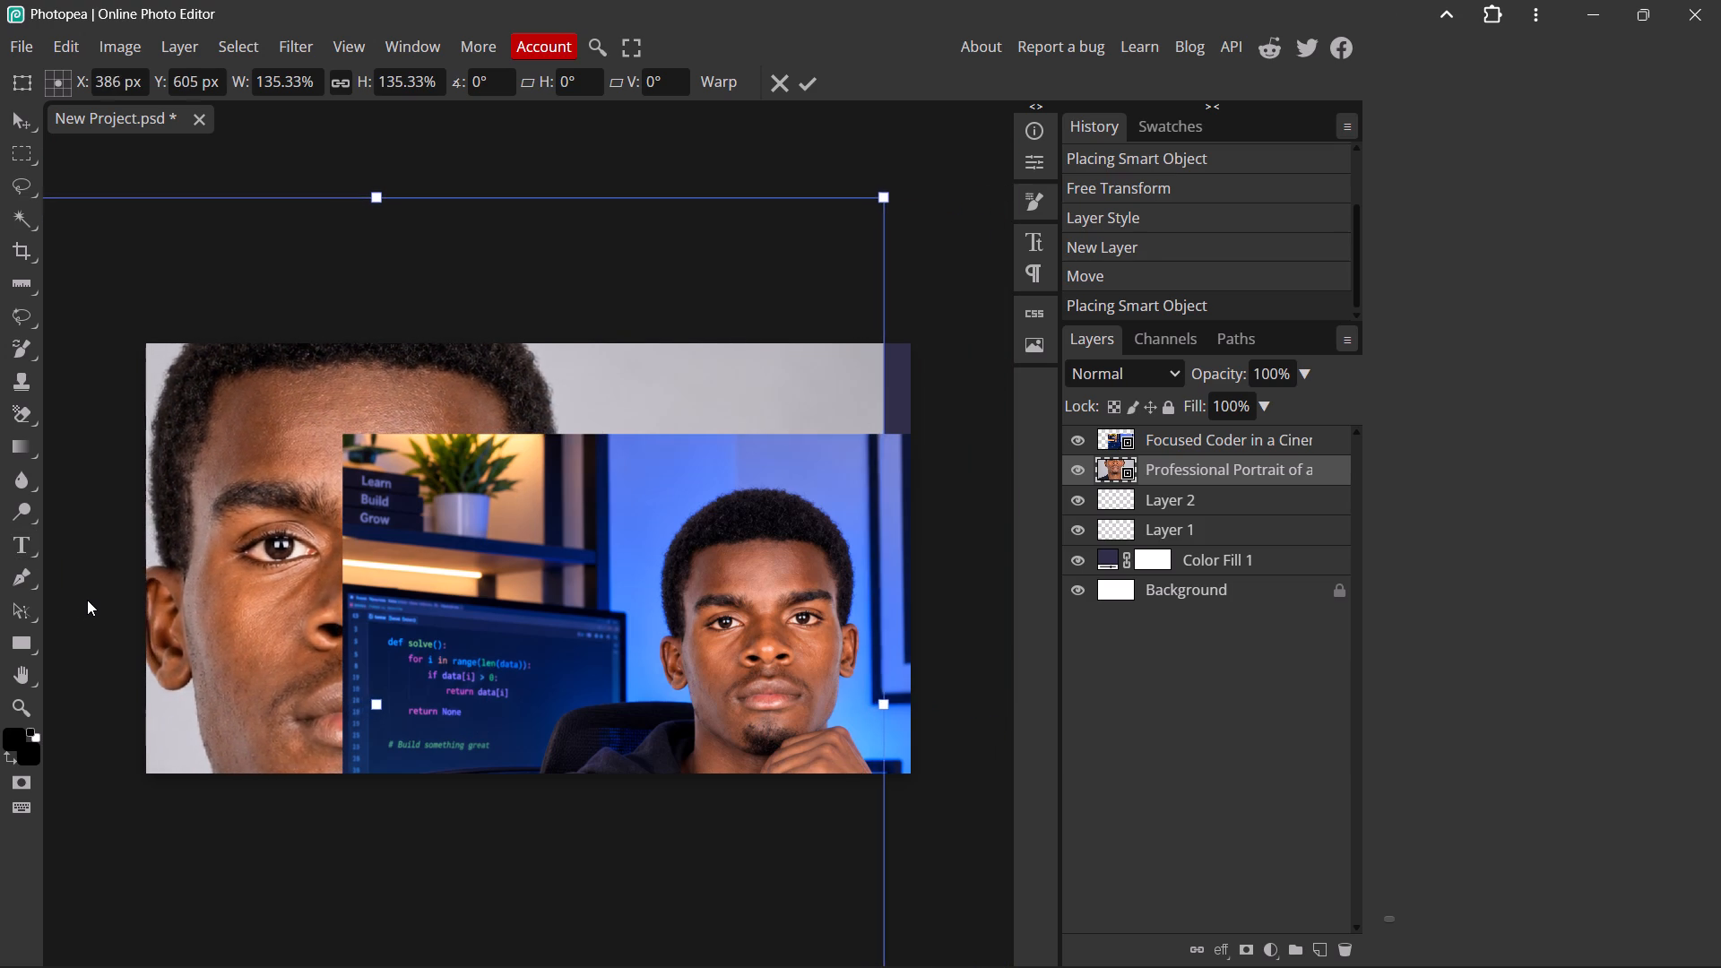
pyautogui.moveTo(87, 600); pyautogui.dragTo(103, 592)
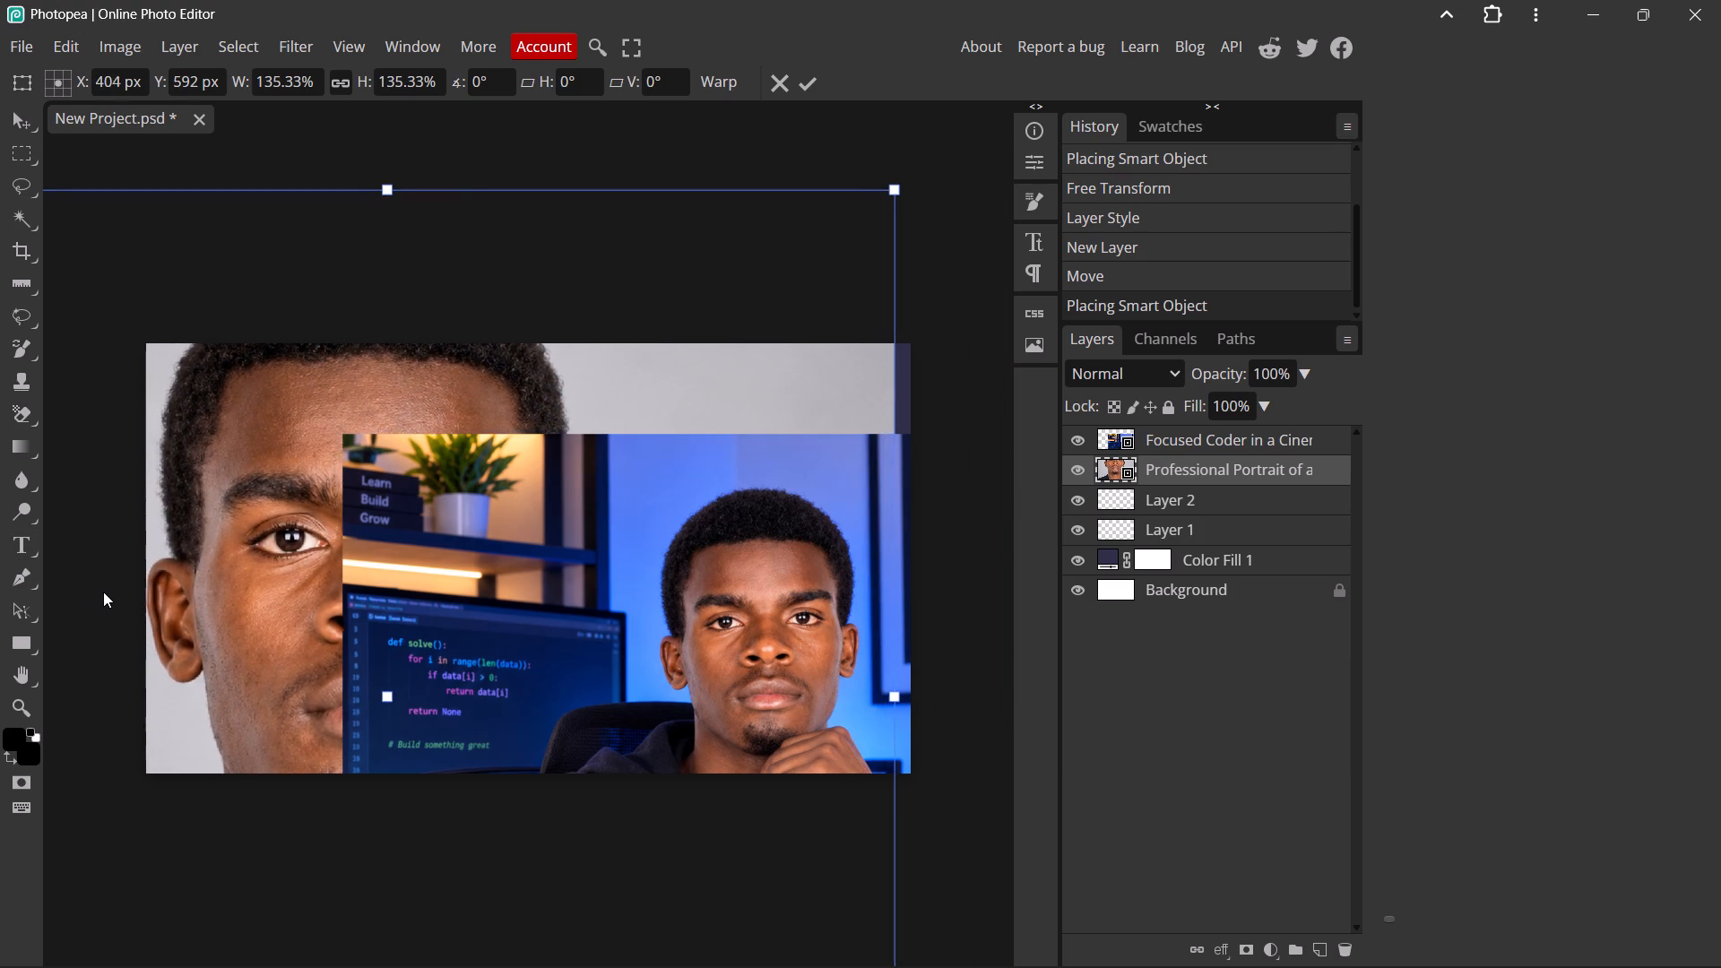
pyautogui.moveTo(103, 592); pyautogui.dragTo(106, 591)
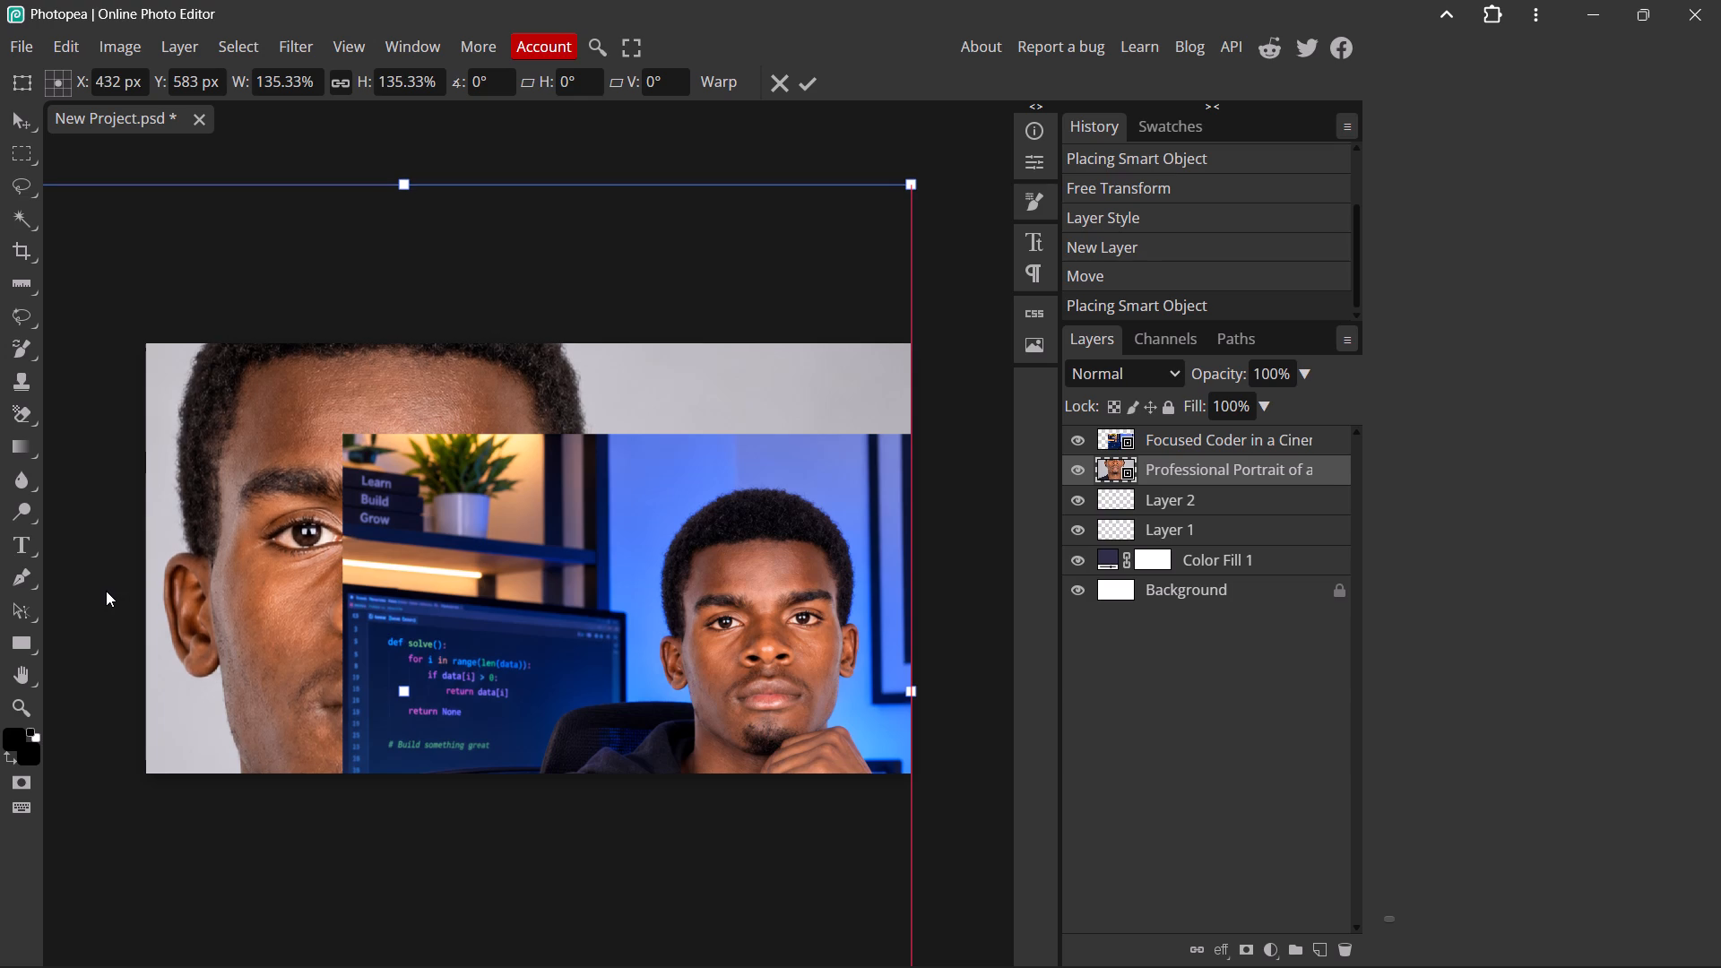
pyautogui.moveTo(106, 591); pyautogui.dragTo(104, 617)
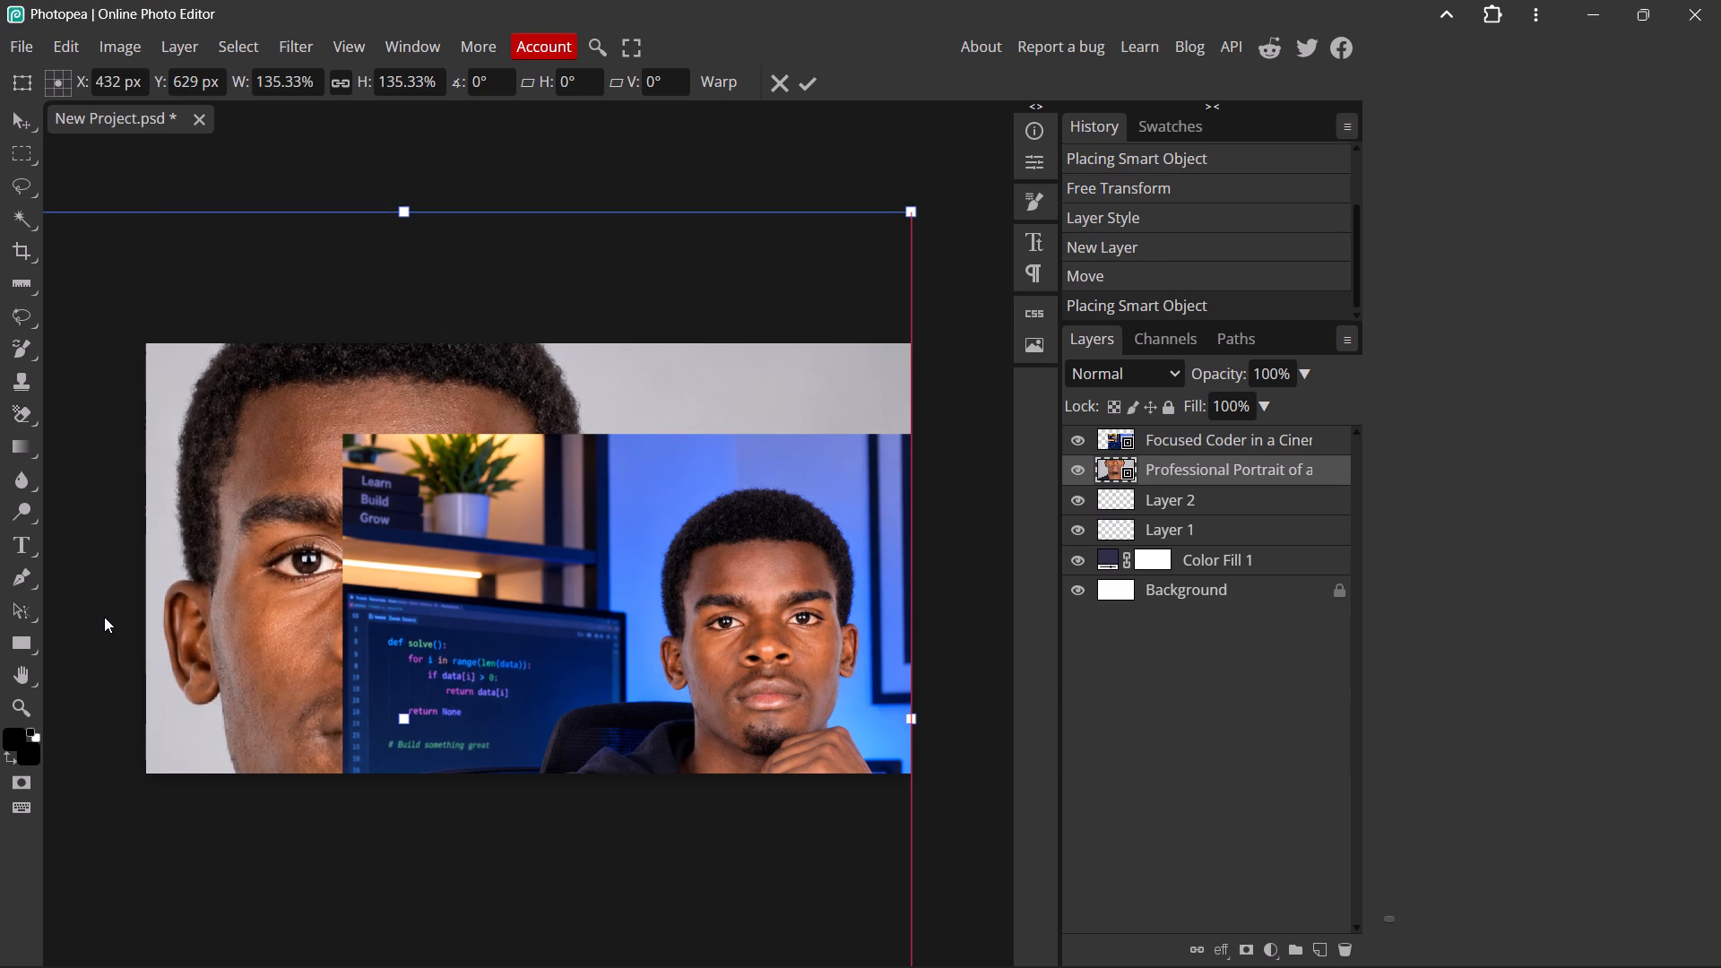
pyautogui.moveTo(104, 617); pyautogui.dragTo(82, 618)
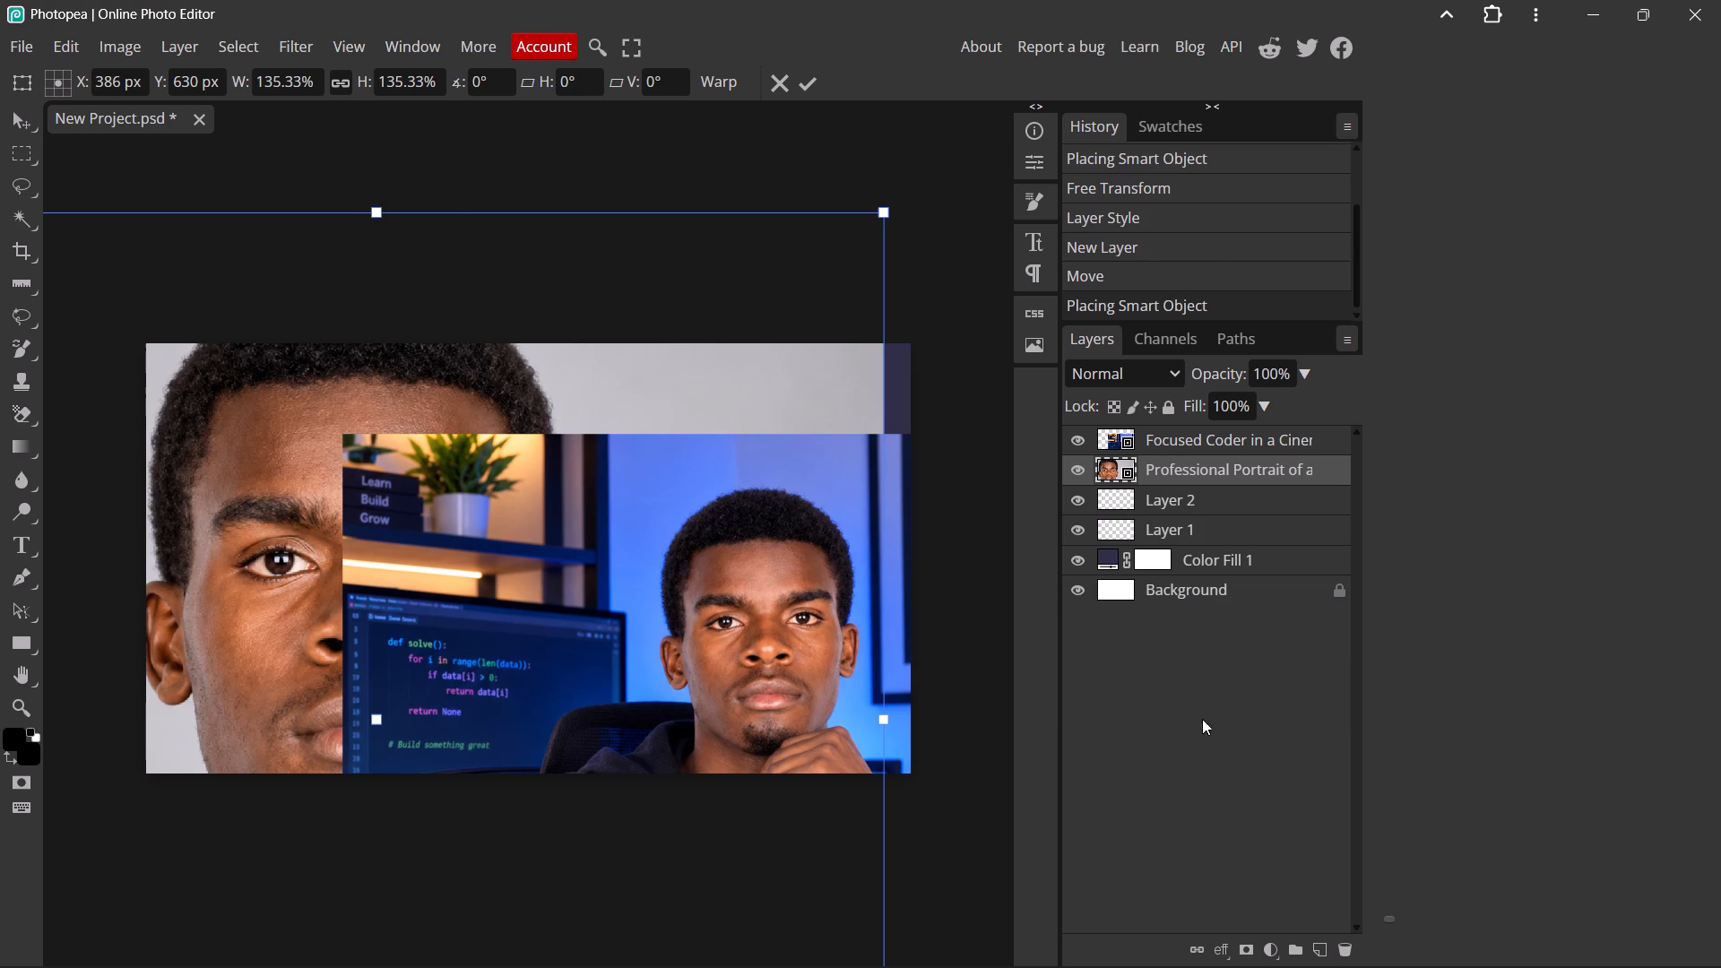
pyautogui.click(809, 81)
# Fade the enlarged portrait layer in its blending options, setting opacity to 37% and fill to 61%.
pyautogui.rightClick(1160, 462)
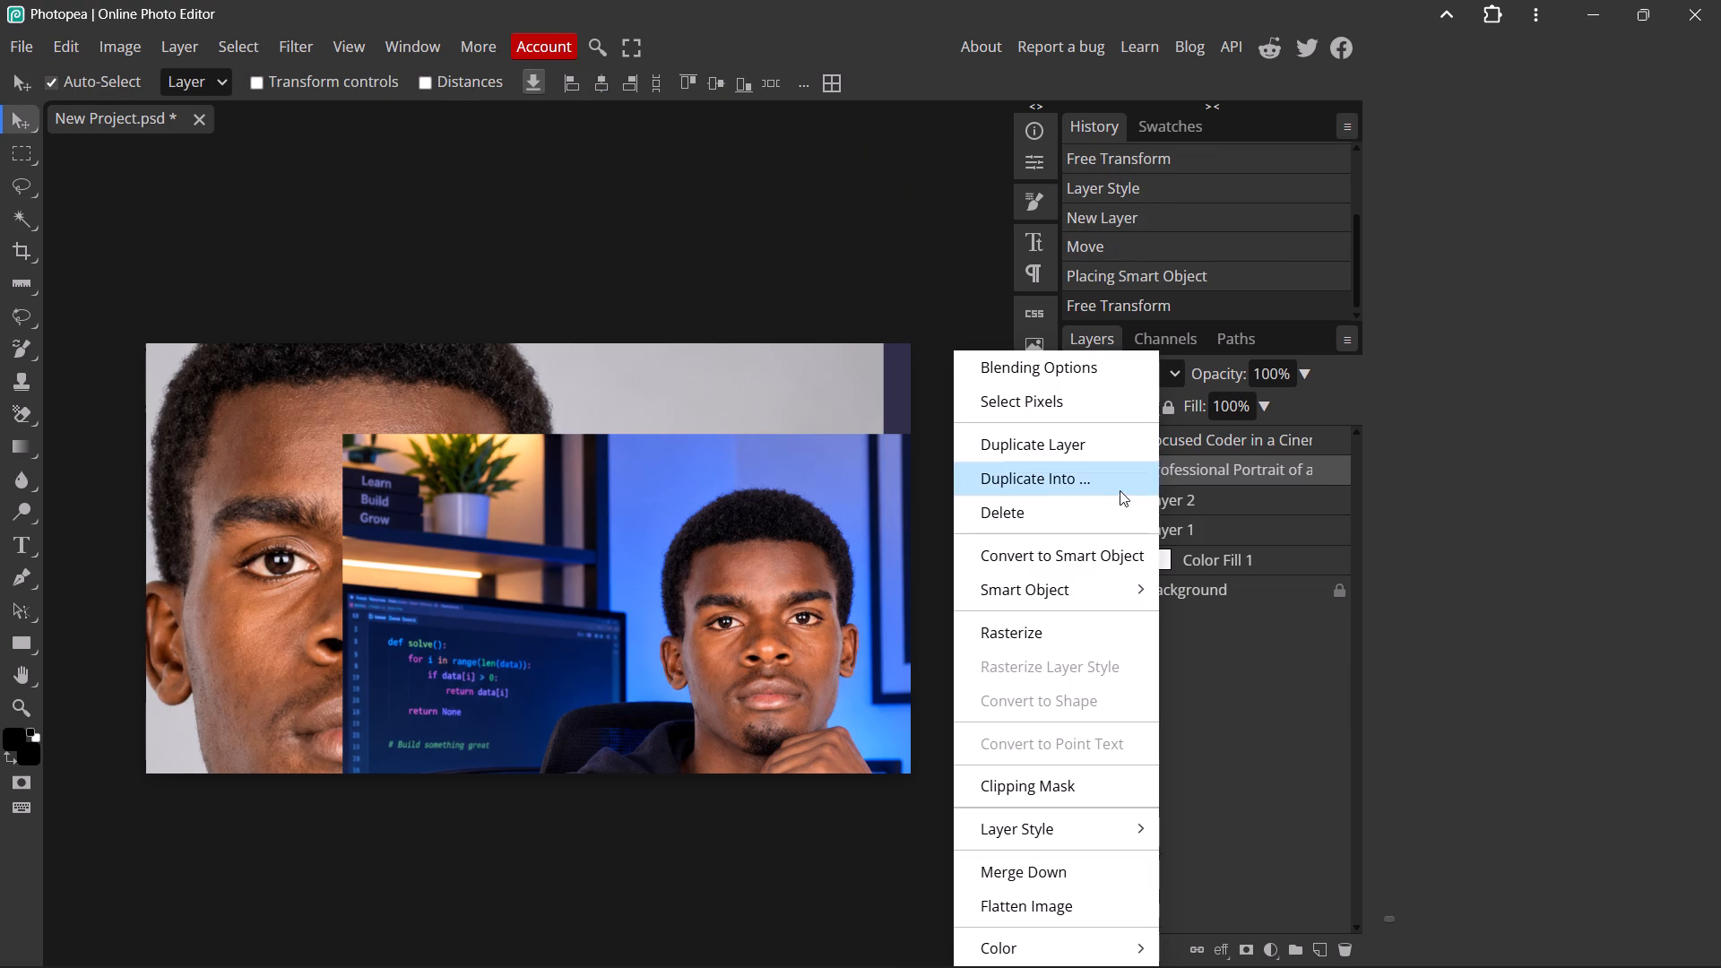
pyautogui.click(1096, 374)
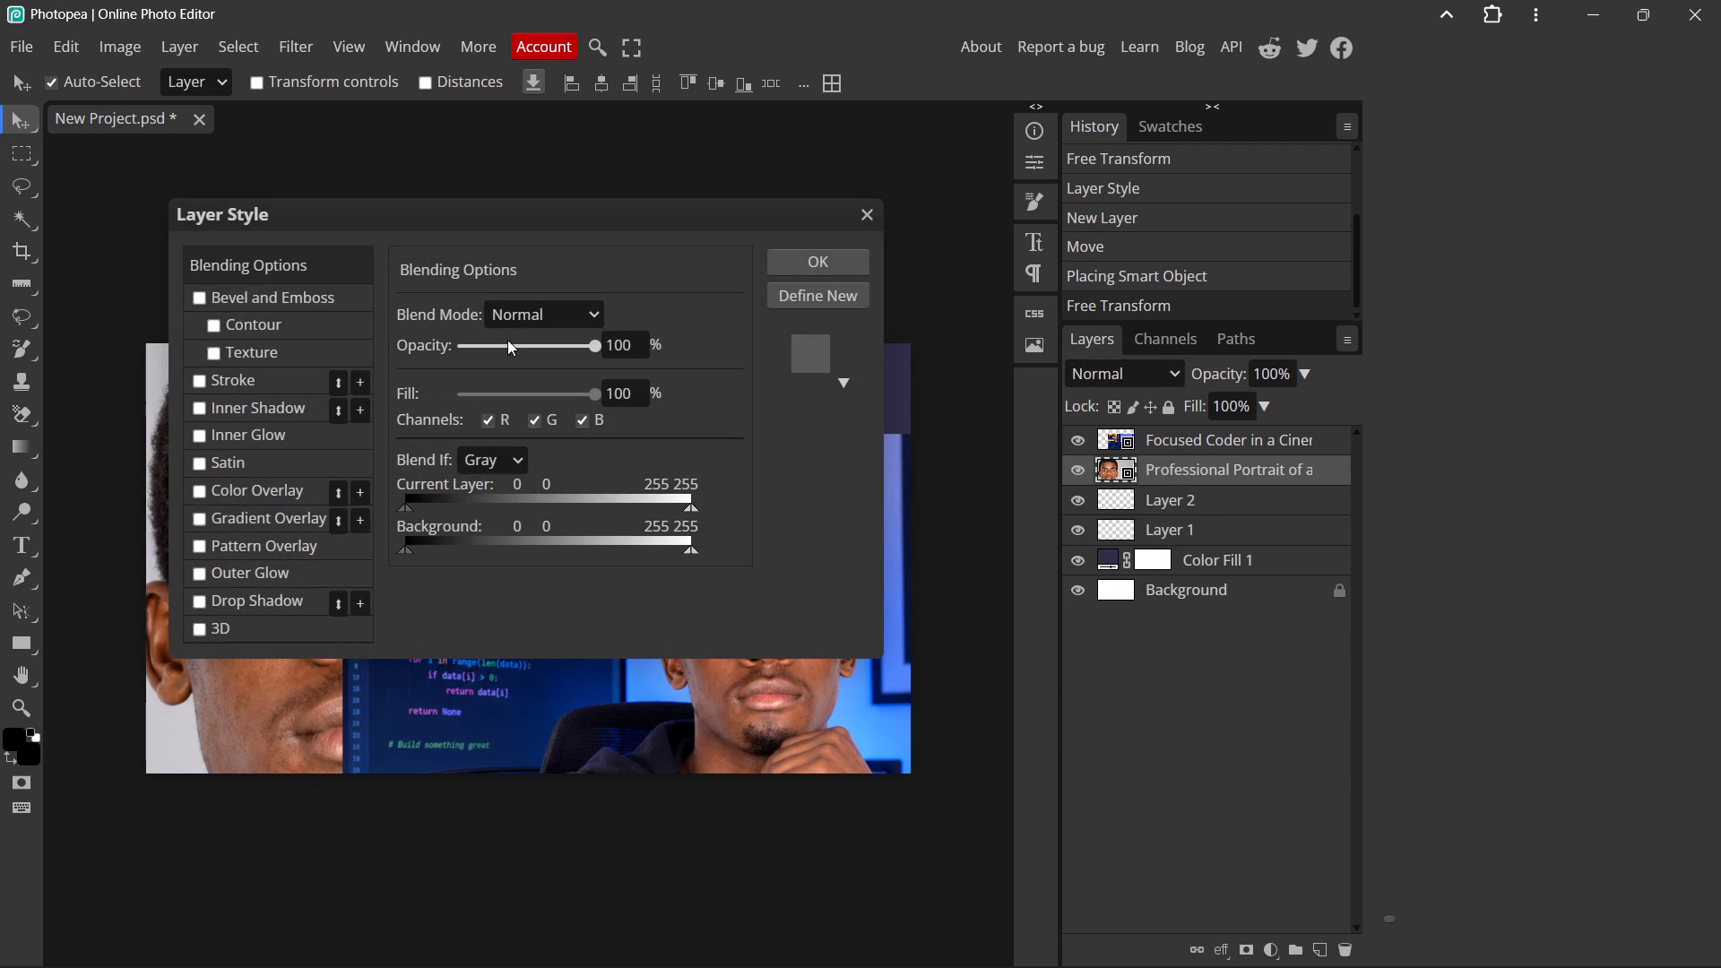
pyautogui.click(512, 347)
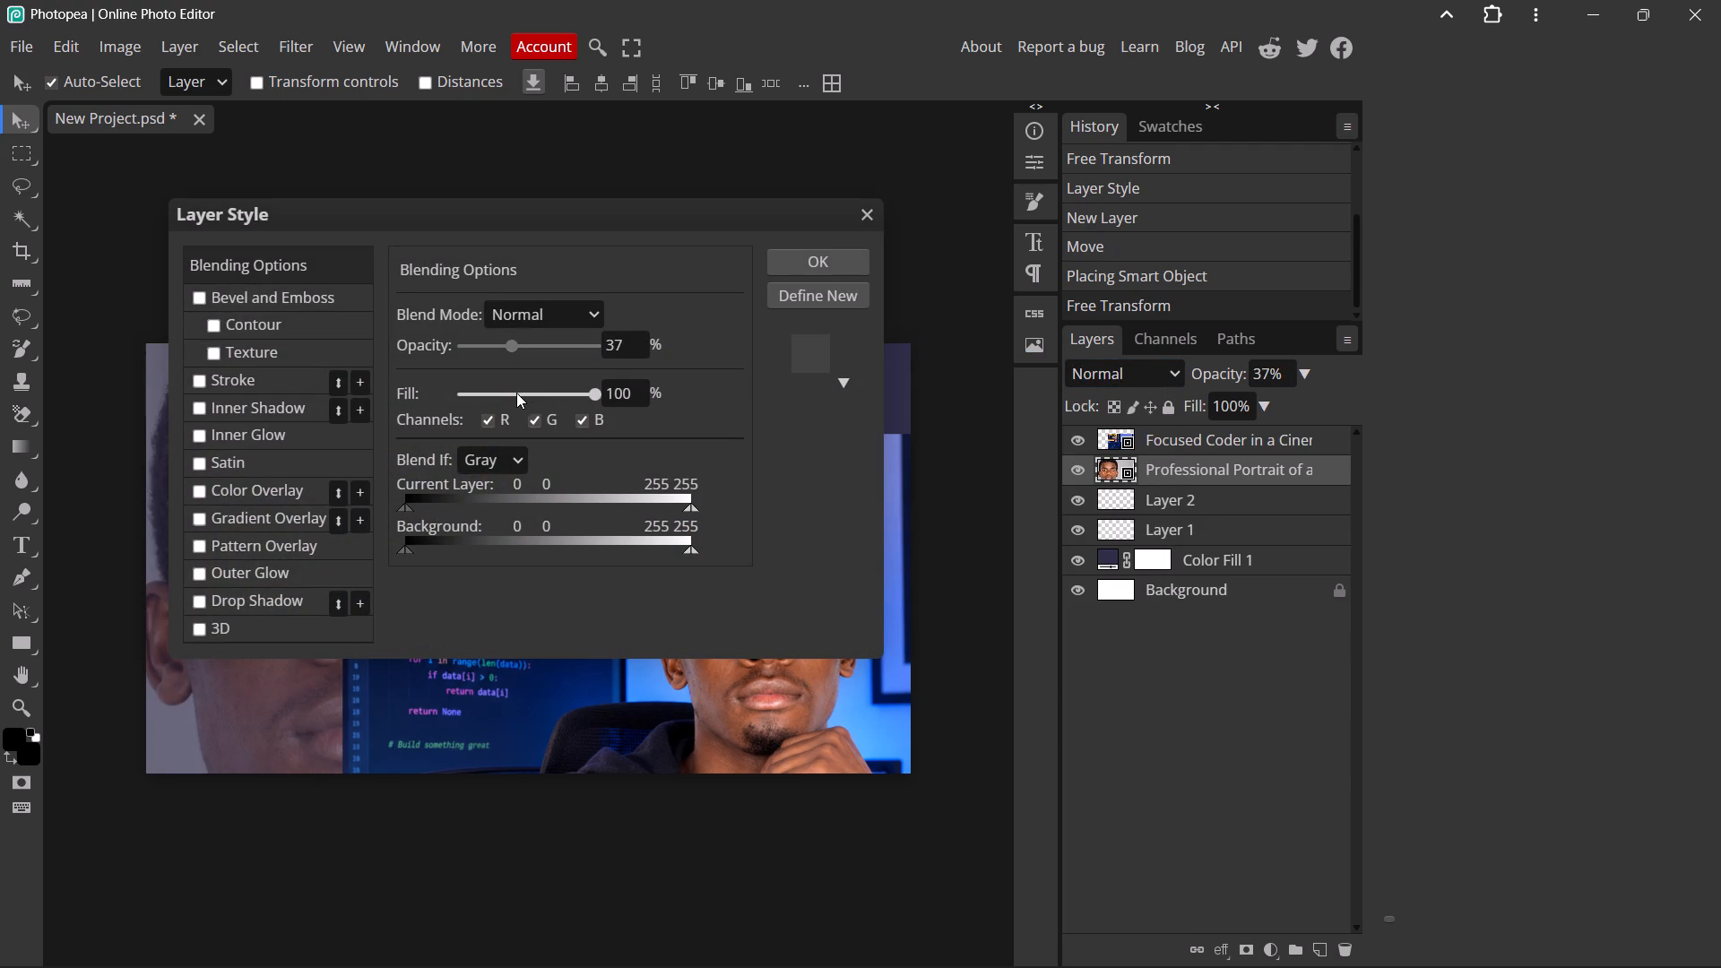
pyautogui.click(543, 392)
pyautogui.click(835, 252)
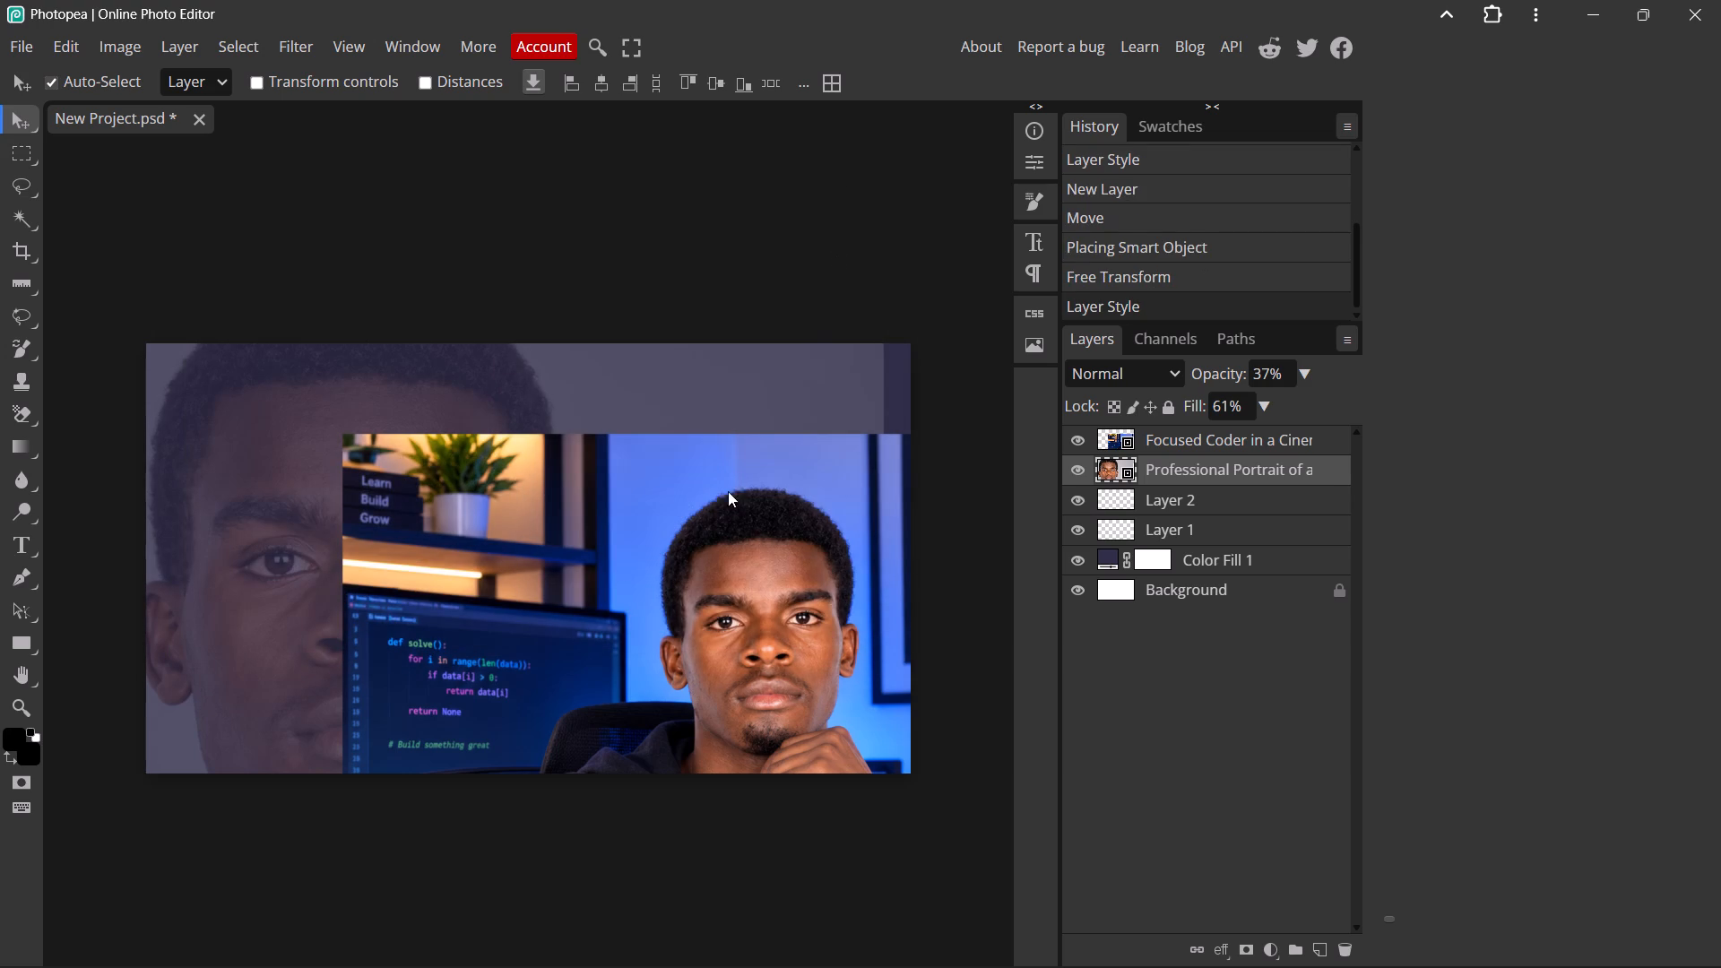
# Move the focused coder photo up to cover the canvas's full height on the right, leaving a faded portrait strip along the left edge.
pyautogui.click(1187, 438)
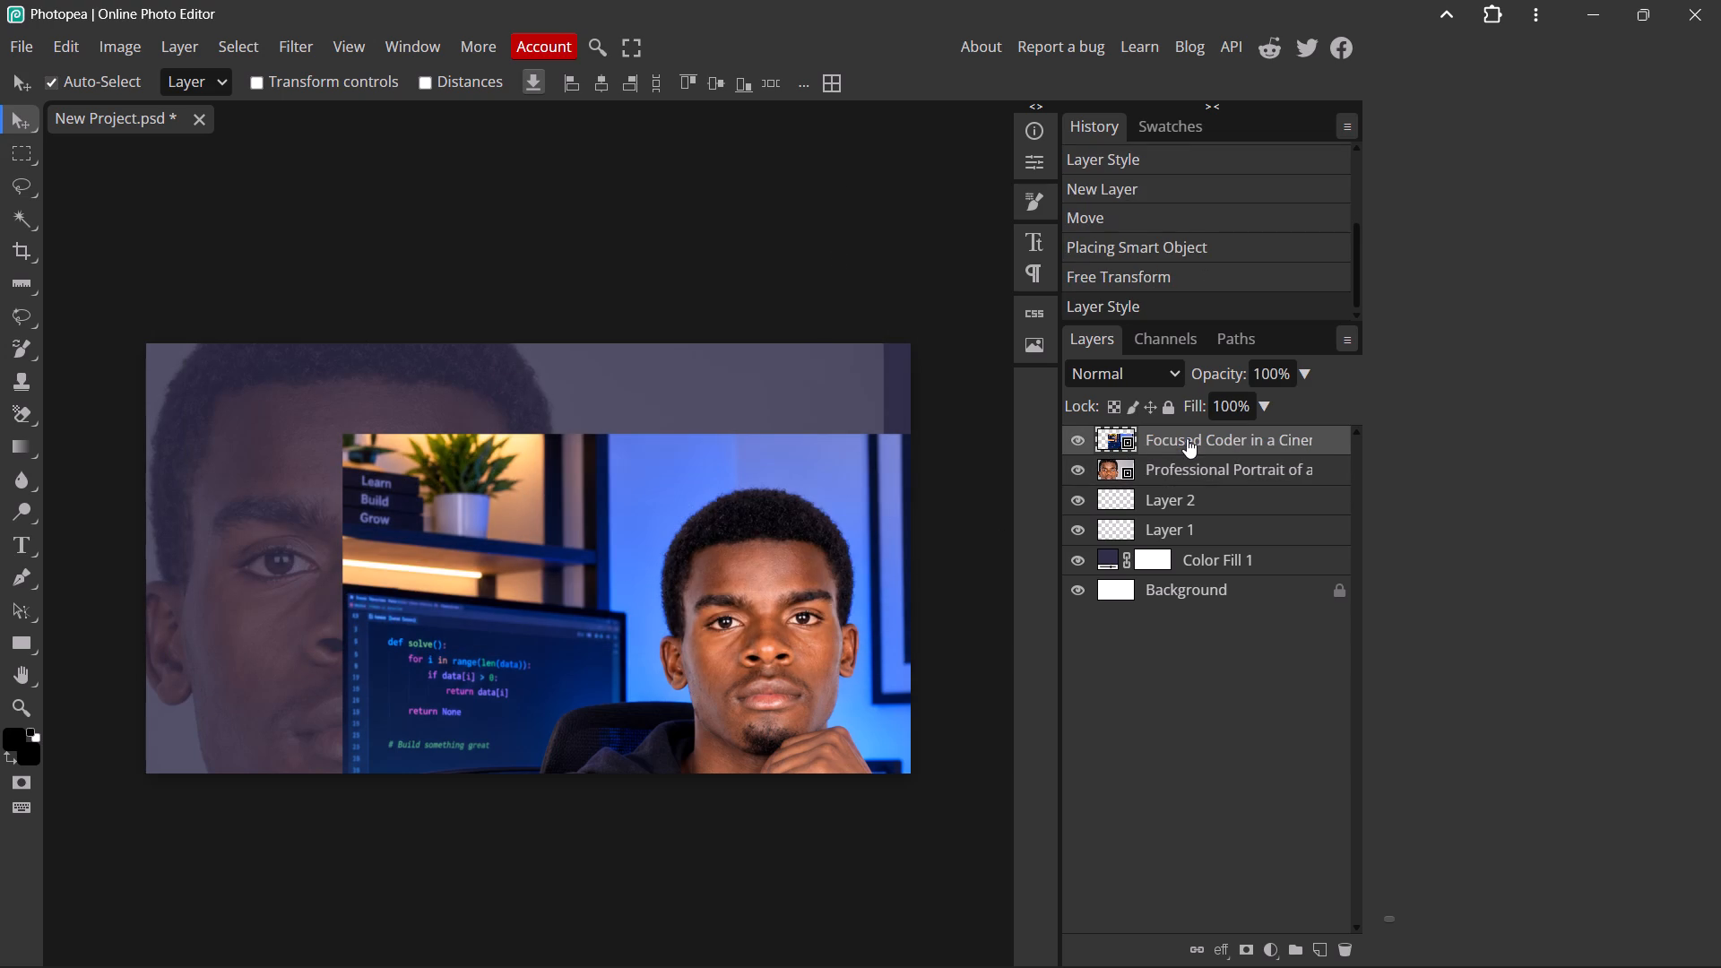
pyautogui.moveTo(716, 579); pyautogui.dragTo(706, 533)
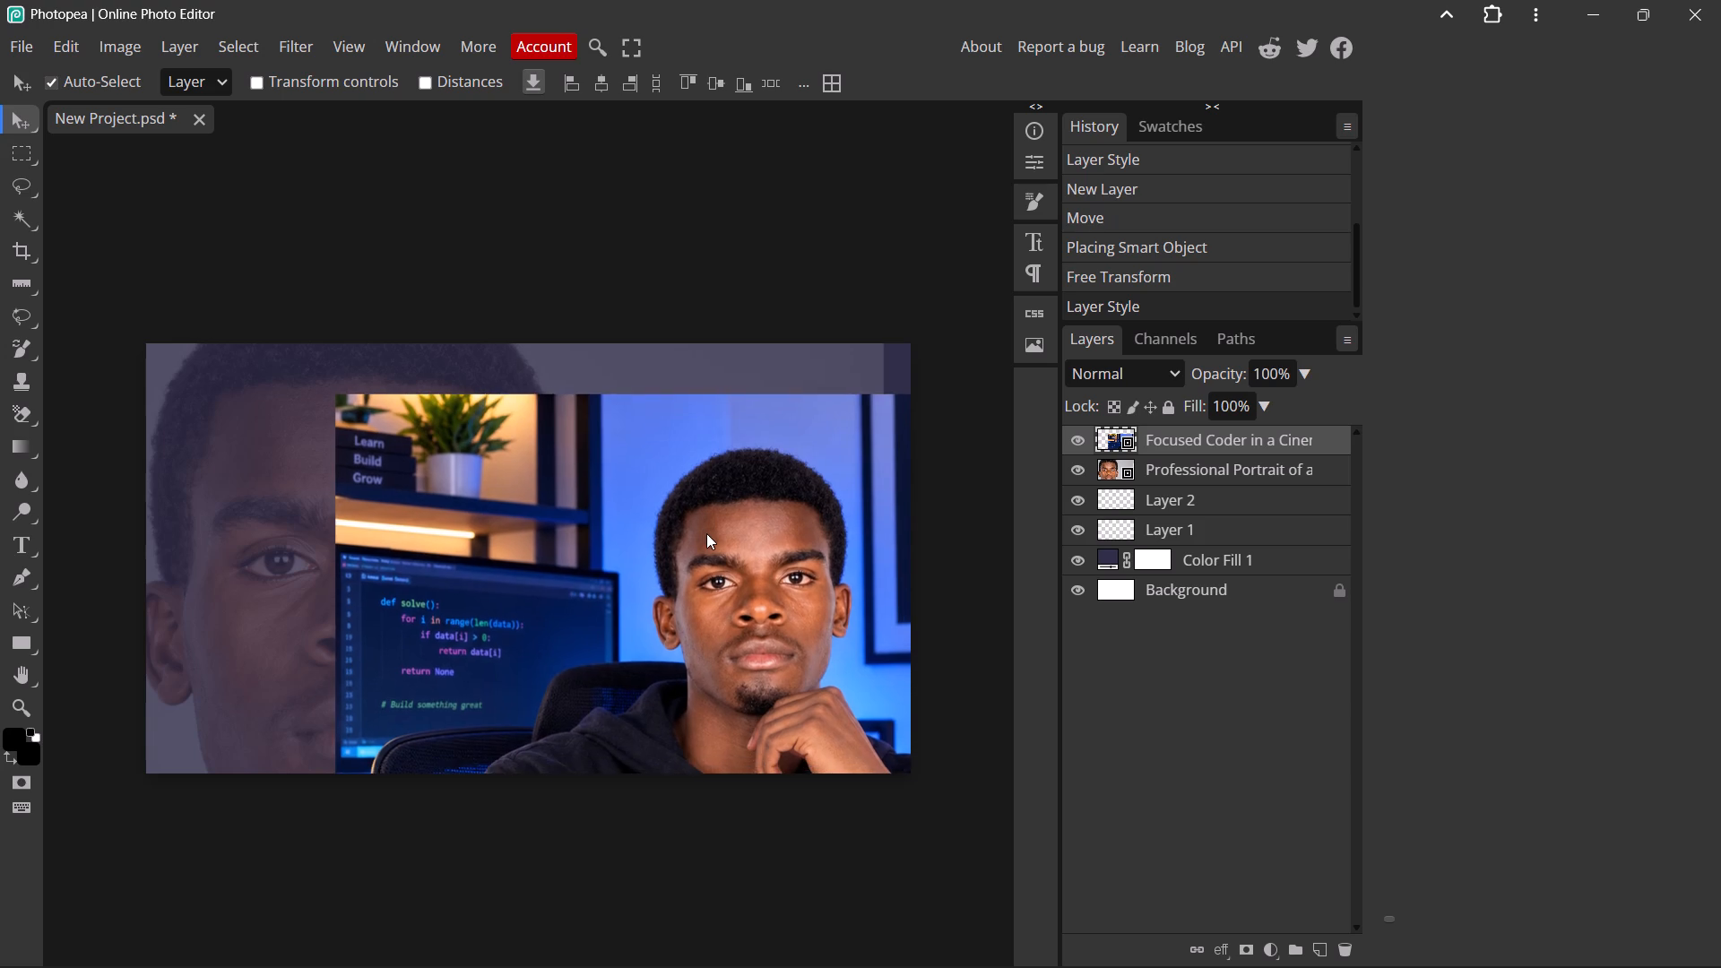
pyautogui.moveTo(706, 533); pyautogui.dragTo(710, 517)
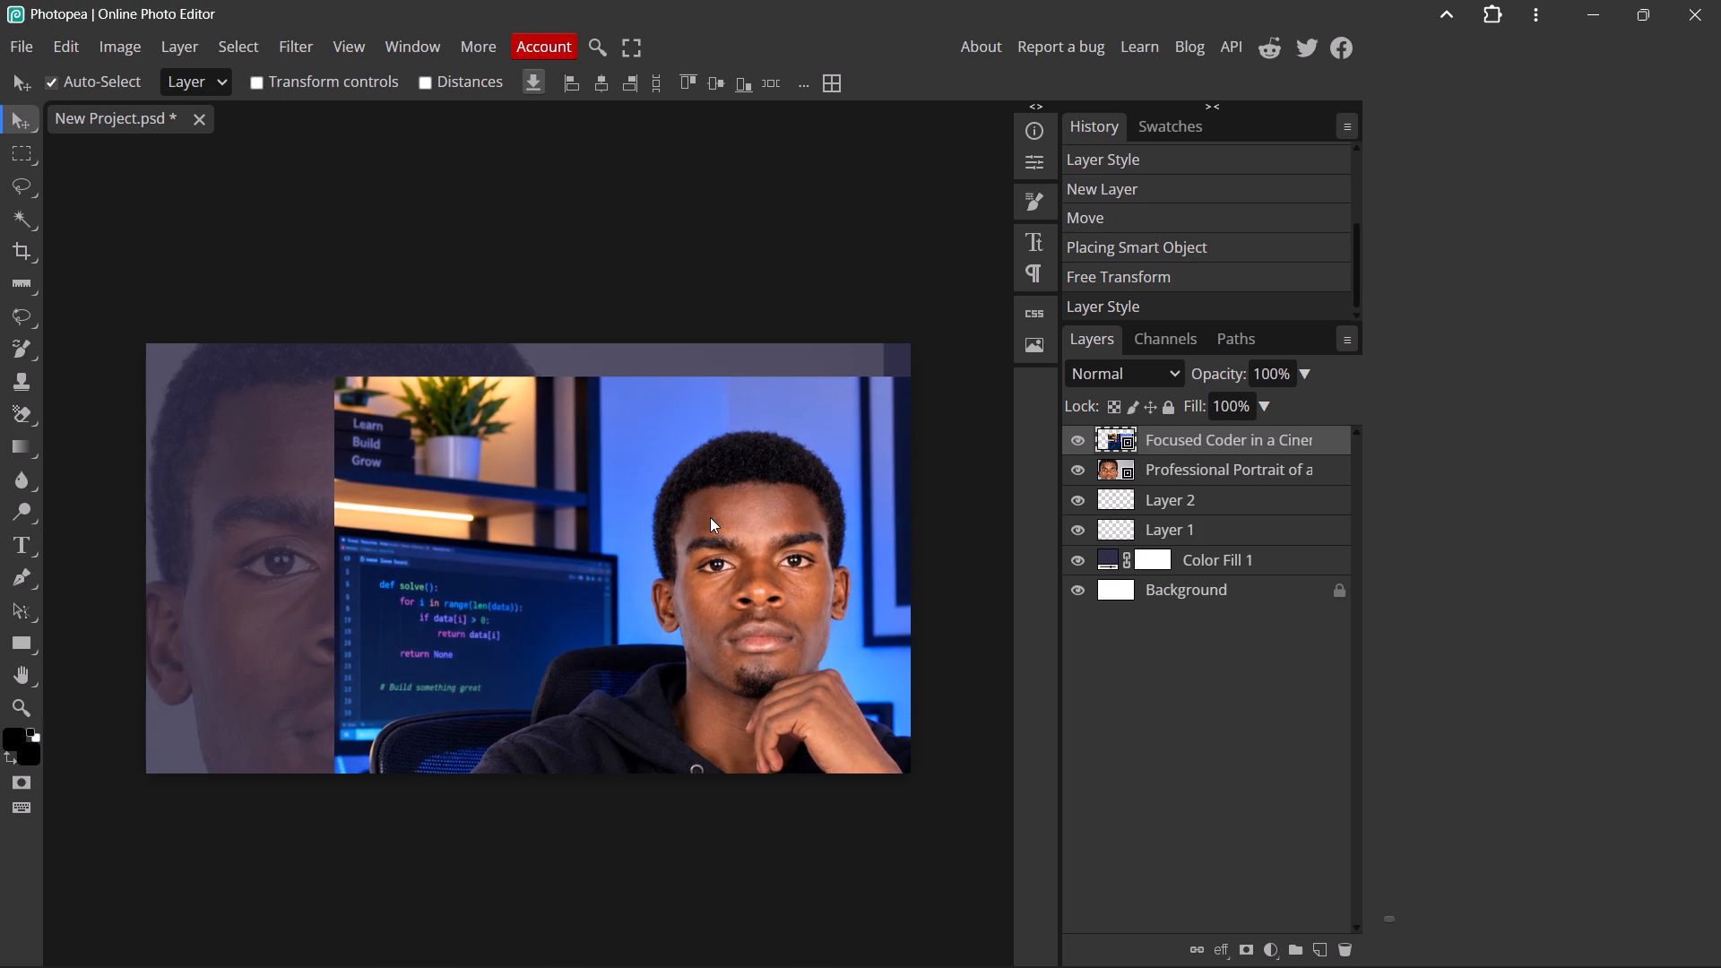
pyautogui.moveTo(710, 517); pyautogui.dragTo(706, 487)
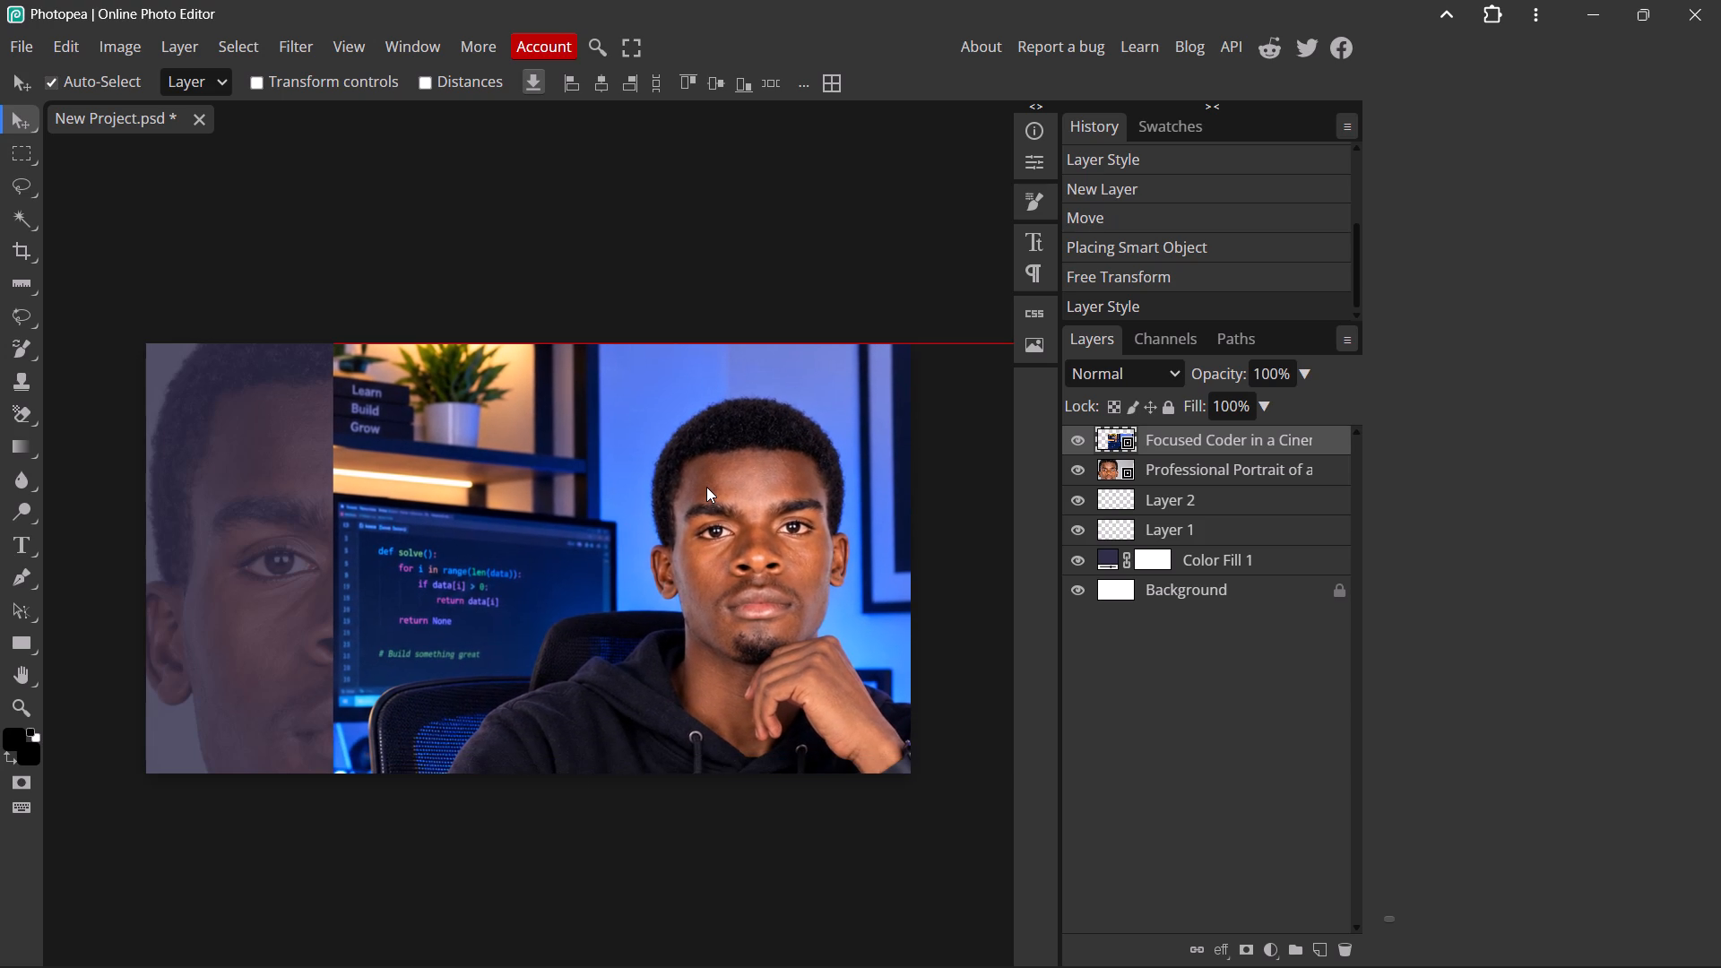
pyautogui.moveTo(706, 487); pyautogui.dragTo(742, 480)
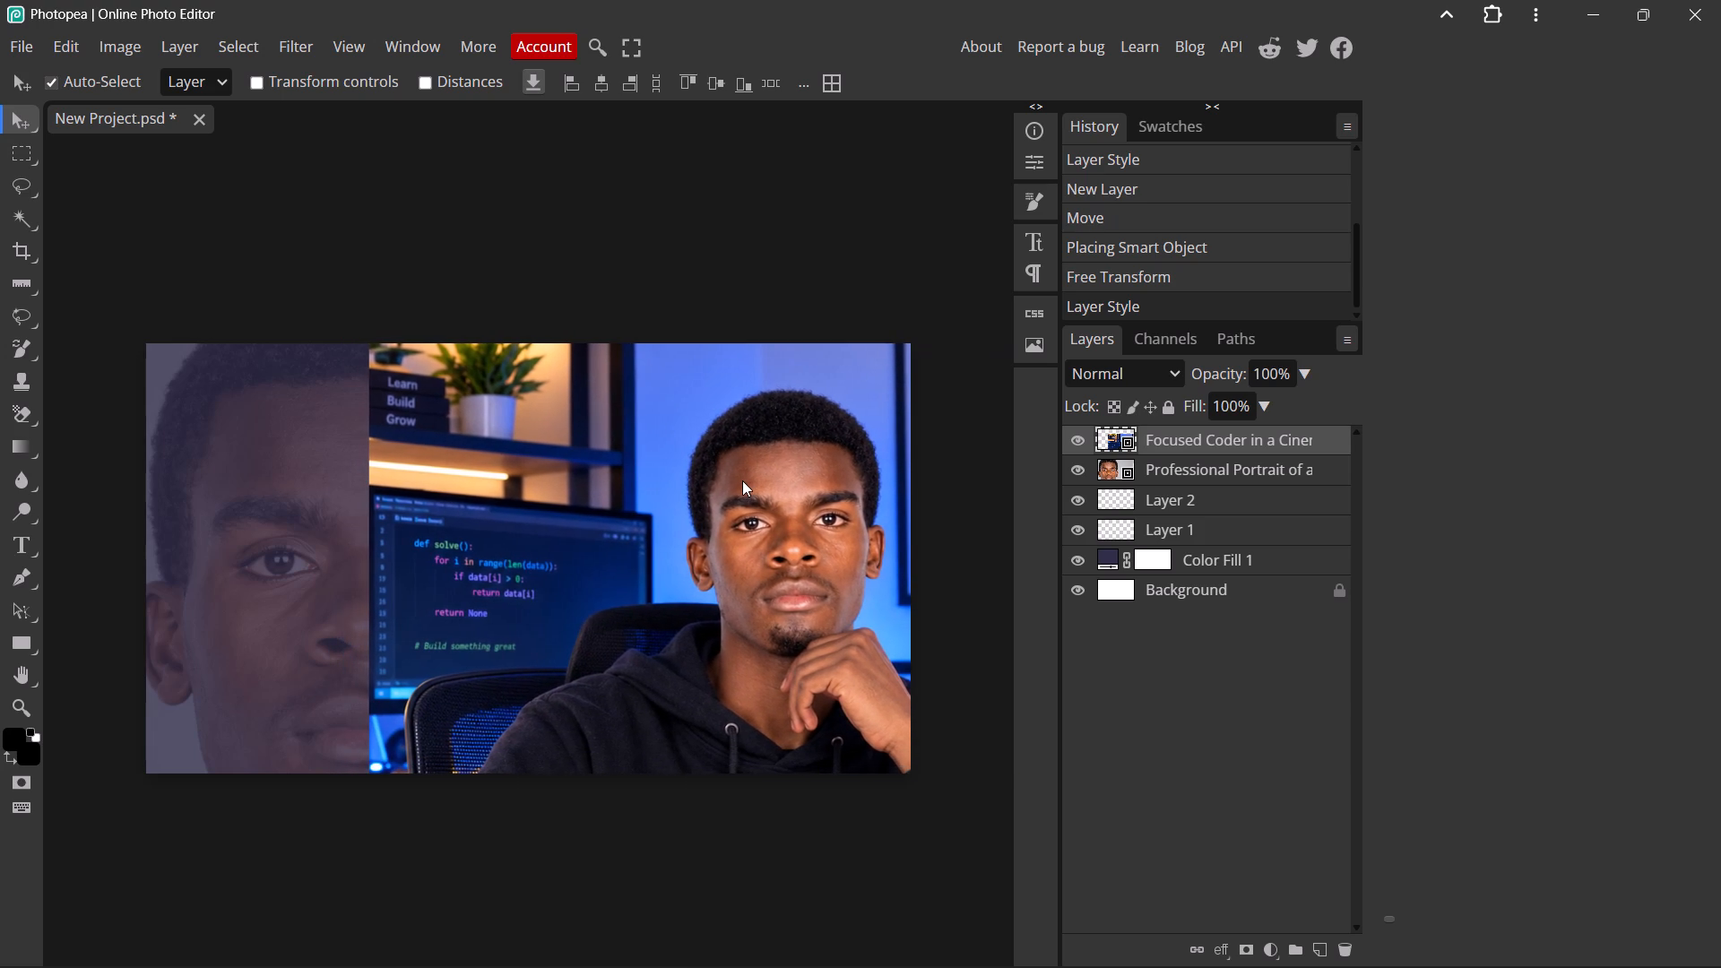
pyautogui.moveTo(742, 480); pyautogui.dragTo(784, 483)
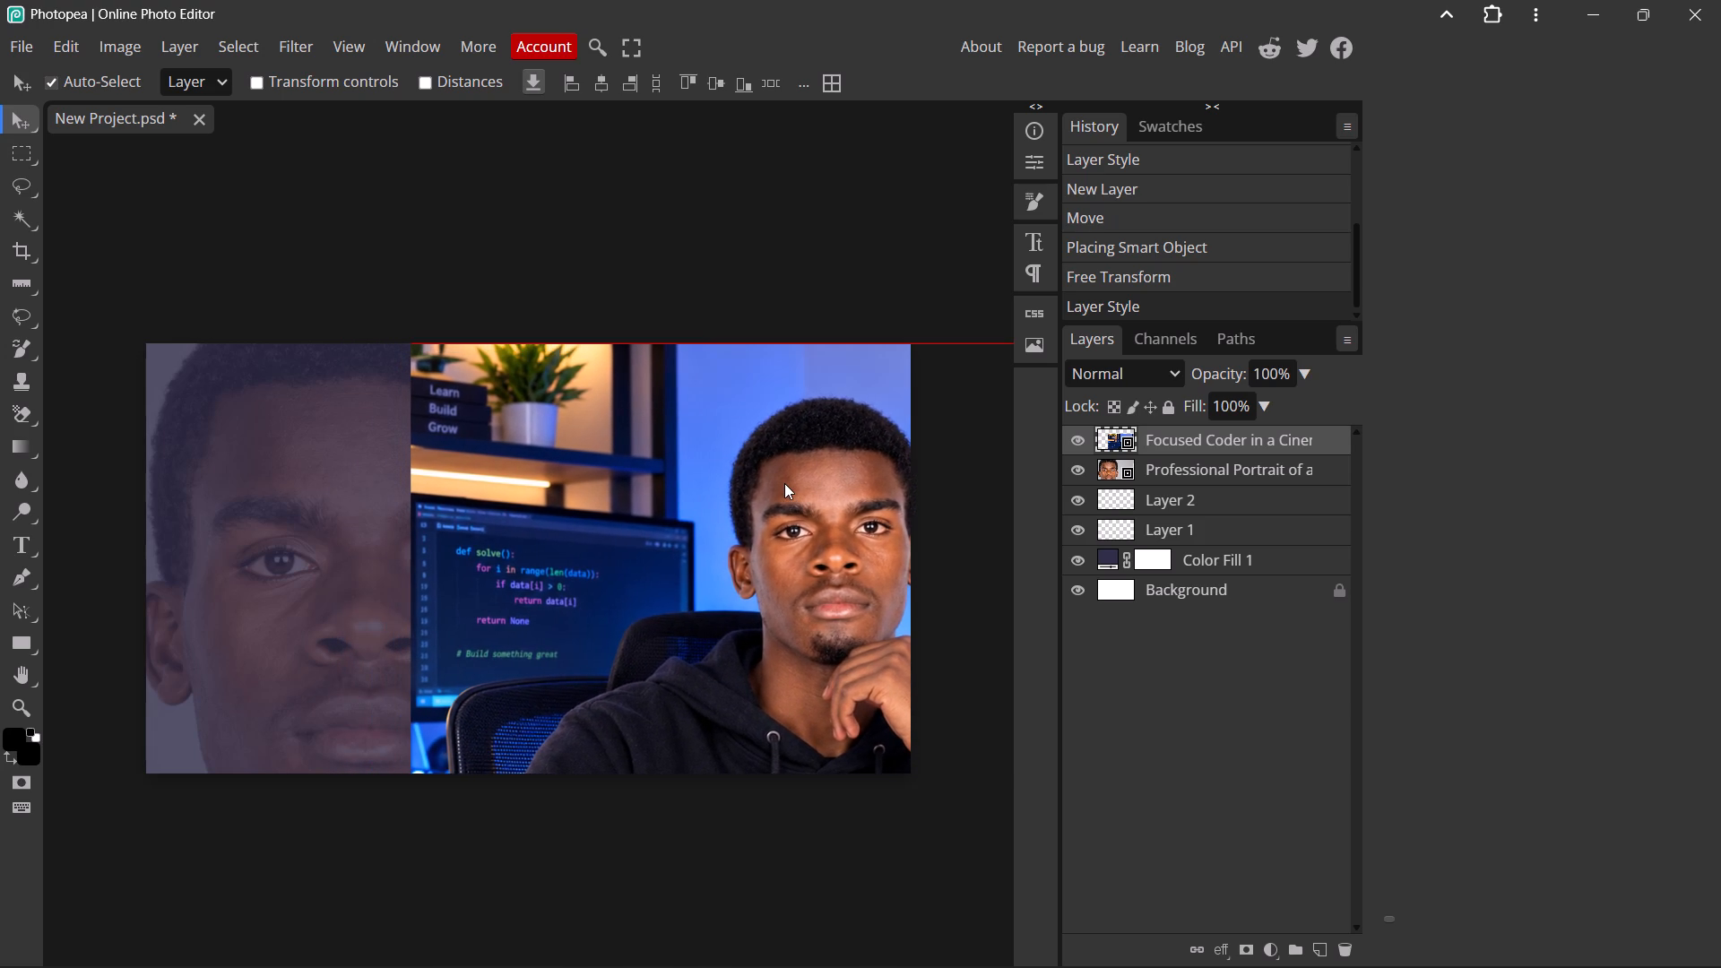
pyautogui.moveTo(784, 483); pyautogui.dragTo(753, 493)
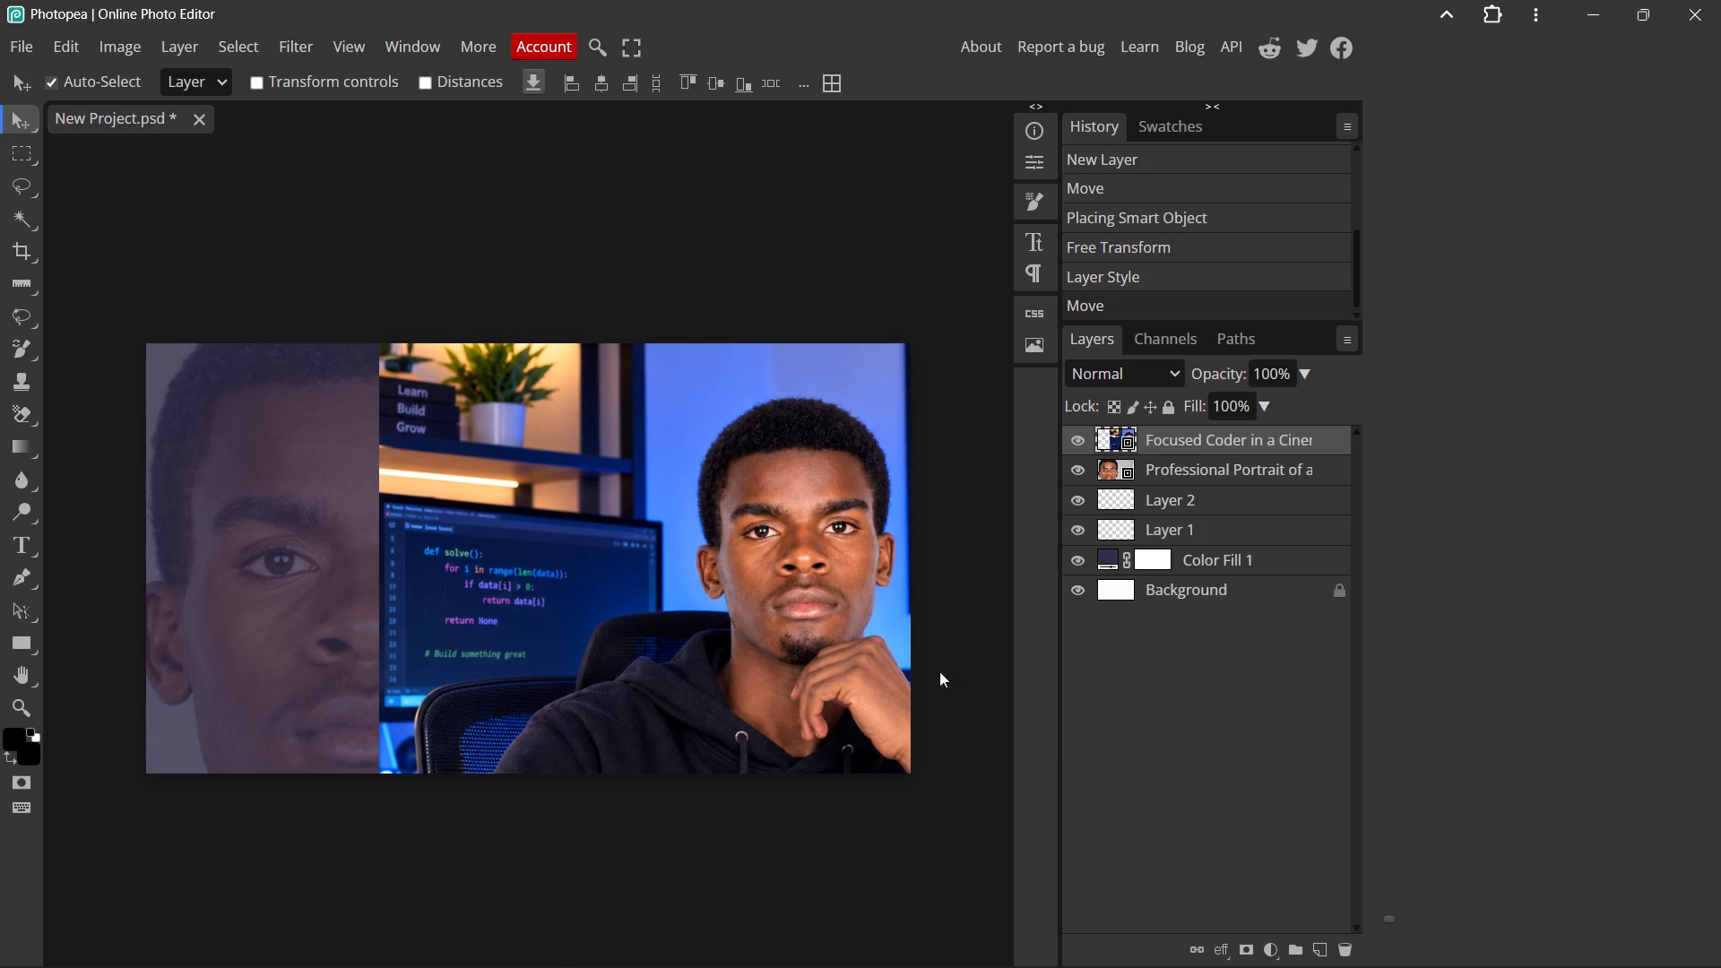
pyautogui.click(1203, 676)
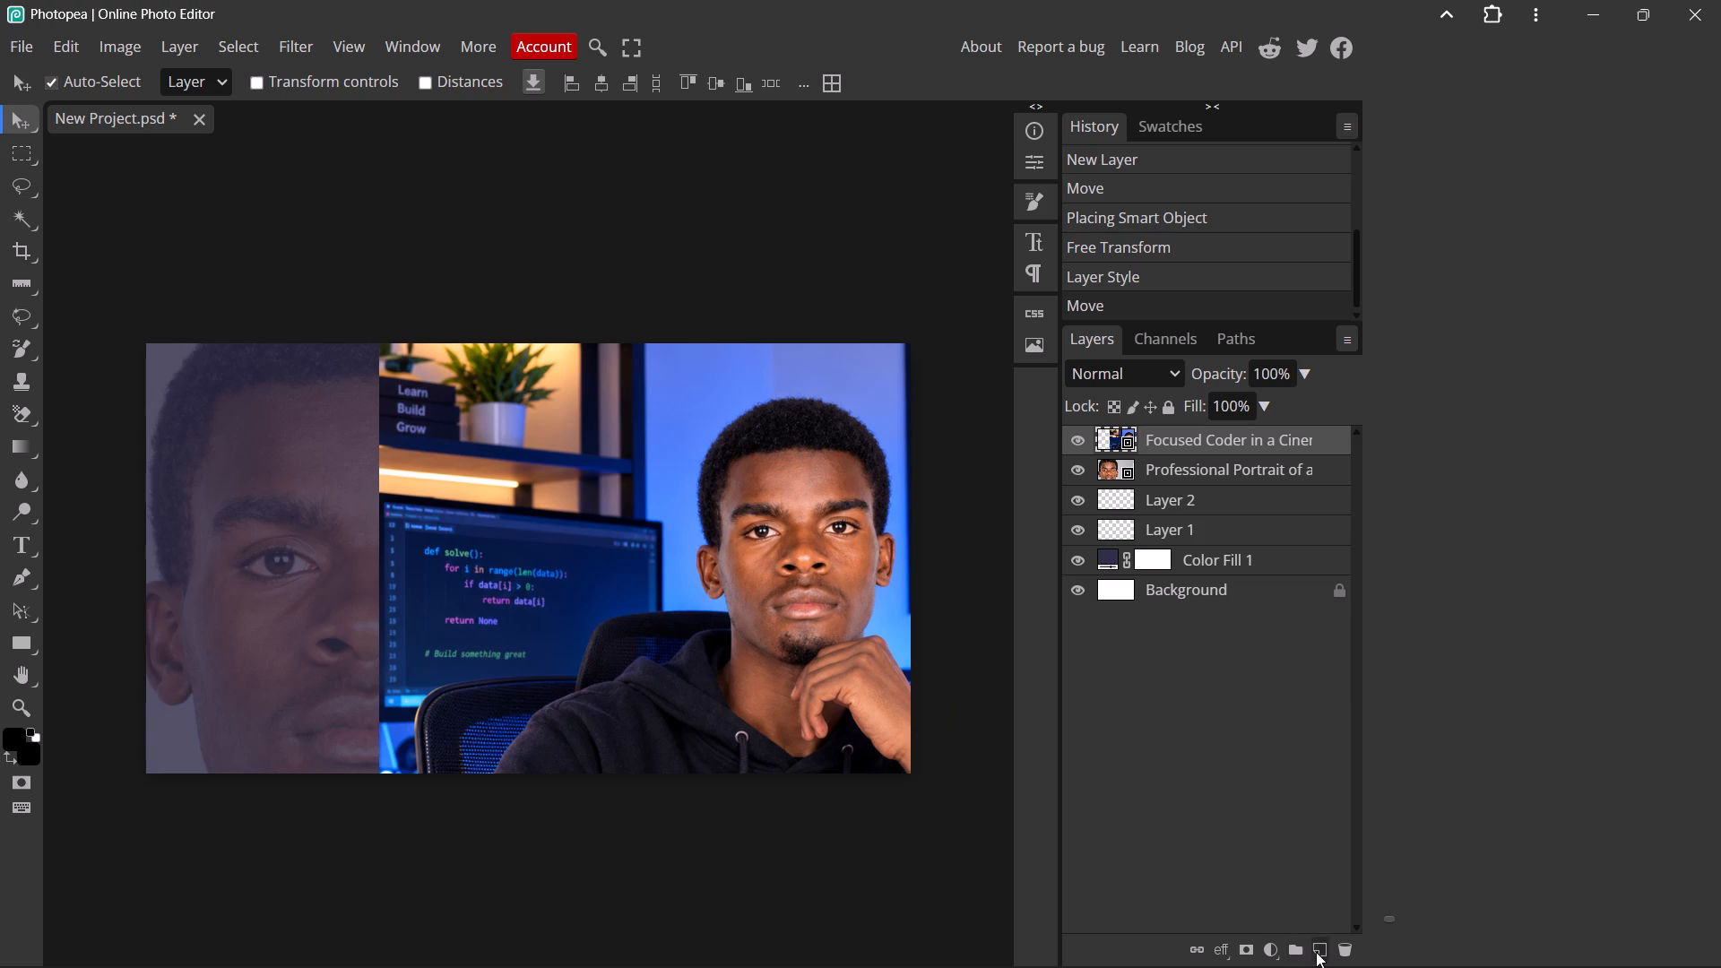
# Add a new empty layer directly above the focused coder photo layer.
pyautogui.click(1320, 952)
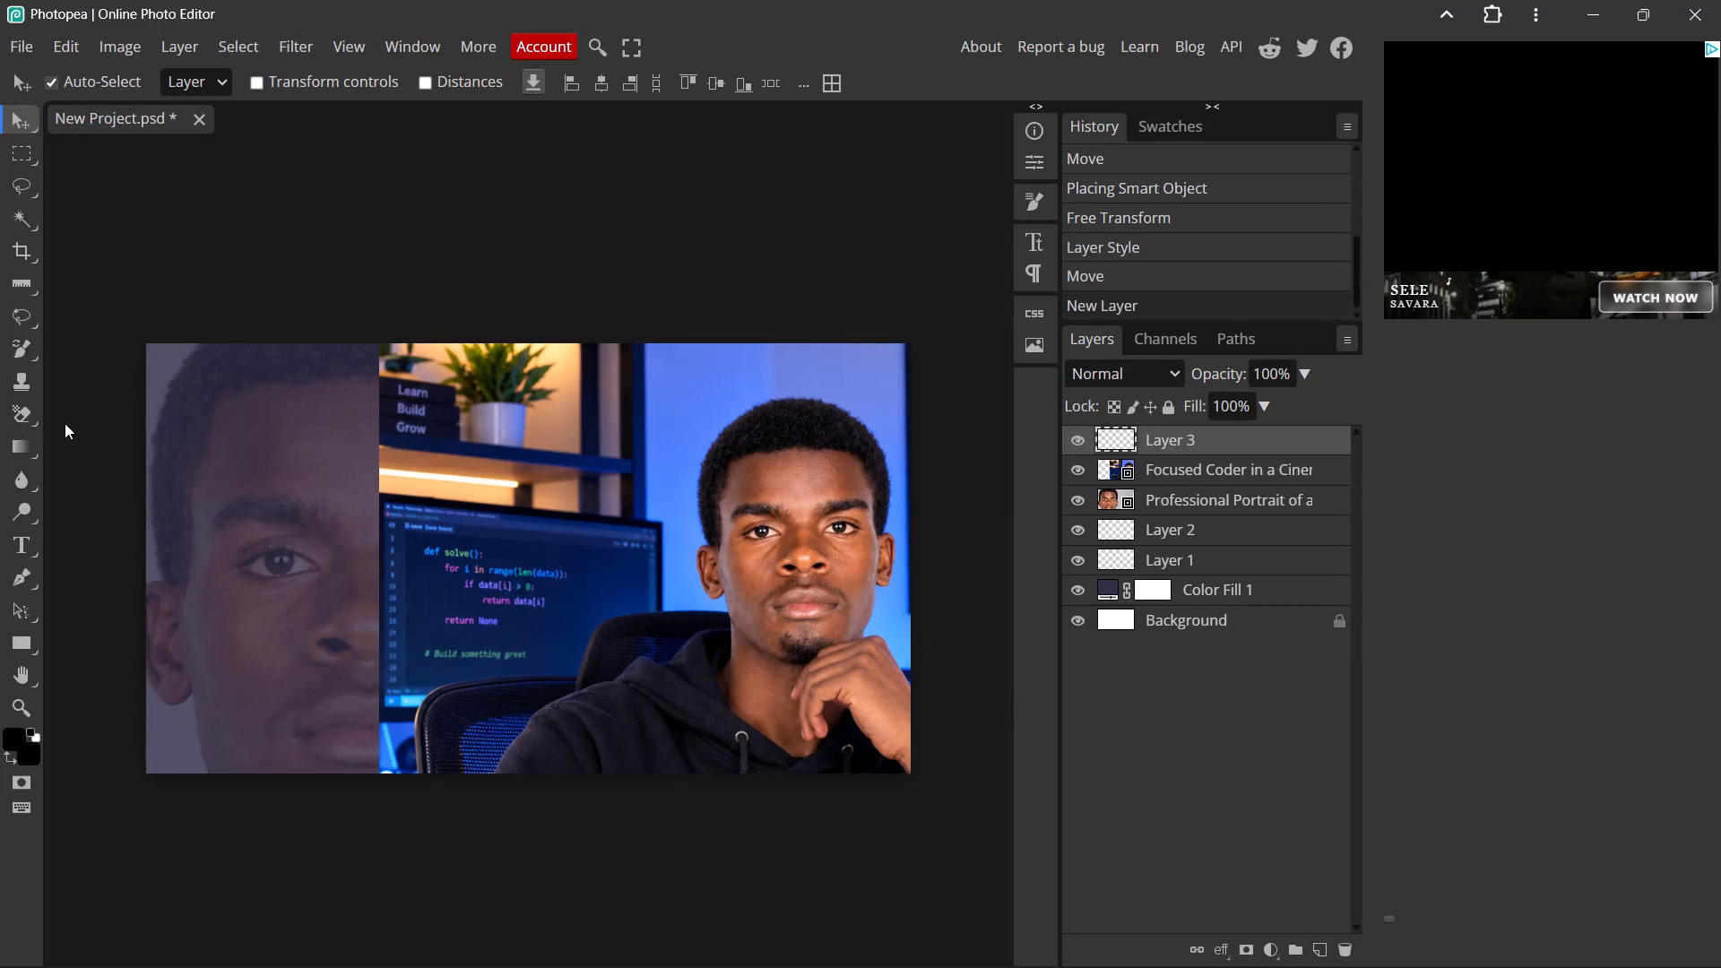
# Insert a text layer without any text on the faded portrait's forehead, above Layer 3.
pyautogui.click(23, 549)
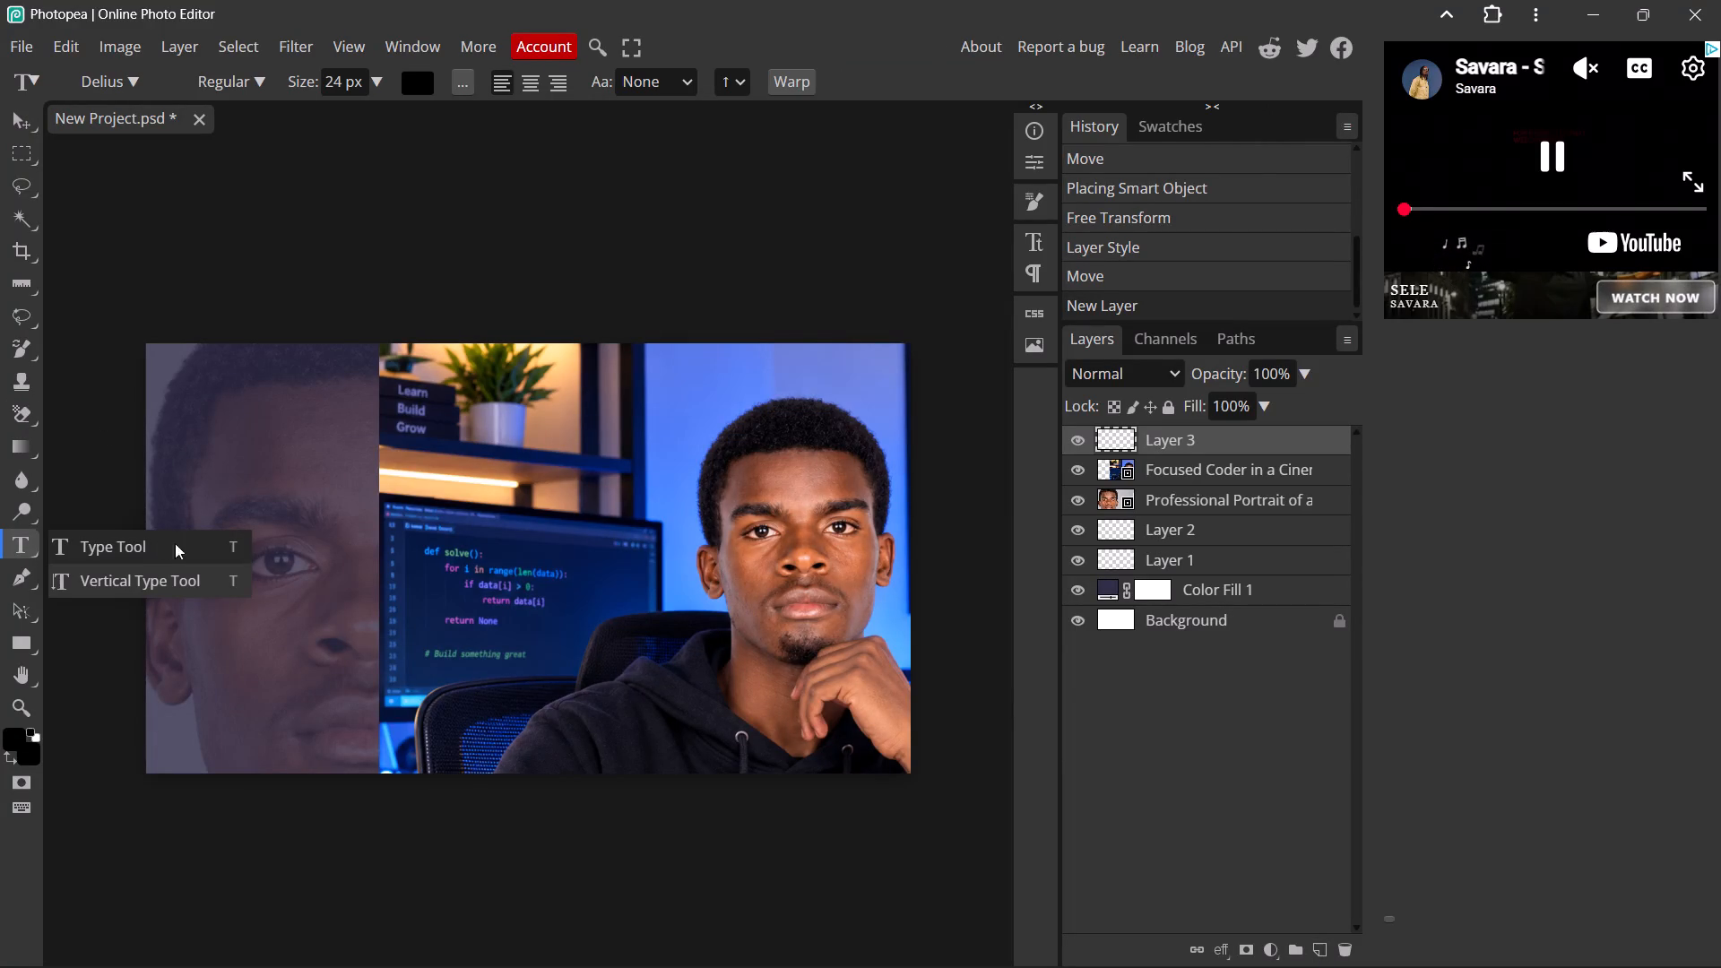
pyautogui.click(216, 433)
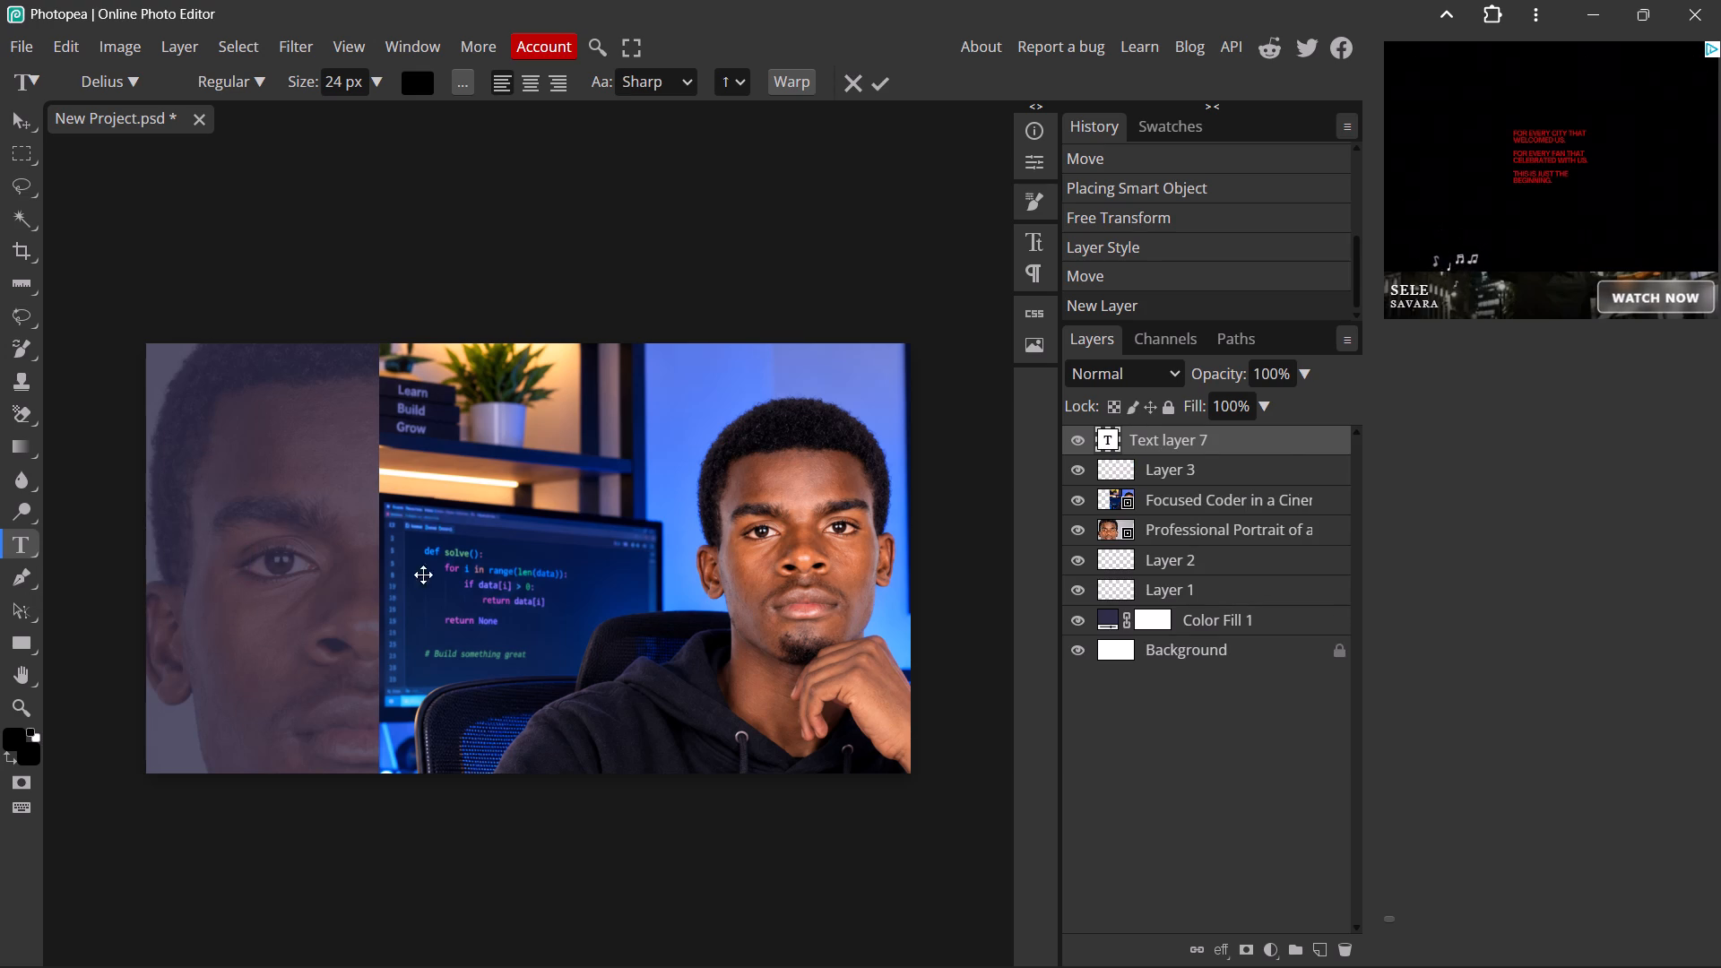
pyautogui.click(481, 457)
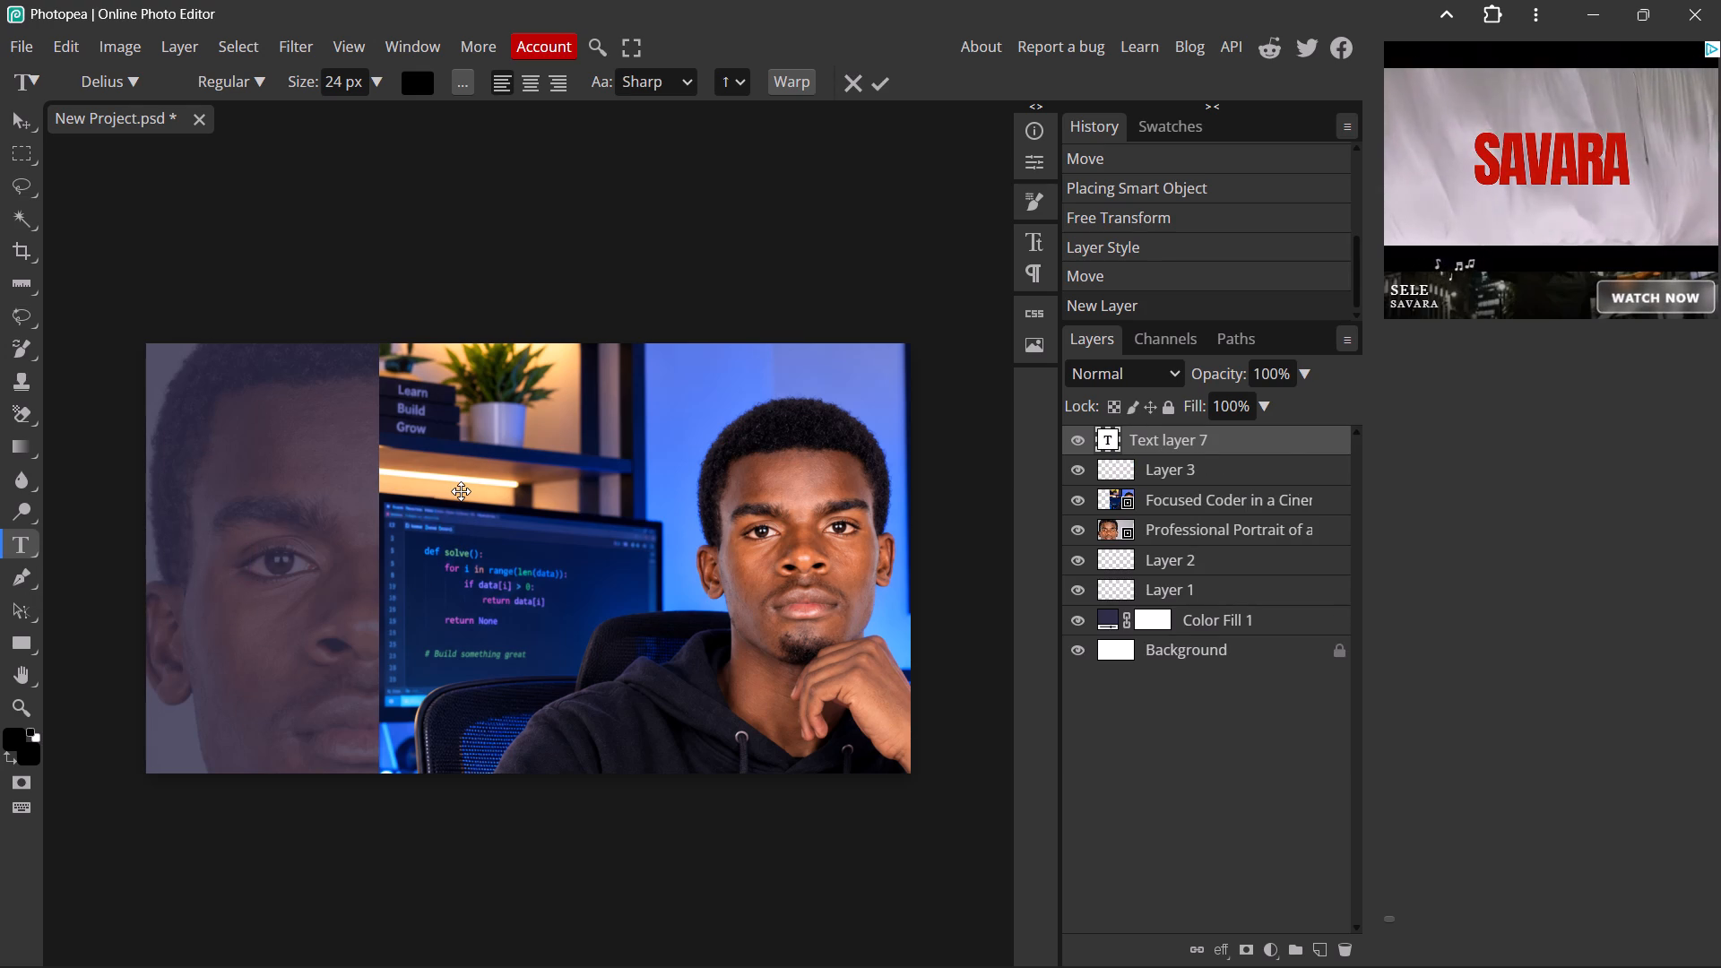
pyautogui.click(461, 491)
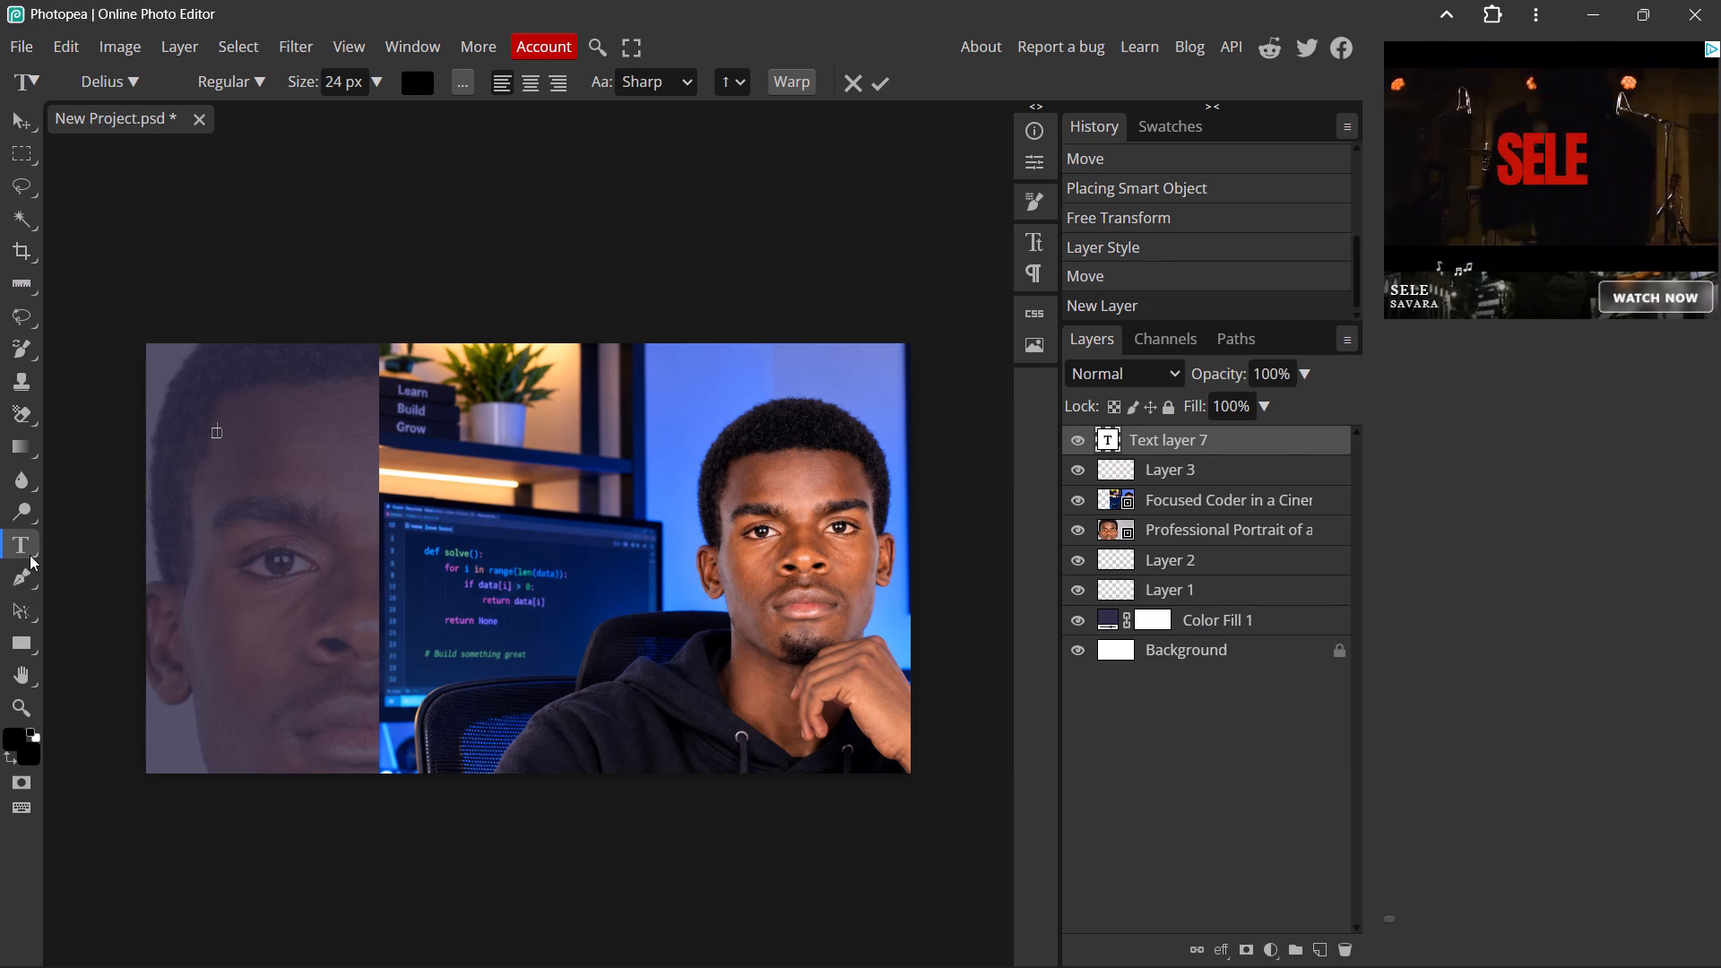
pyautogui.click(27, 541)
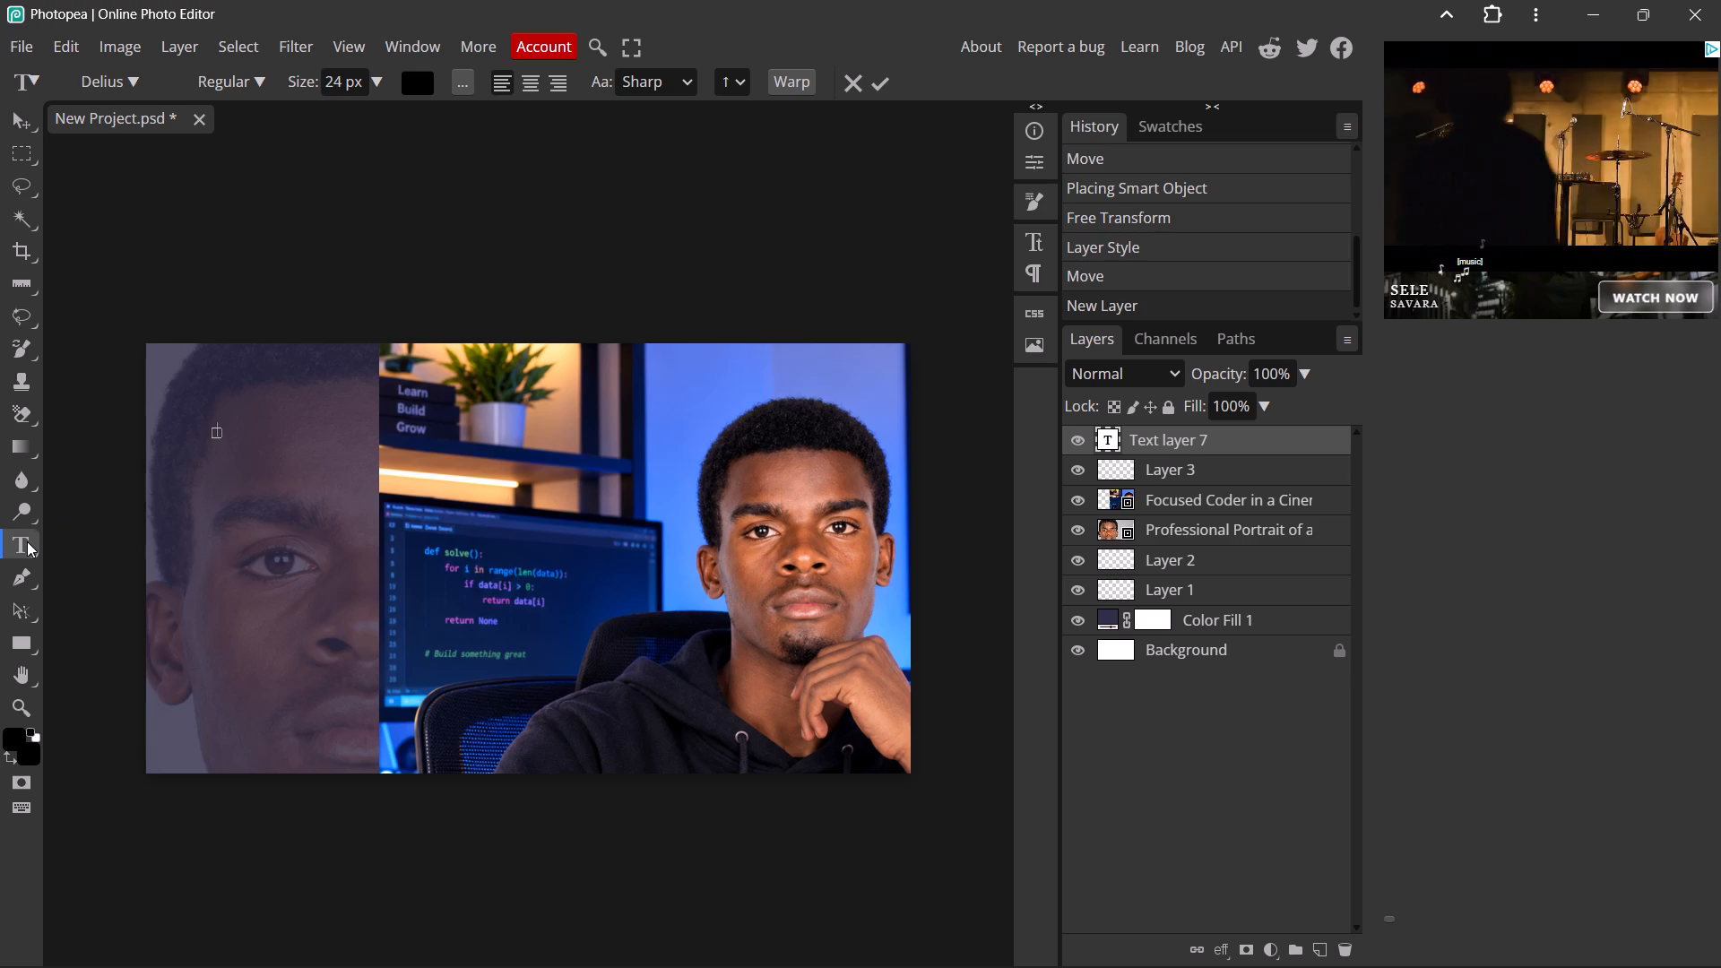
pyautogui.click(28, 555)
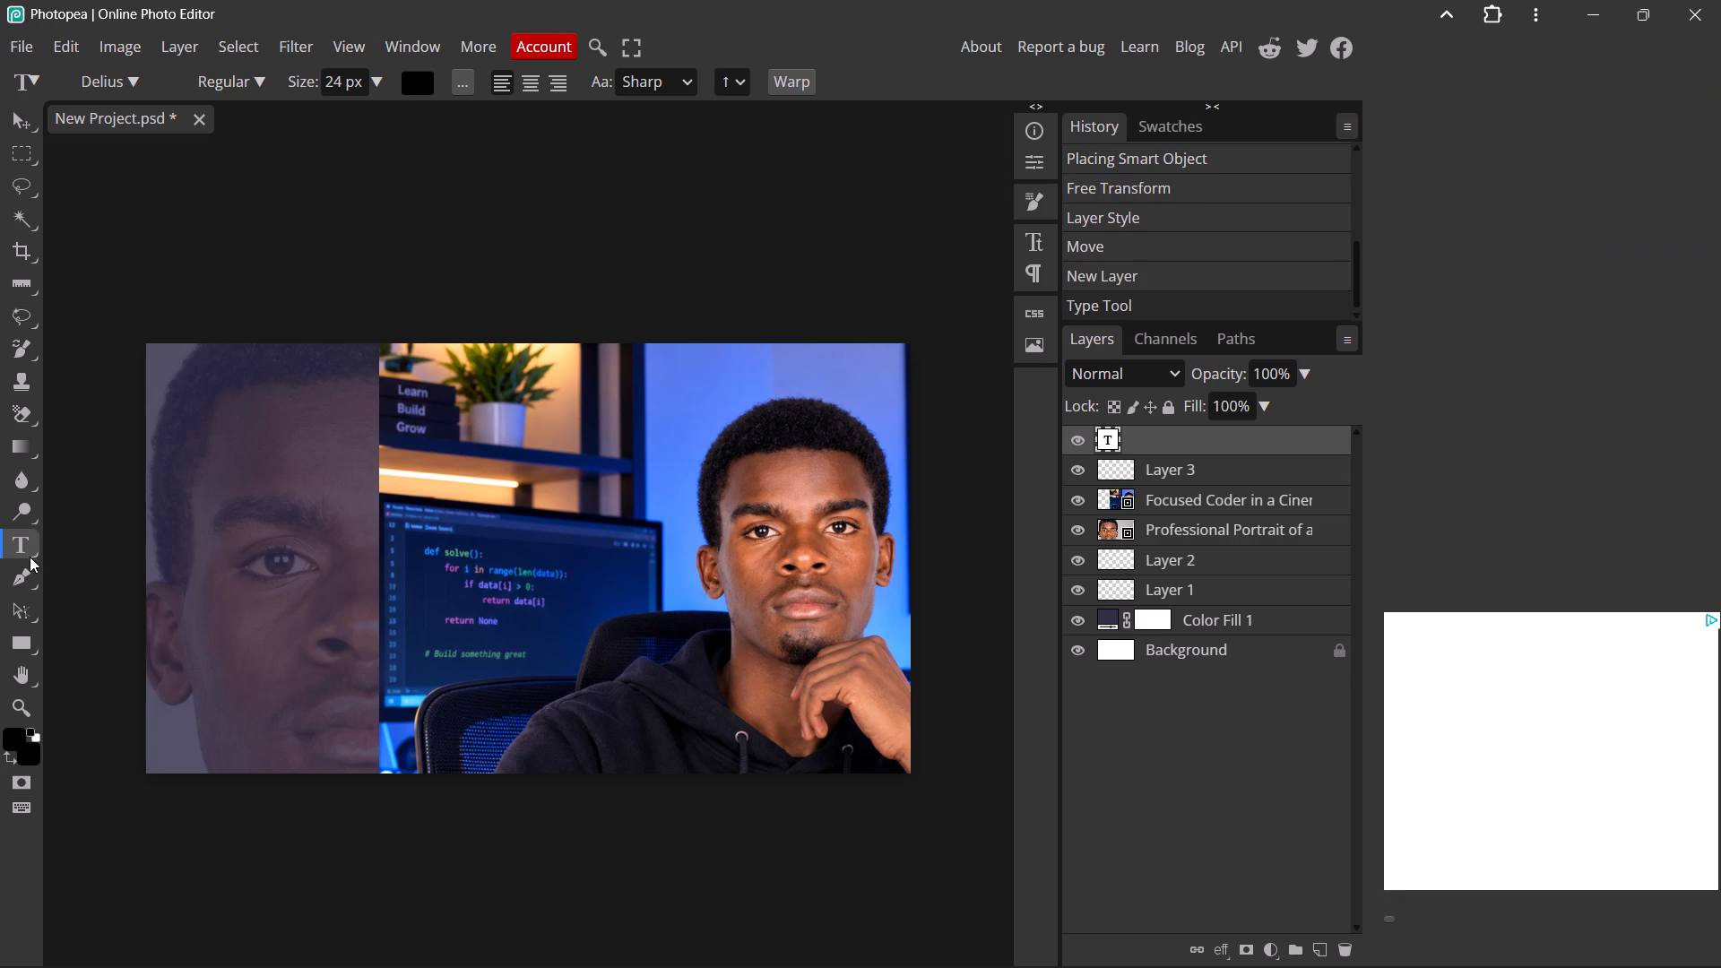
# Add the horizontal text "THE FUTURE" with the Type Tool on the faded portrait's forehead.
pyautogui.click(32, 554)
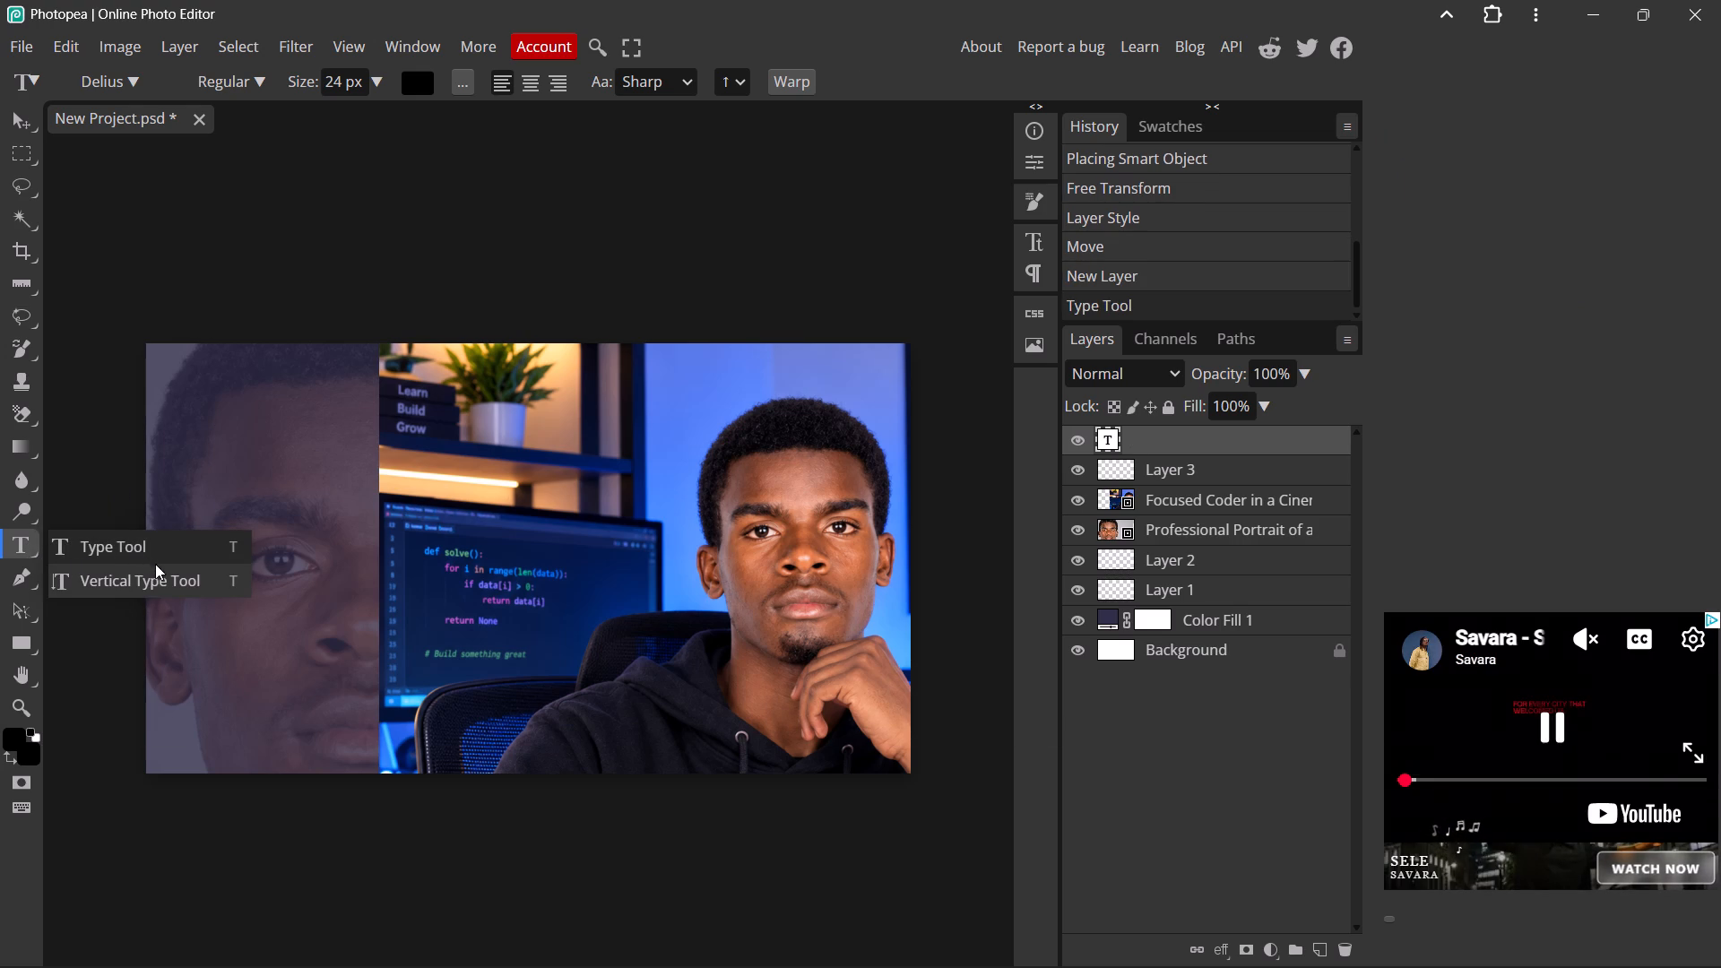
pyautogui.click(160, 541)
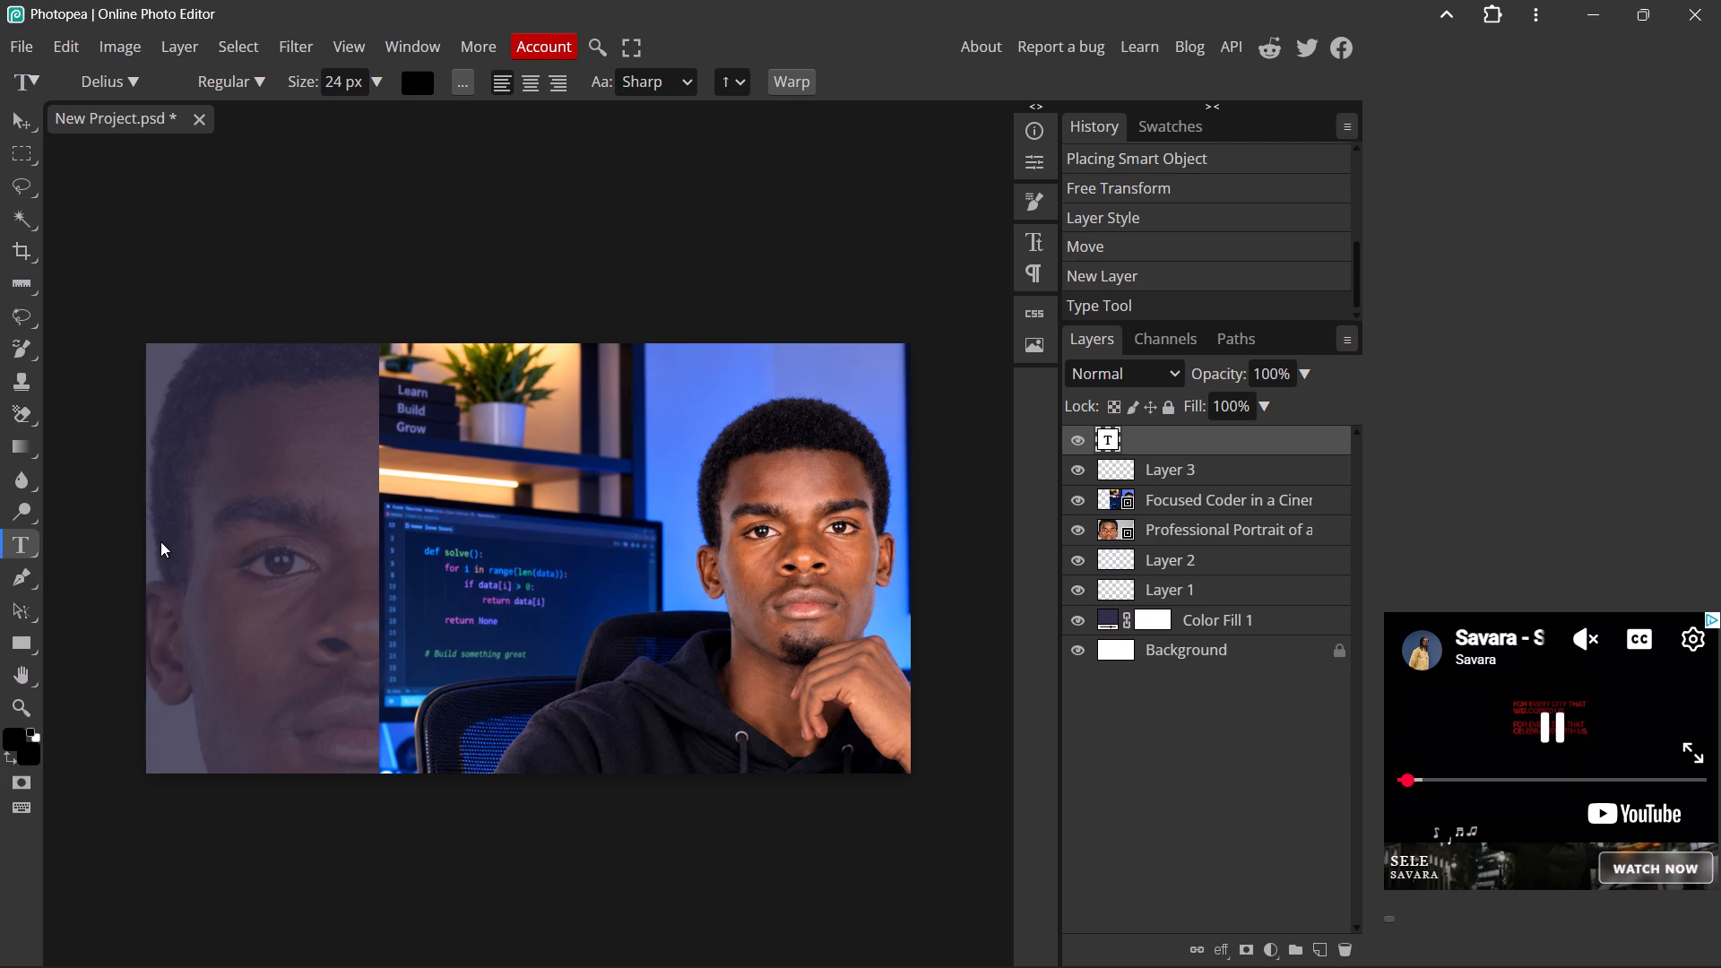
pyautogui.click(37, 551)
pyautogui.click(103, 549)
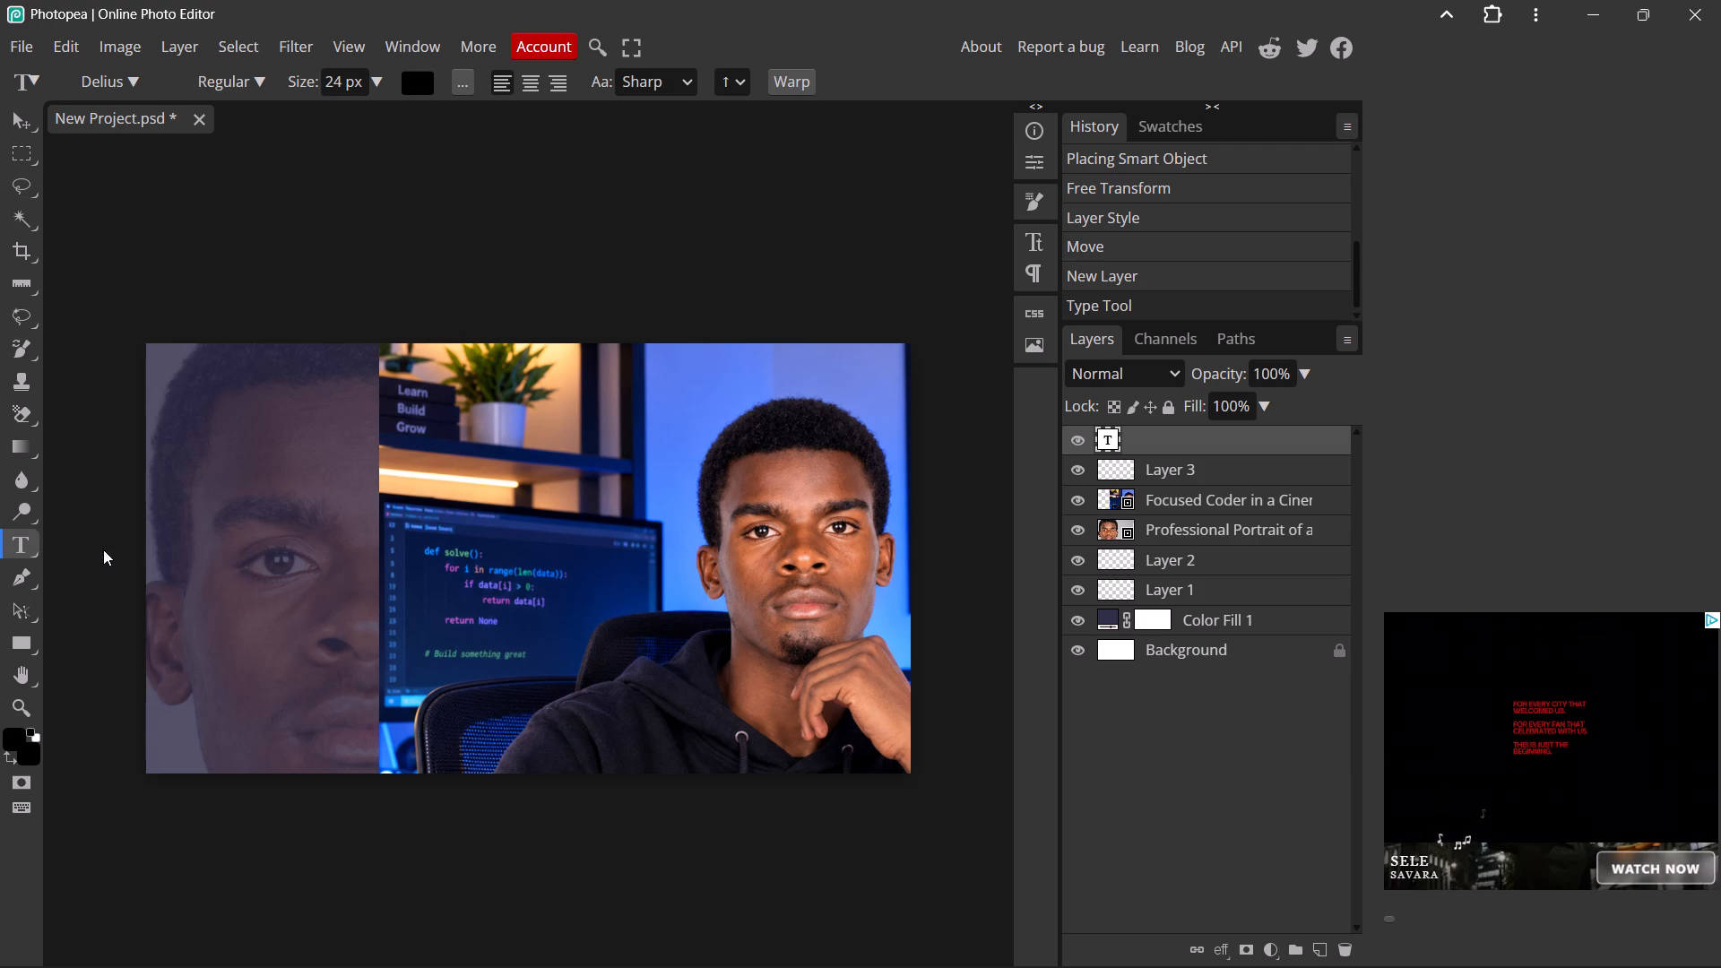
pyautogui.click(251, 433)
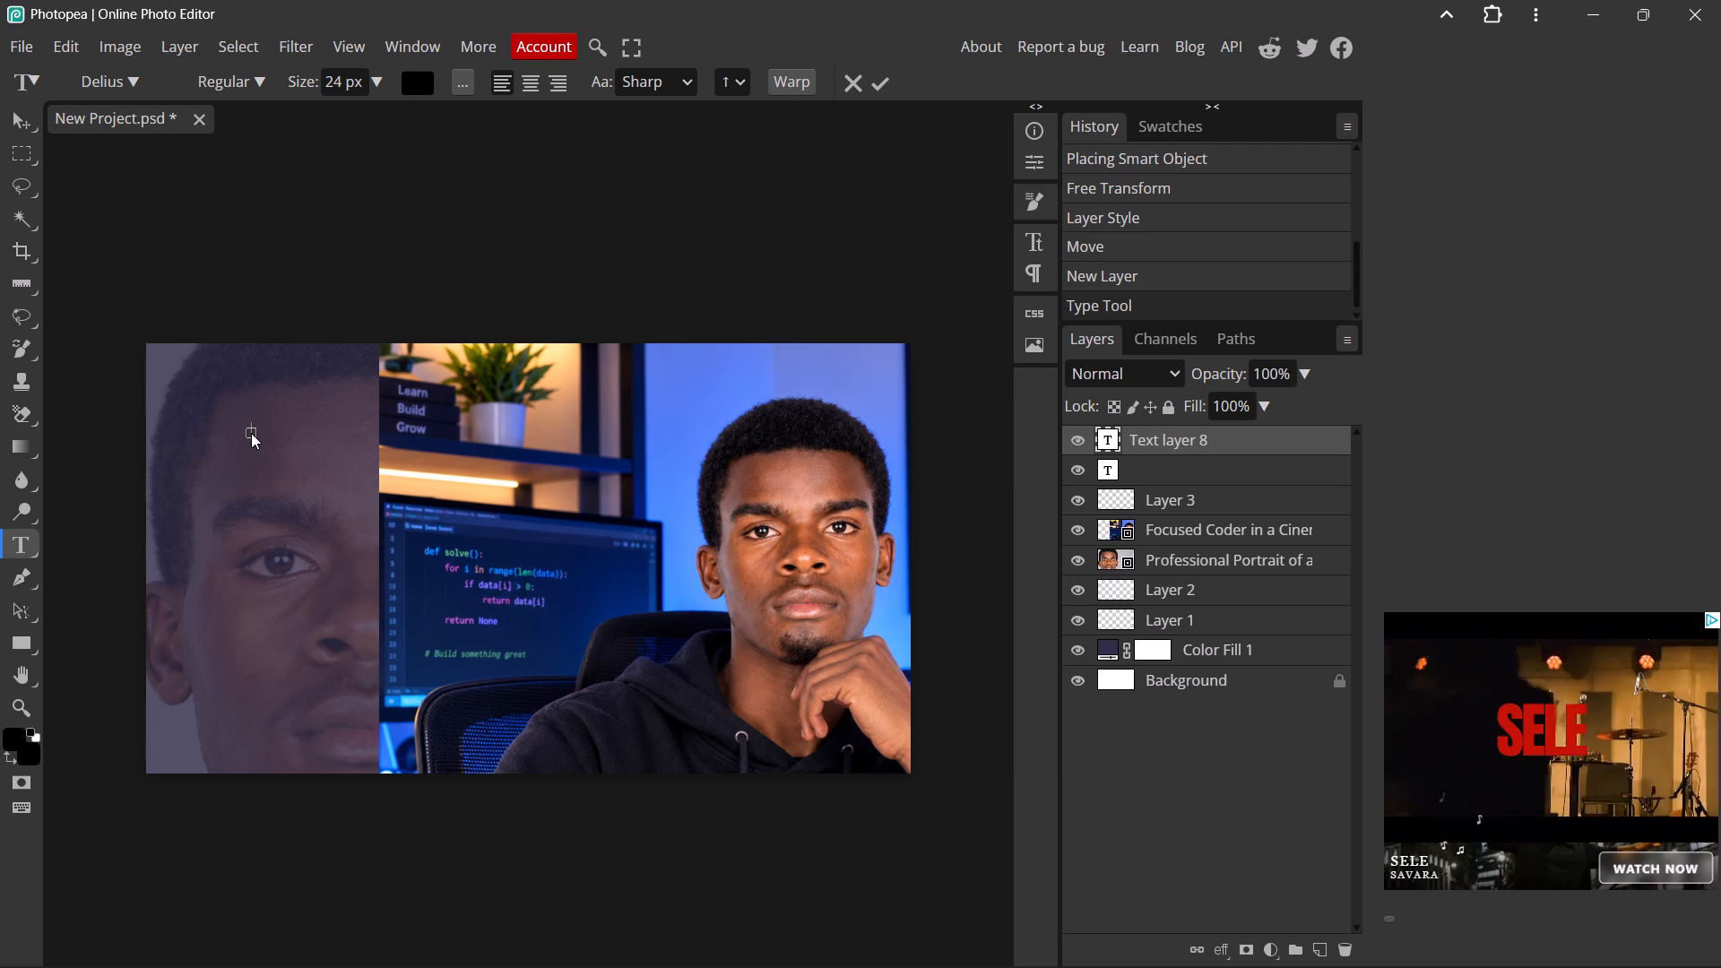
pyautogui.write('TH')
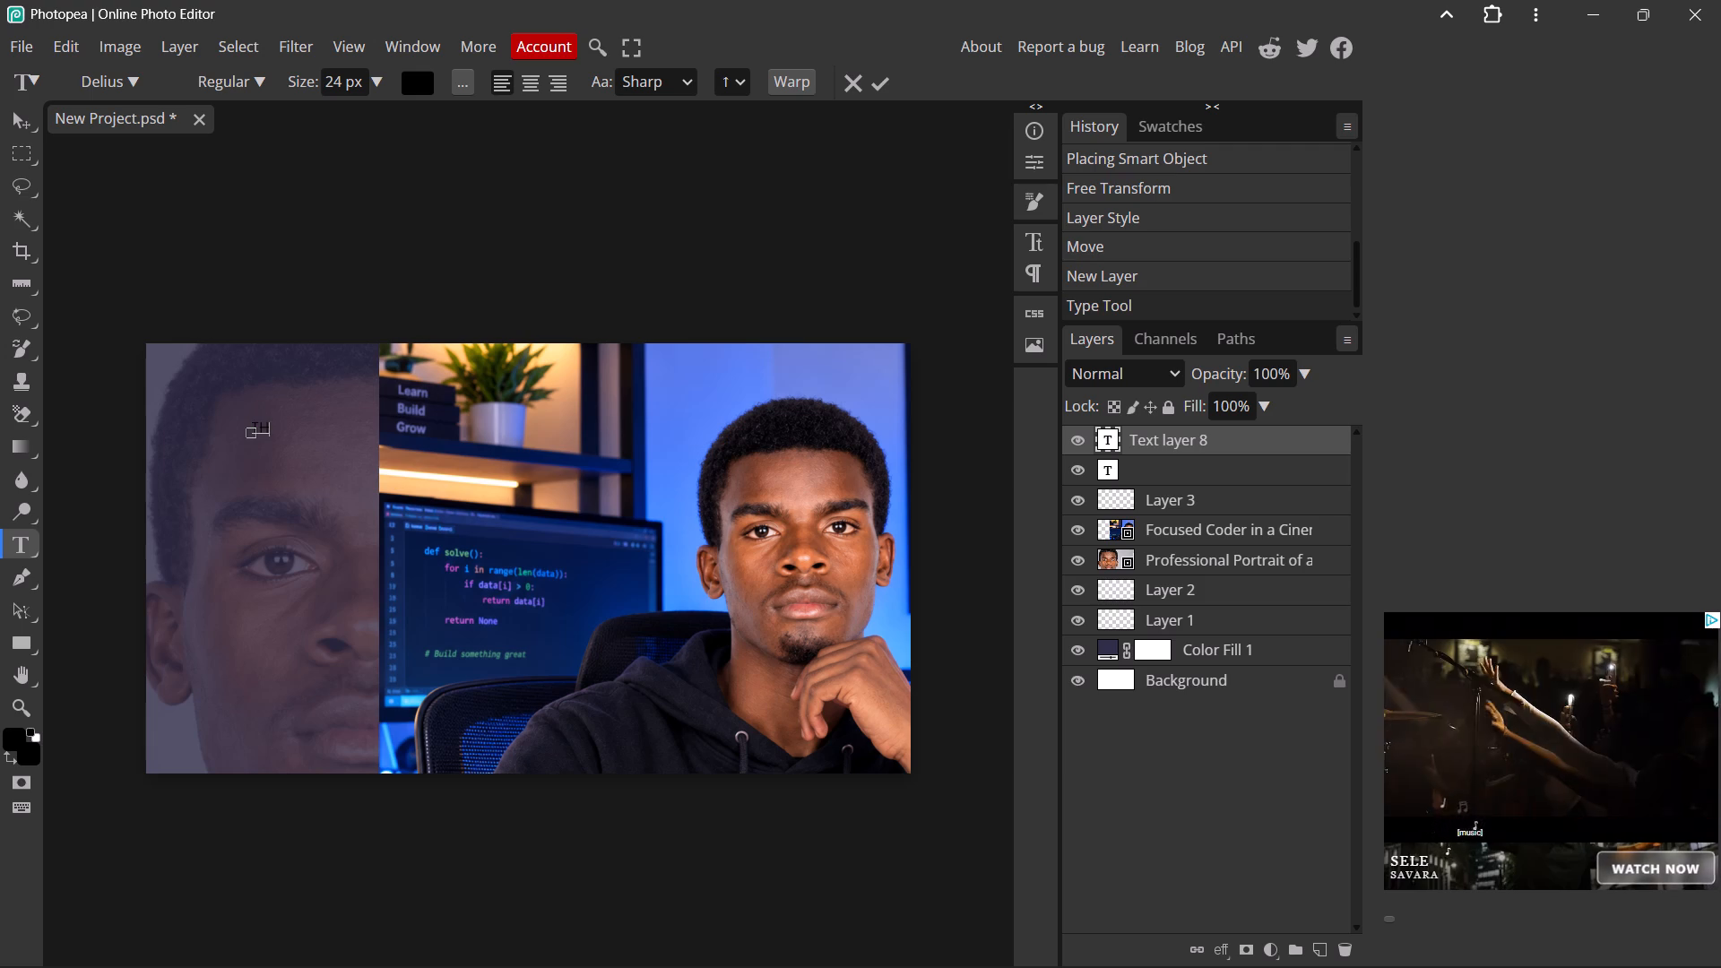
pyautogui.press('e')
pyautogui.press('space')
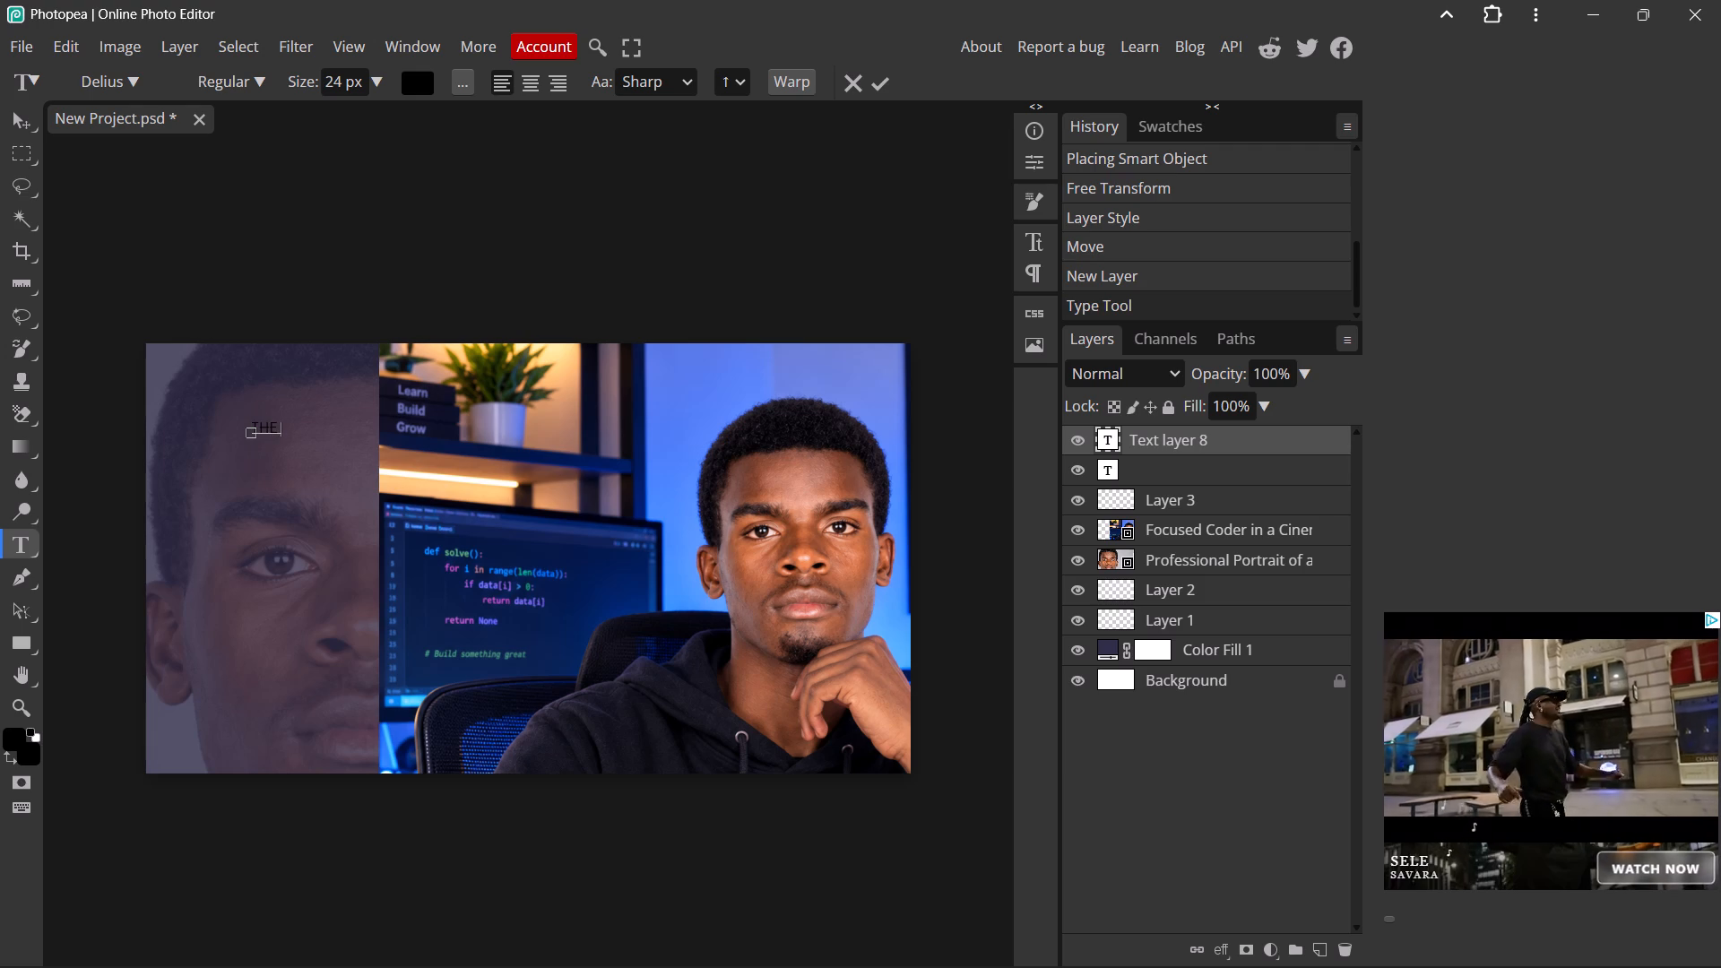
pyautogui.write('FUT')
pyautogui.press('u')
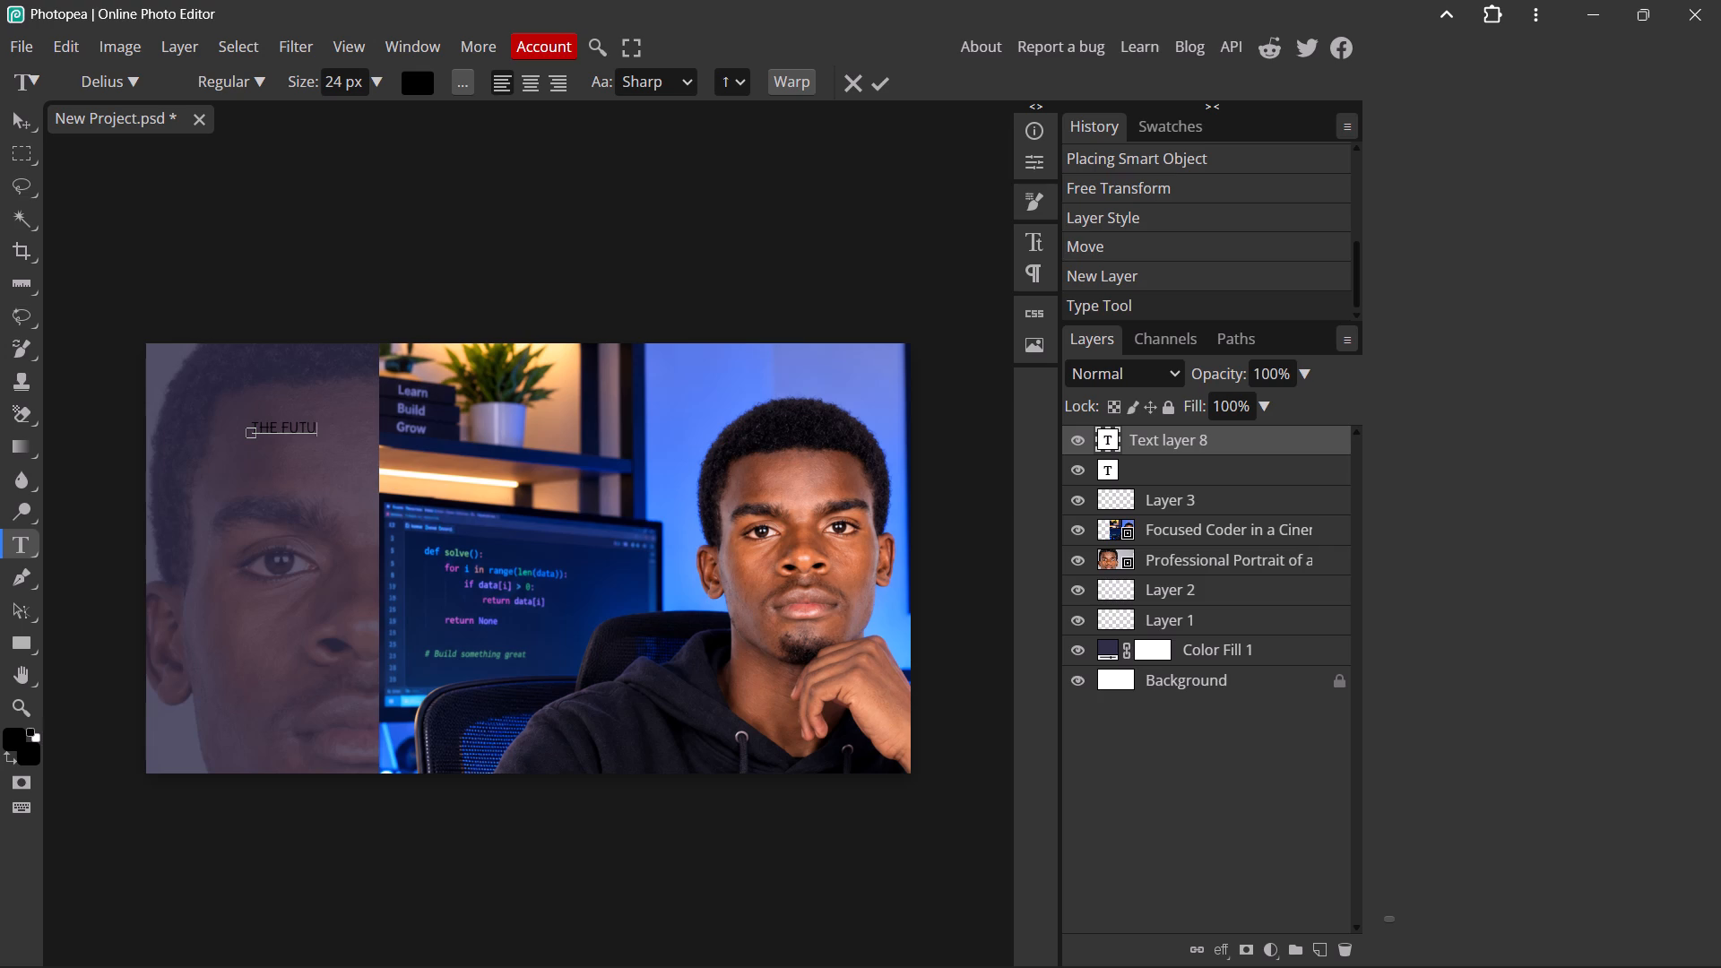
pyautogui.write('RE')
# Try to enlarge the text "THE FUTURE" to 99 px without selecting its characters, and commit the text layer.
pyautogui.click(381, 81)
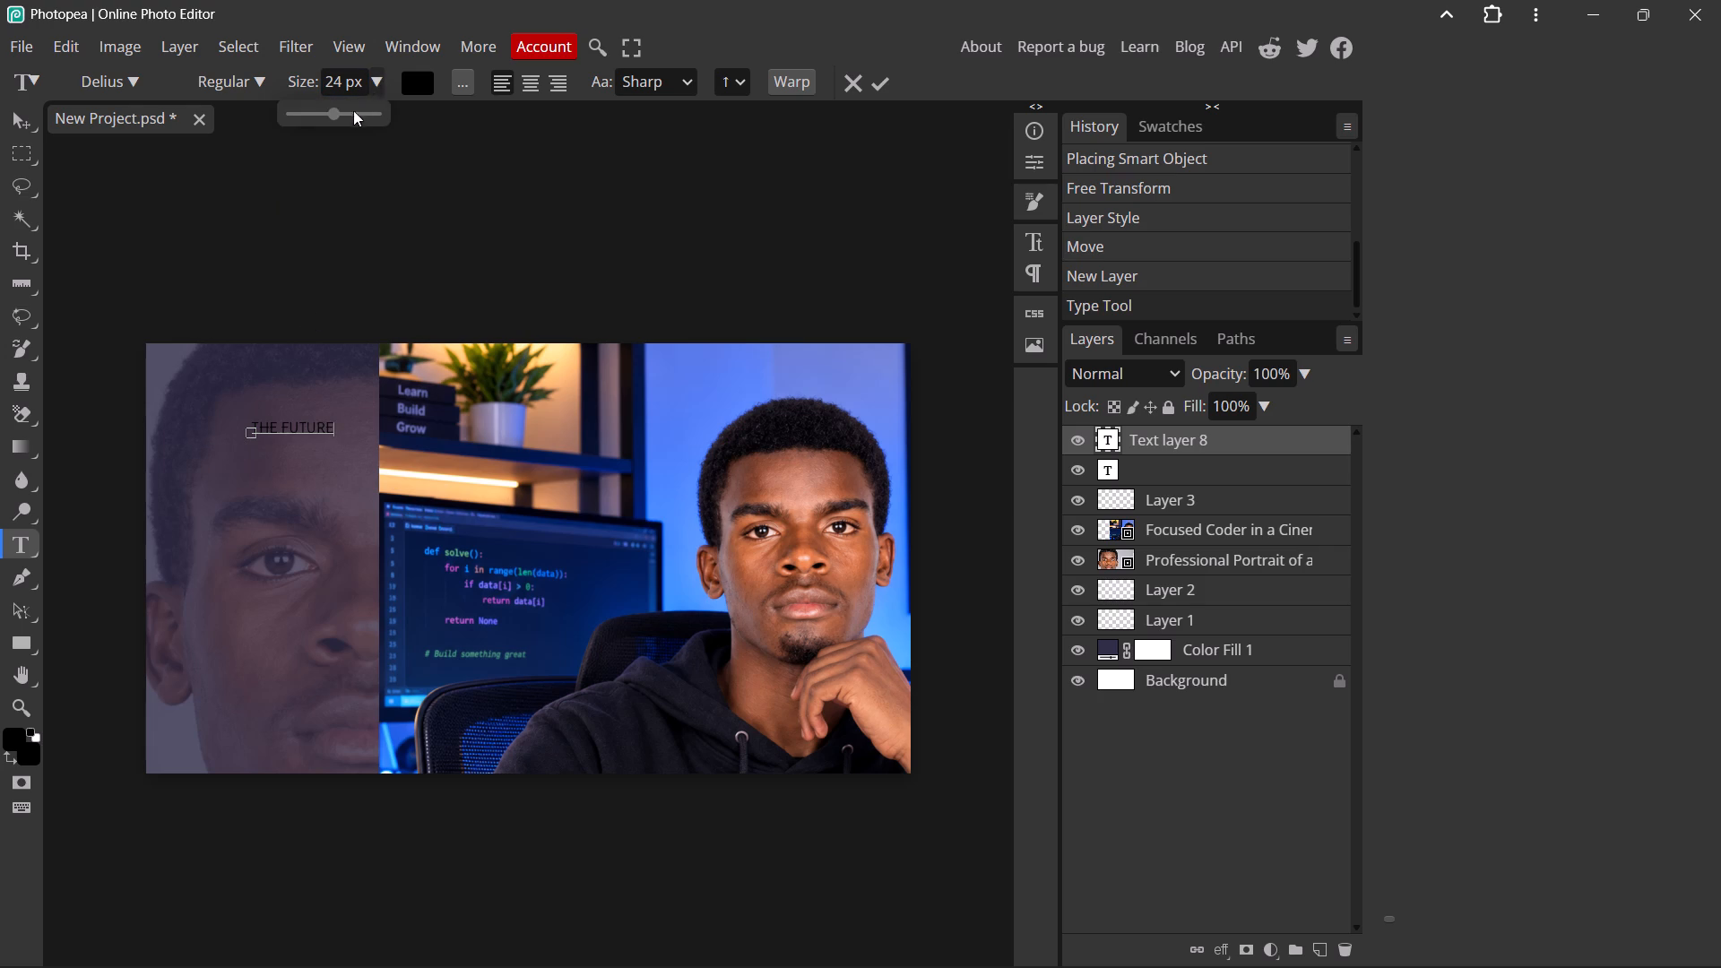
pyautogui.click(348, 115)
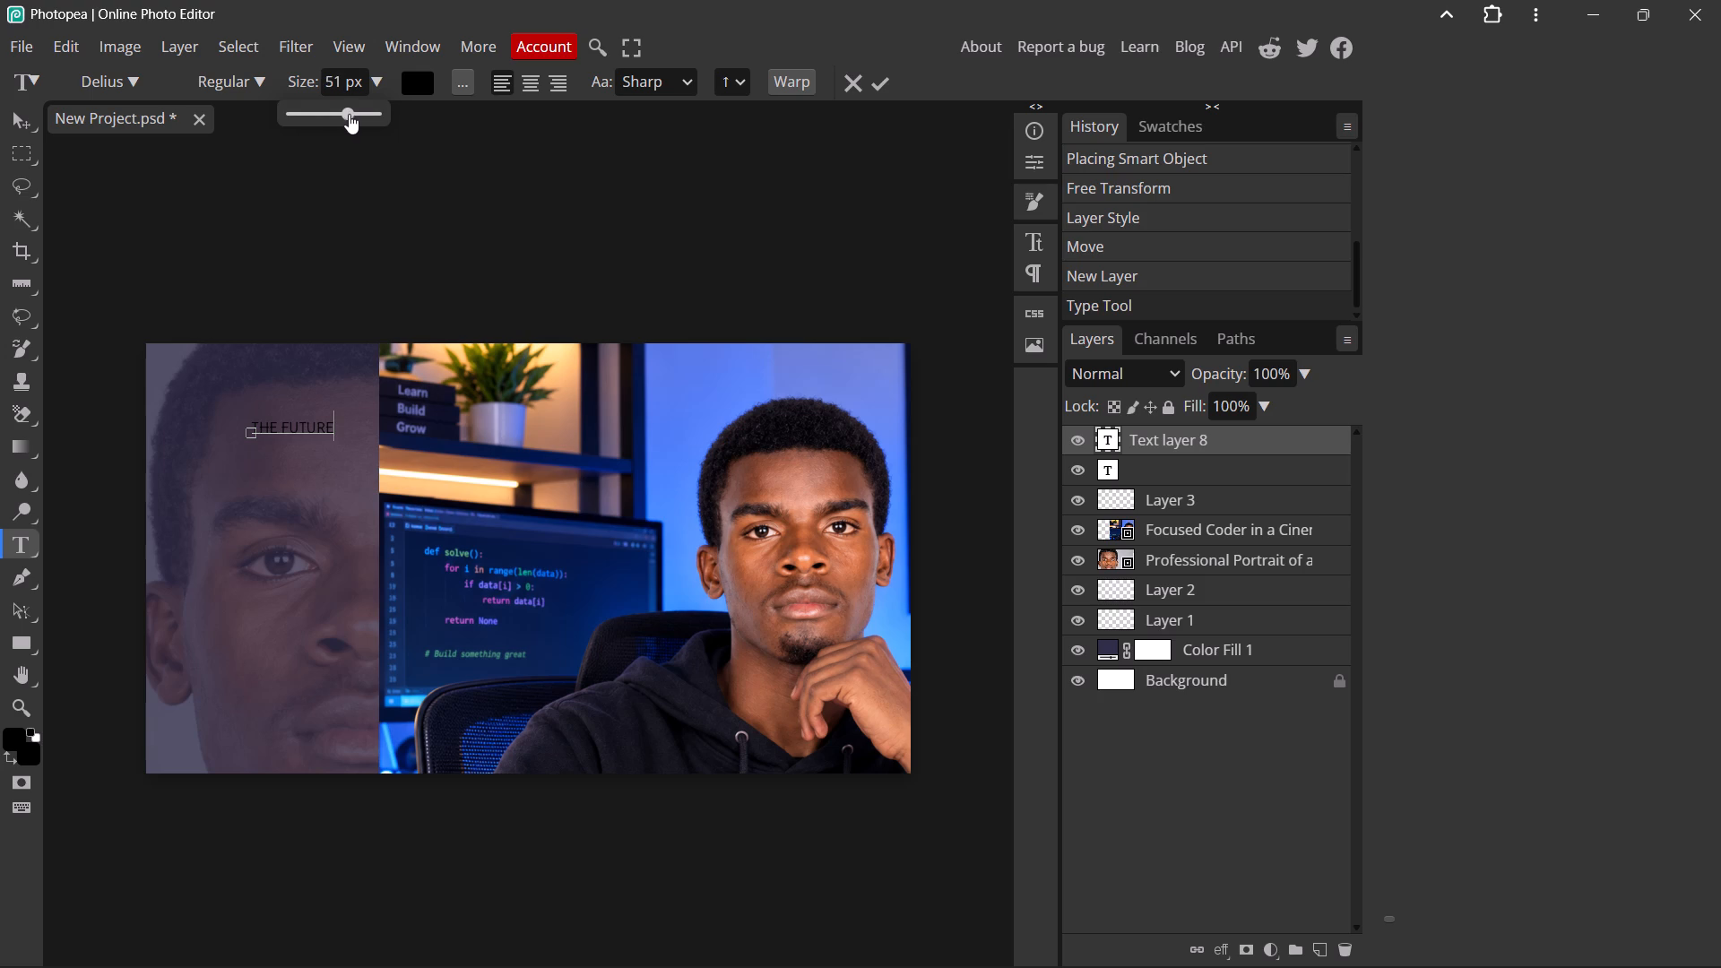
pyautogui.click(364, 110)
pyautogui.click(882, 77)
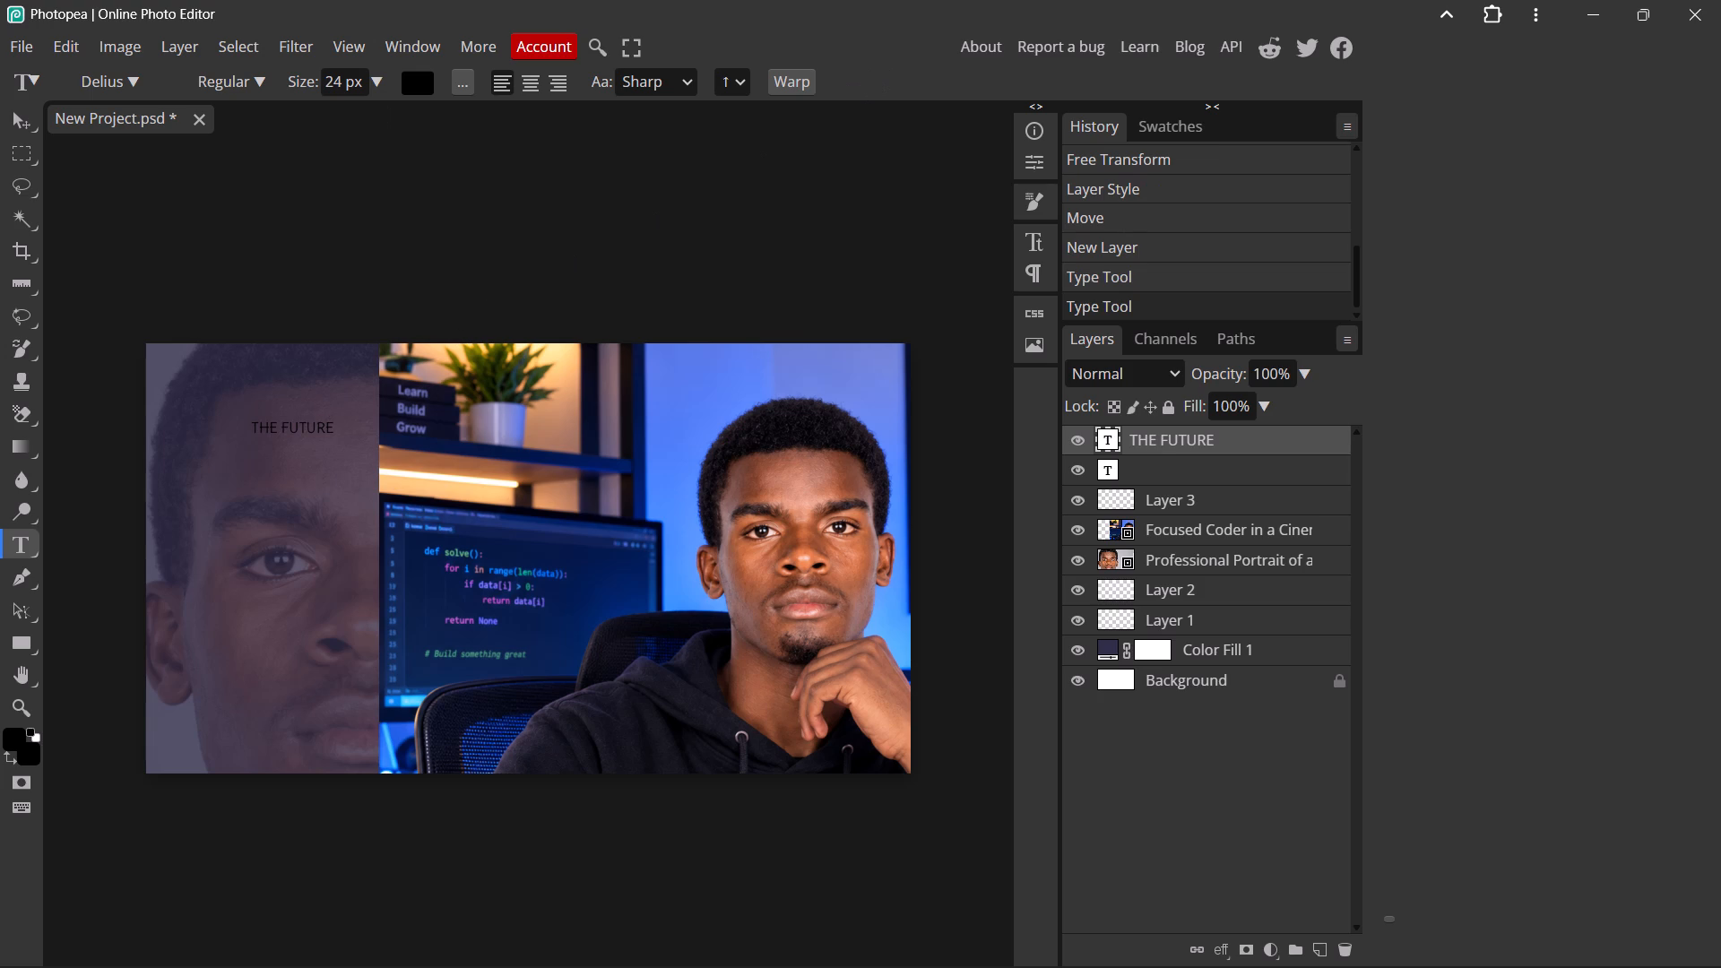
# Enlarge all characters of the "THE FUTURE" title to 128 px and commit the text.
pyautogui.moveTo(251, 425); pyautogui.dragTo(371, 423)
pyautogui.click(378, 79)
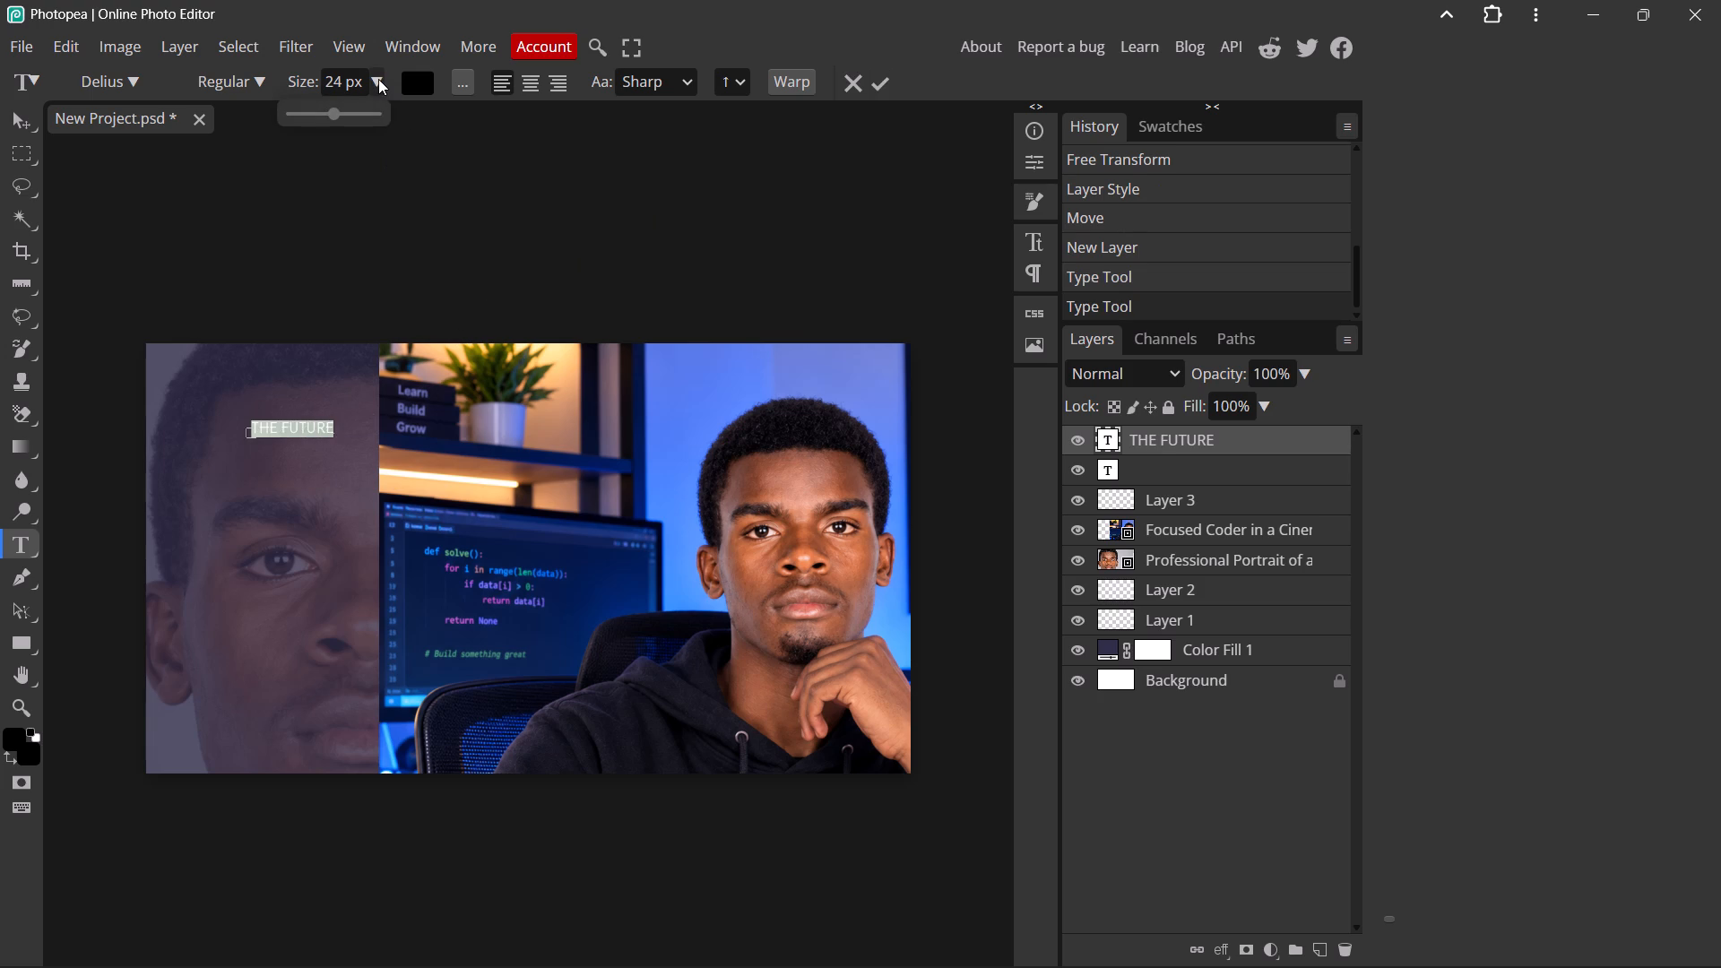
pyautogui.click(353, 112)
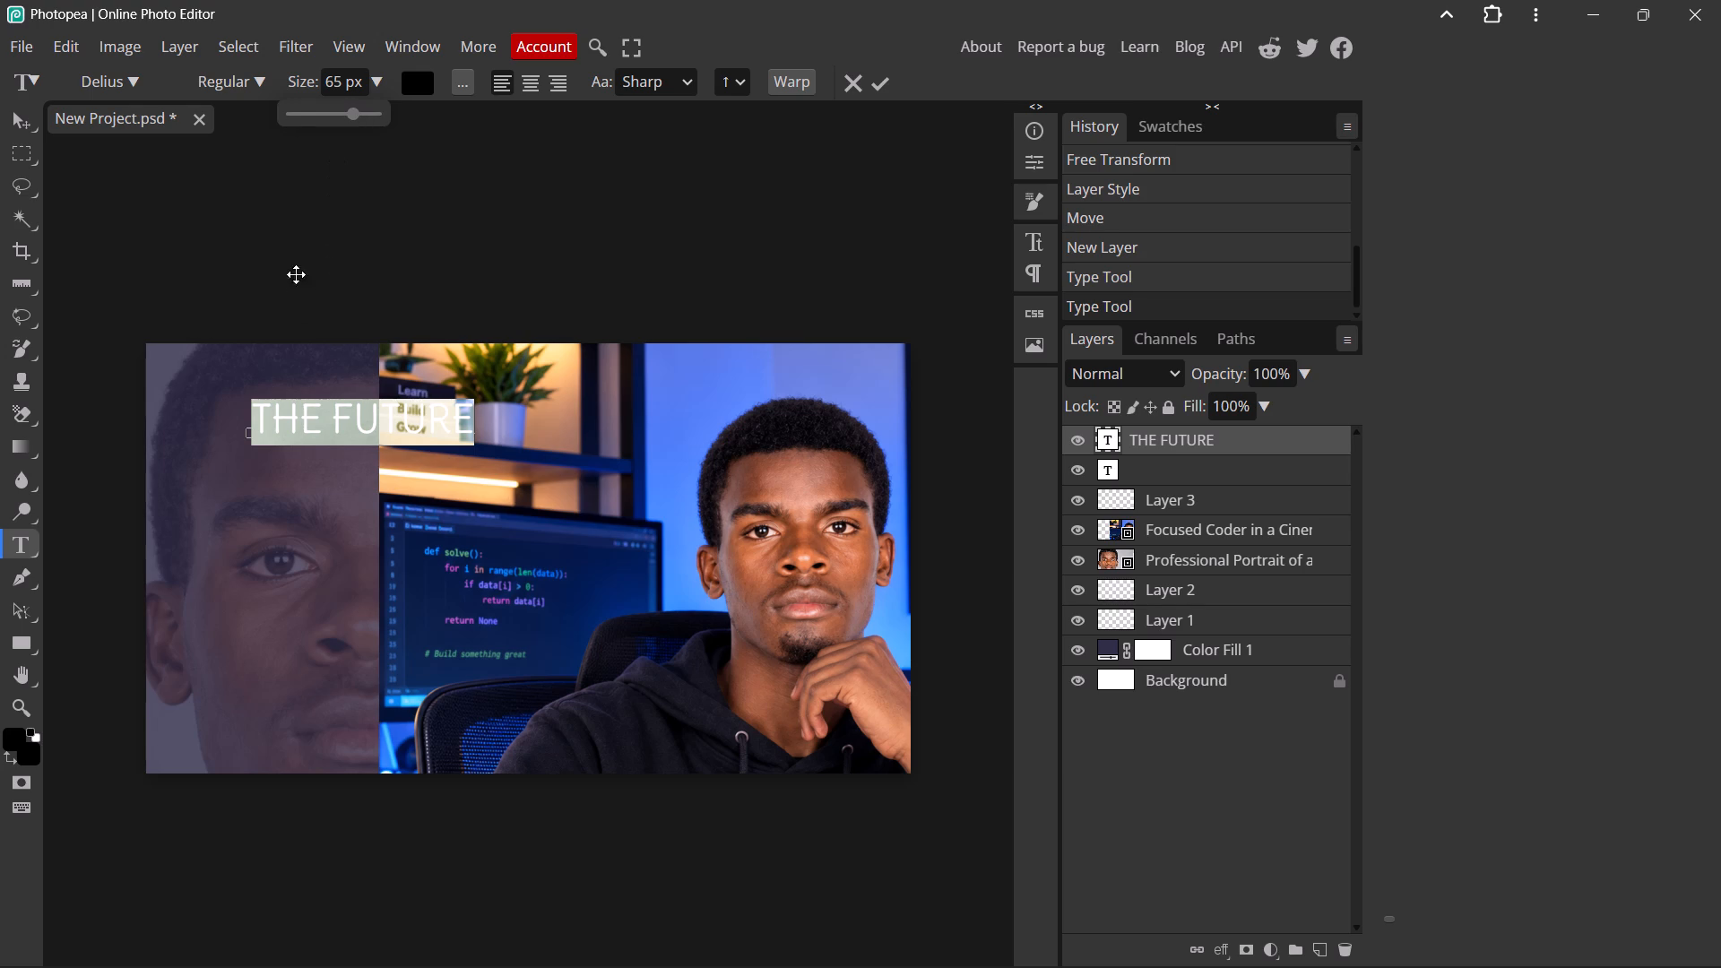
pyautogui.click(371, 110)
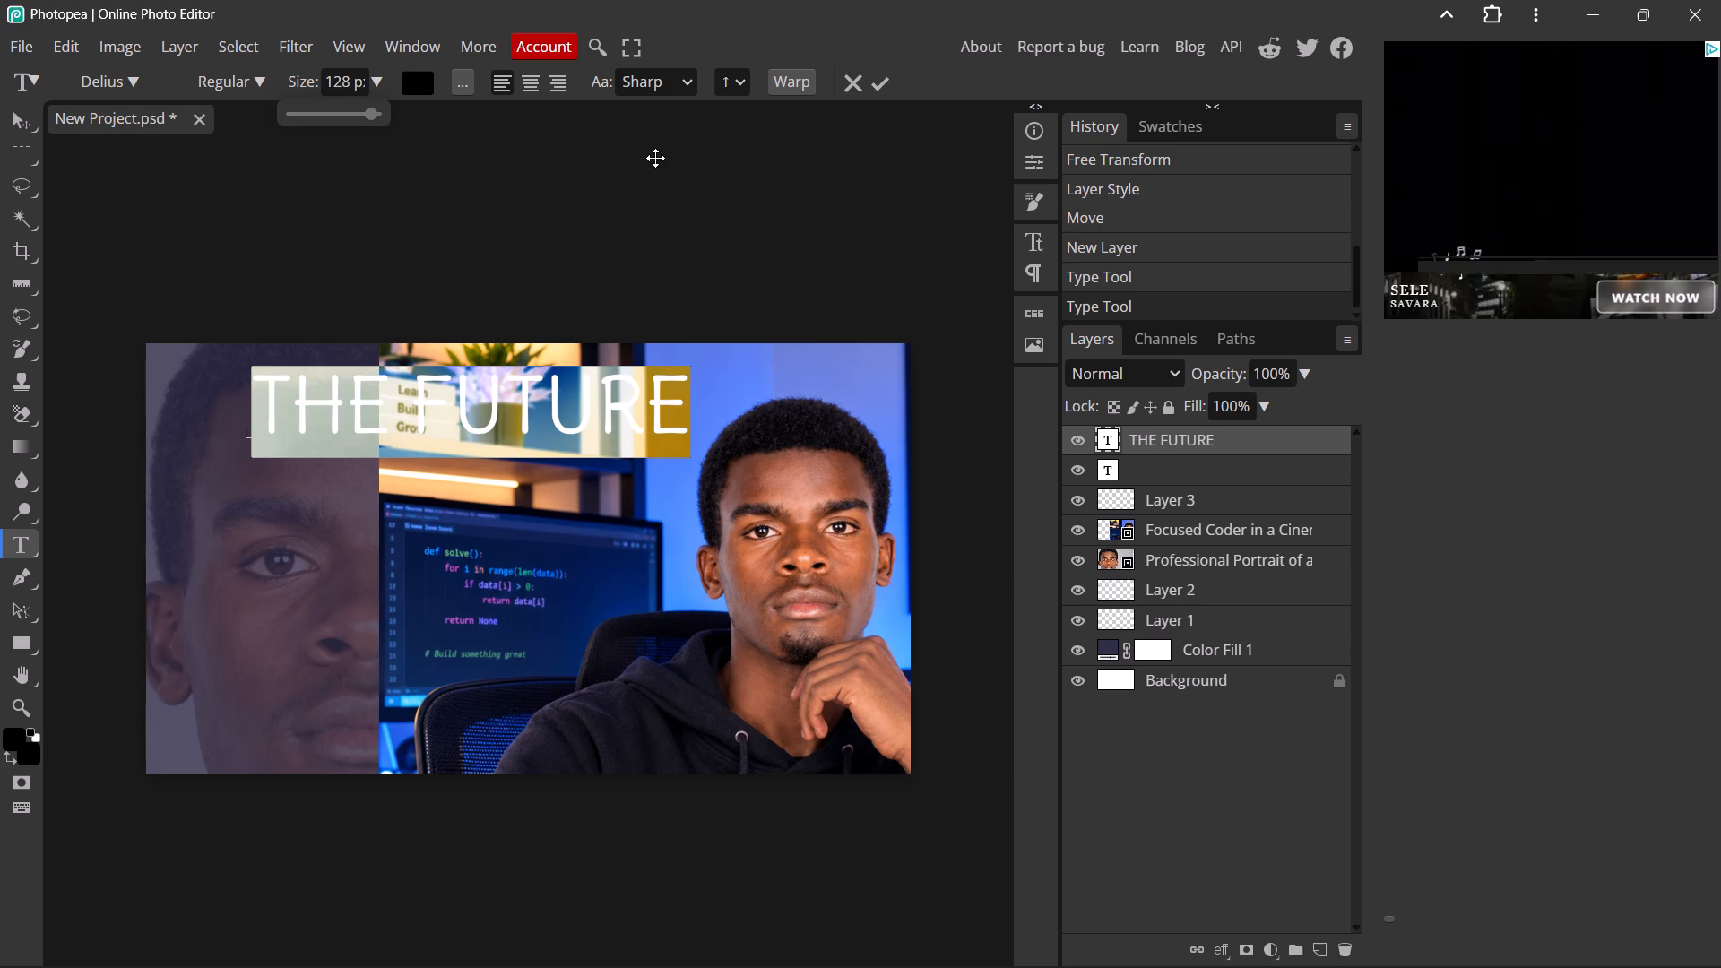
pyautogui.click(878, 82)
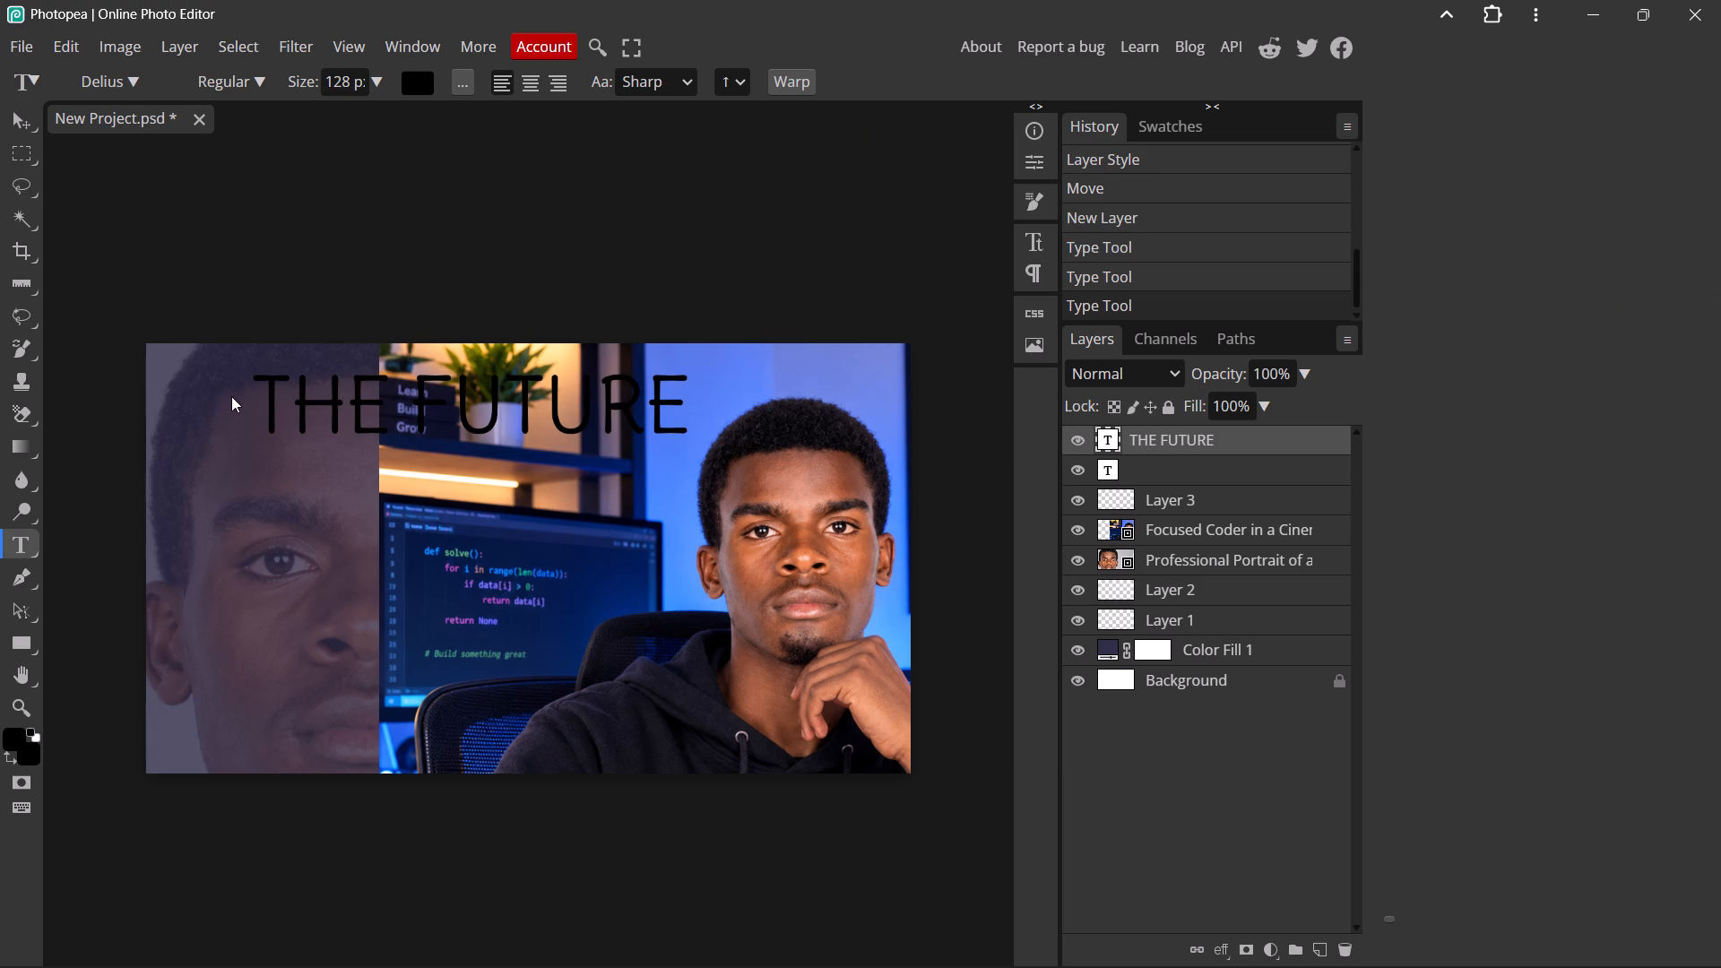
# Select the whole "THE FUTURE" title and move it to the top of the coder photo, starting at the photo's left edge.
pyautogui.moveTo(266, 402); pyautogui.dragTo(297, 402)
pyautogui.moveTo(297, 402); pyautogui.dragTo(686, 423)
pyautogui.hscroll(1, 555, 422)
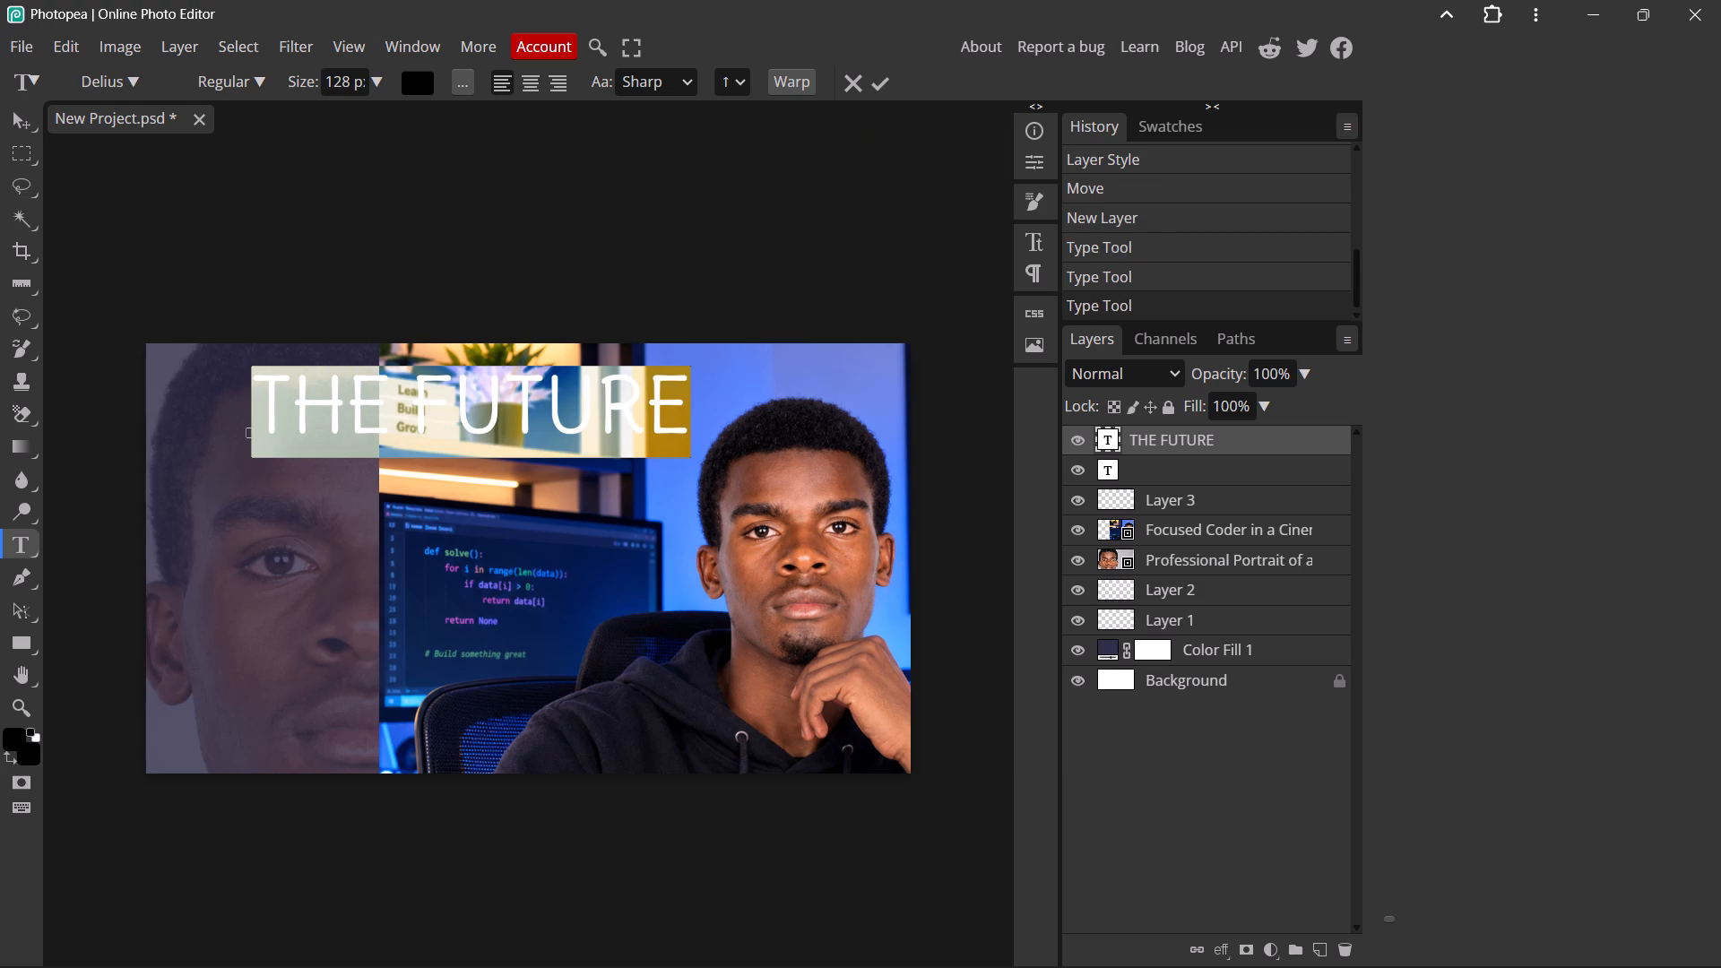
pyautogui.moveTo(434, 559); pyautogui.dragTo(365, 598)
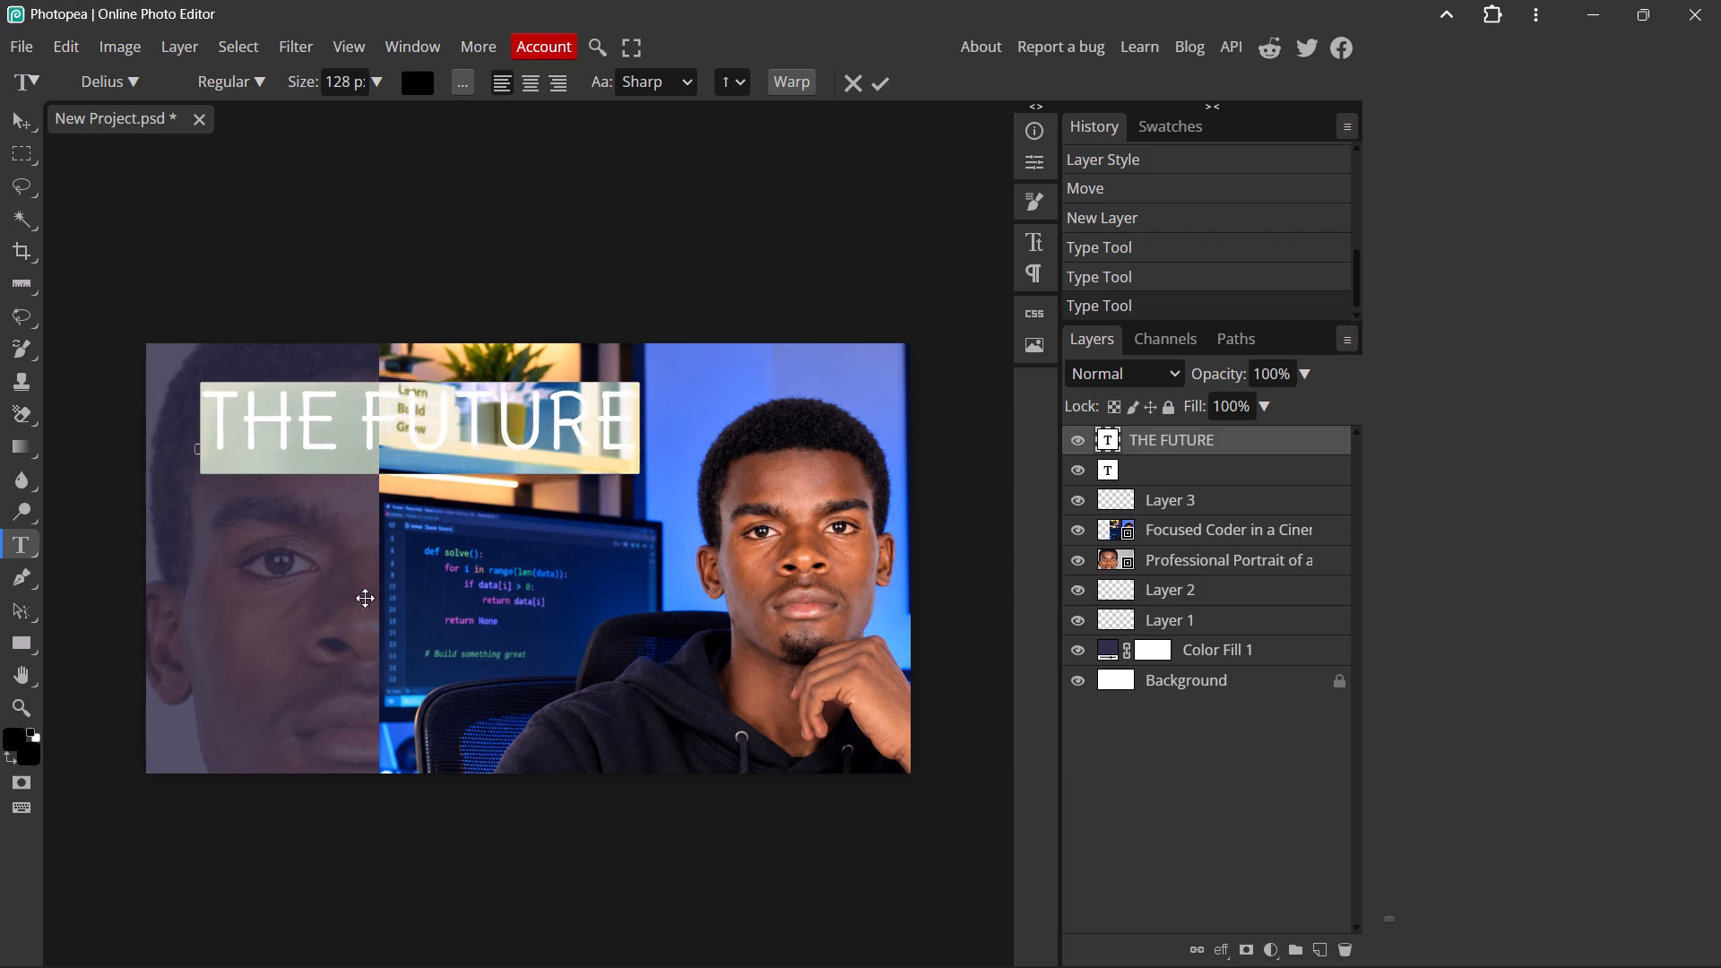
pyautogui.moveTo(365, 598); pyautogui.dragTo(324, 661)
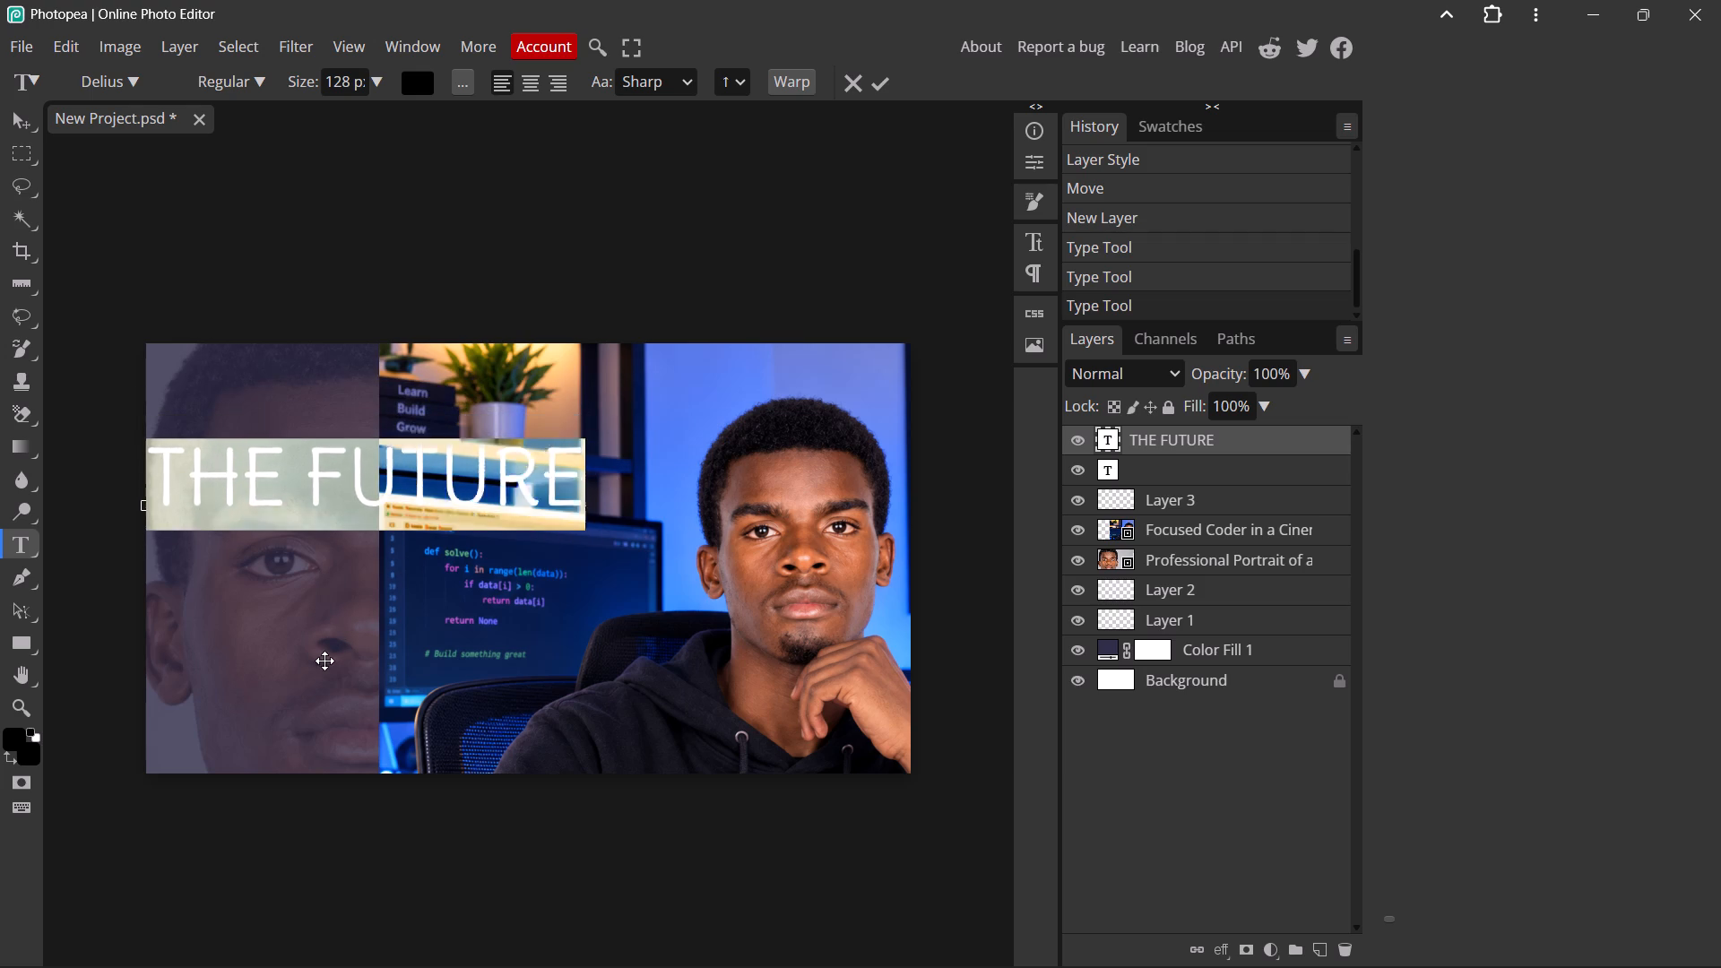
pyautogui.moveTo(324, 661); pyautogui.dragTo(570, 523)
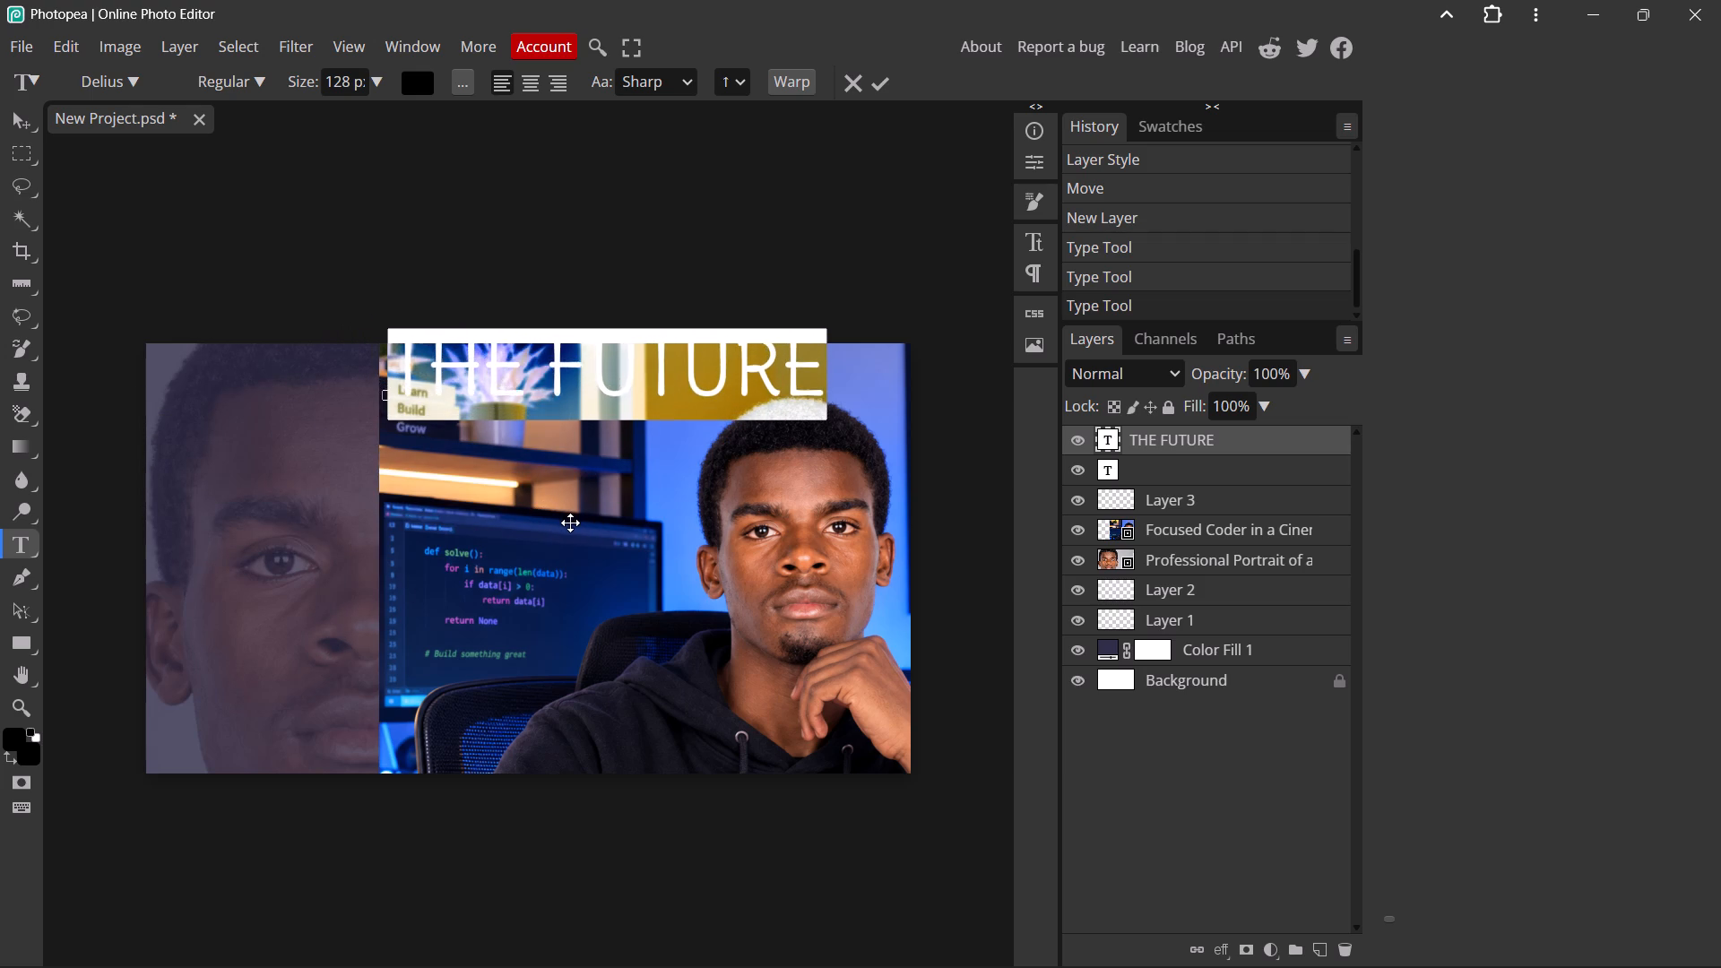
pyautogui.moveTo(570, 523); pyautogui.dragTo(575, 546)
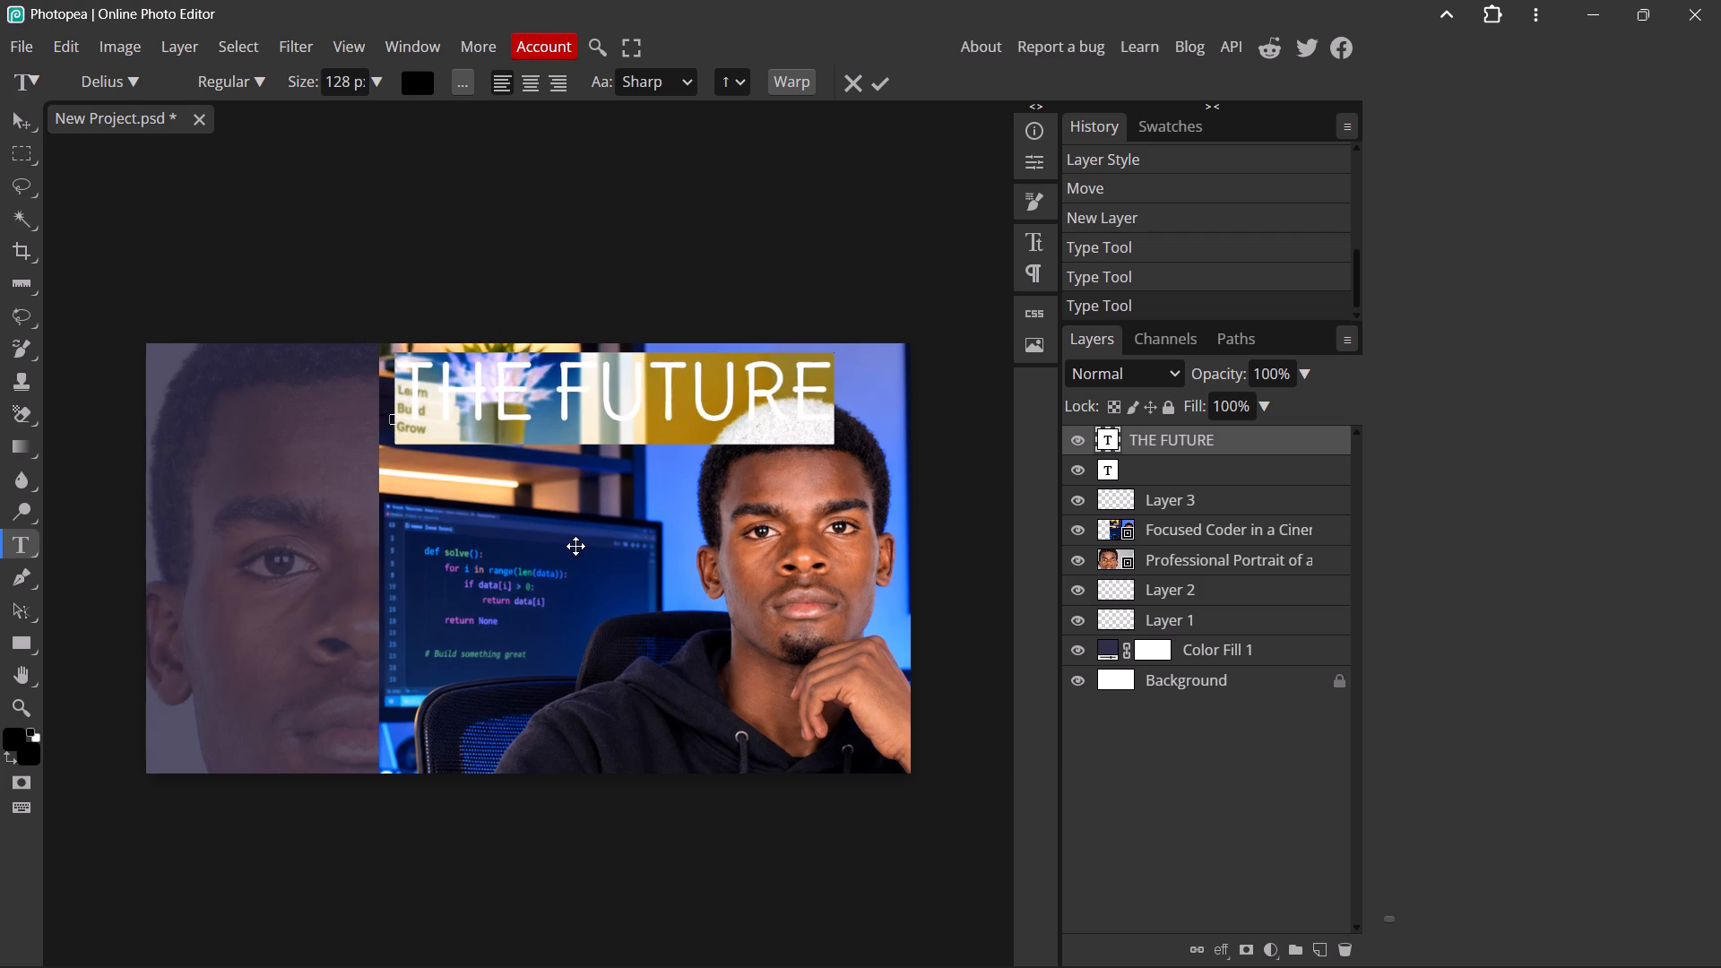
pyautogui.moveTo(575, 546); pyautogui.dragTo(562, 548)
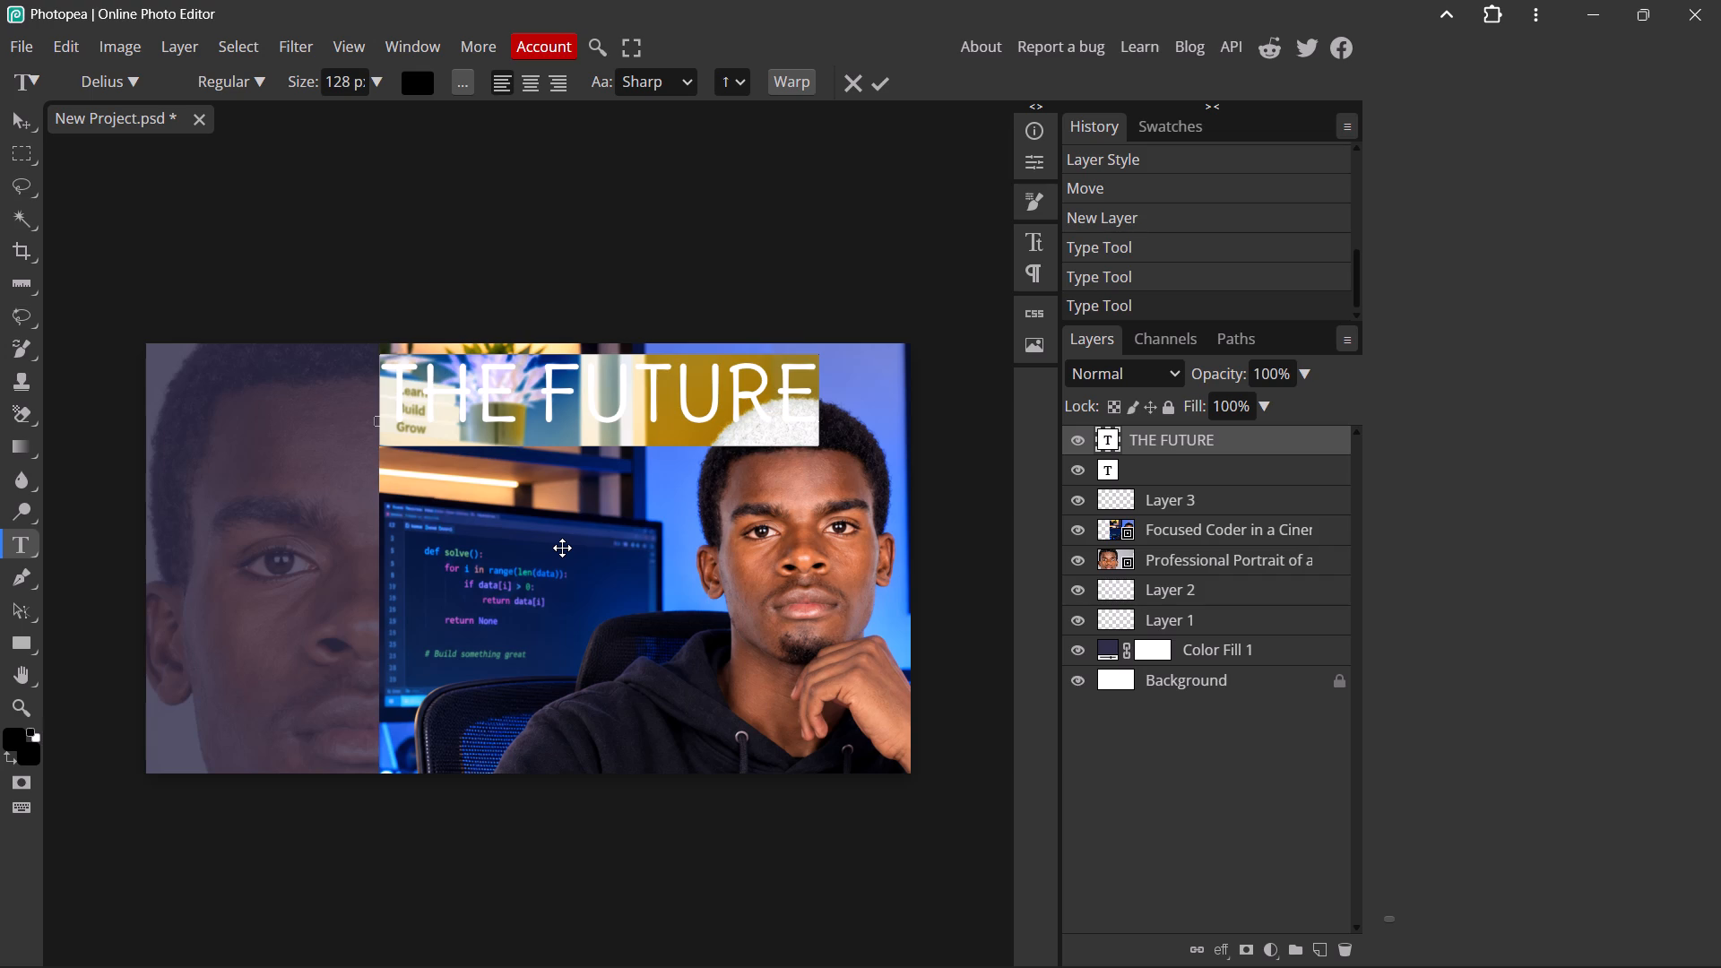
pyautogui.moveTo(562, 548); pyautogui.dragTo(564, 539)
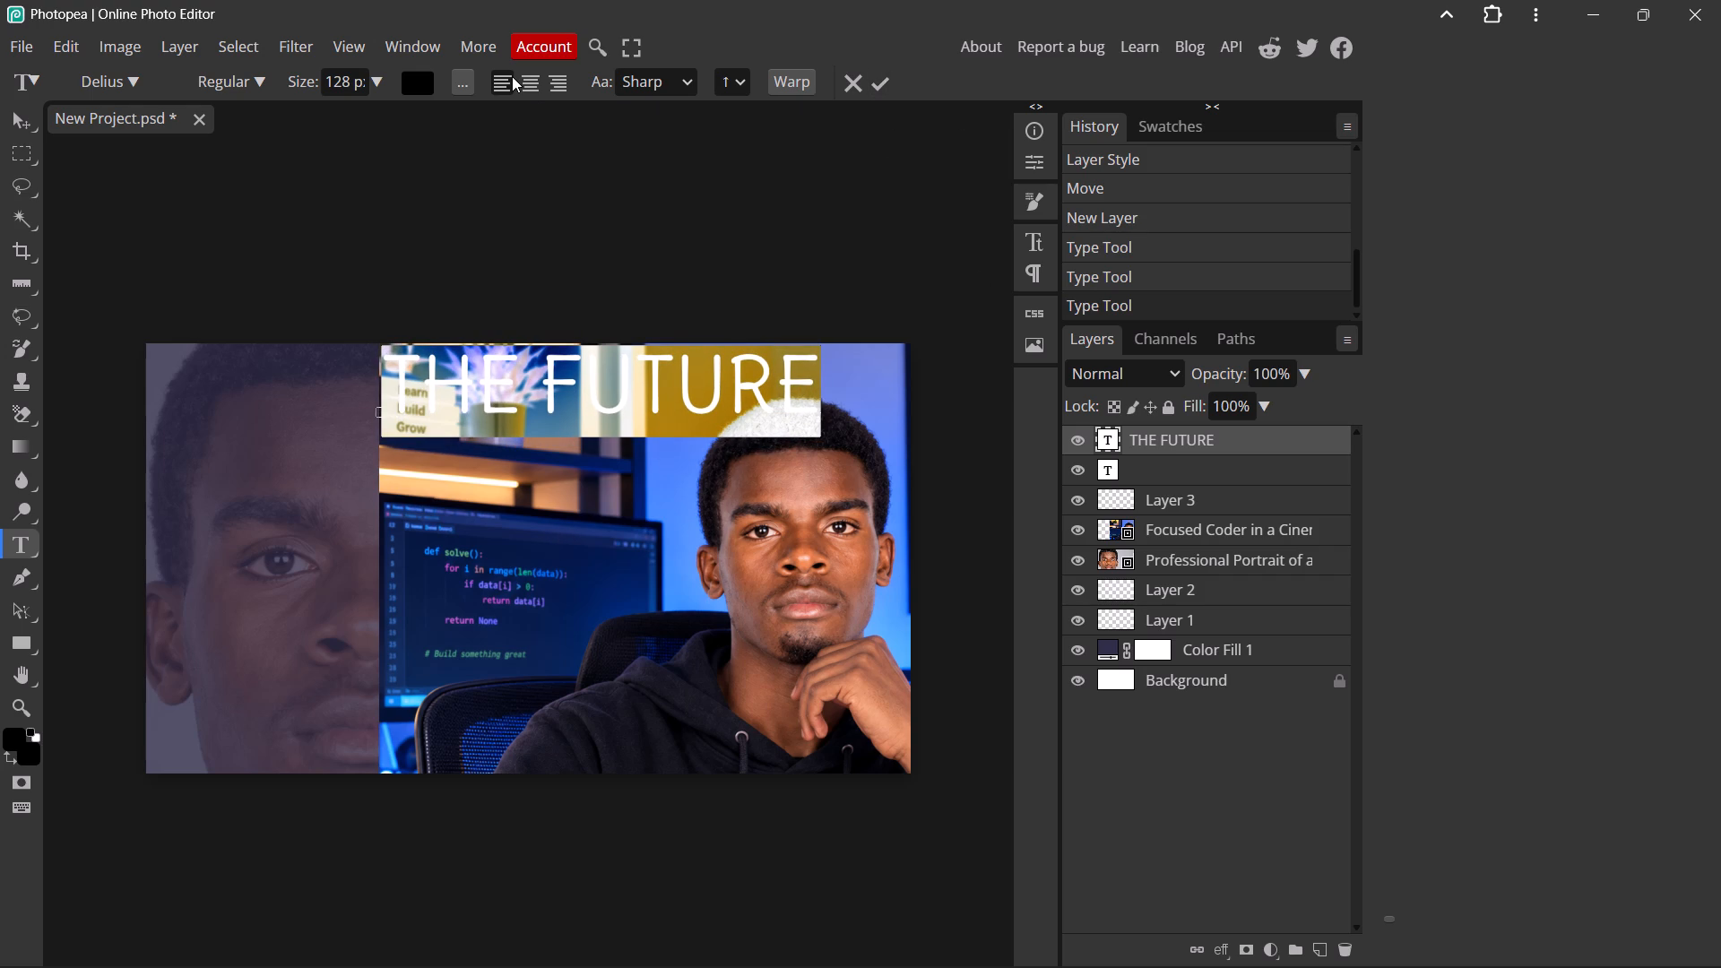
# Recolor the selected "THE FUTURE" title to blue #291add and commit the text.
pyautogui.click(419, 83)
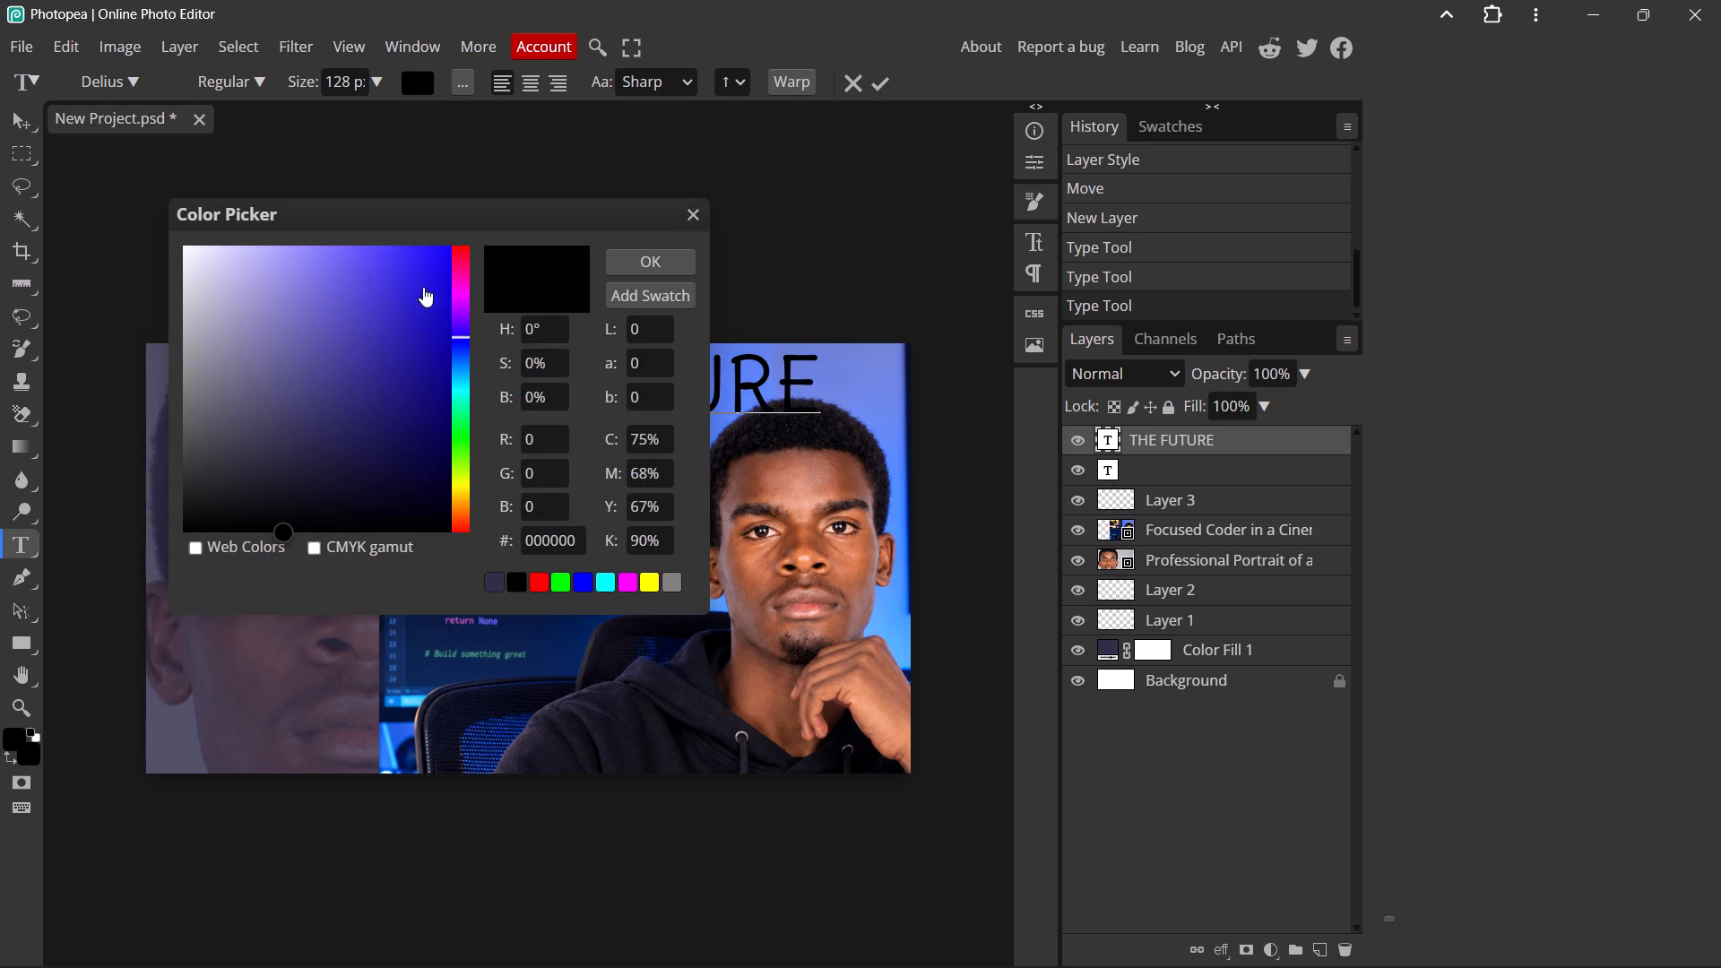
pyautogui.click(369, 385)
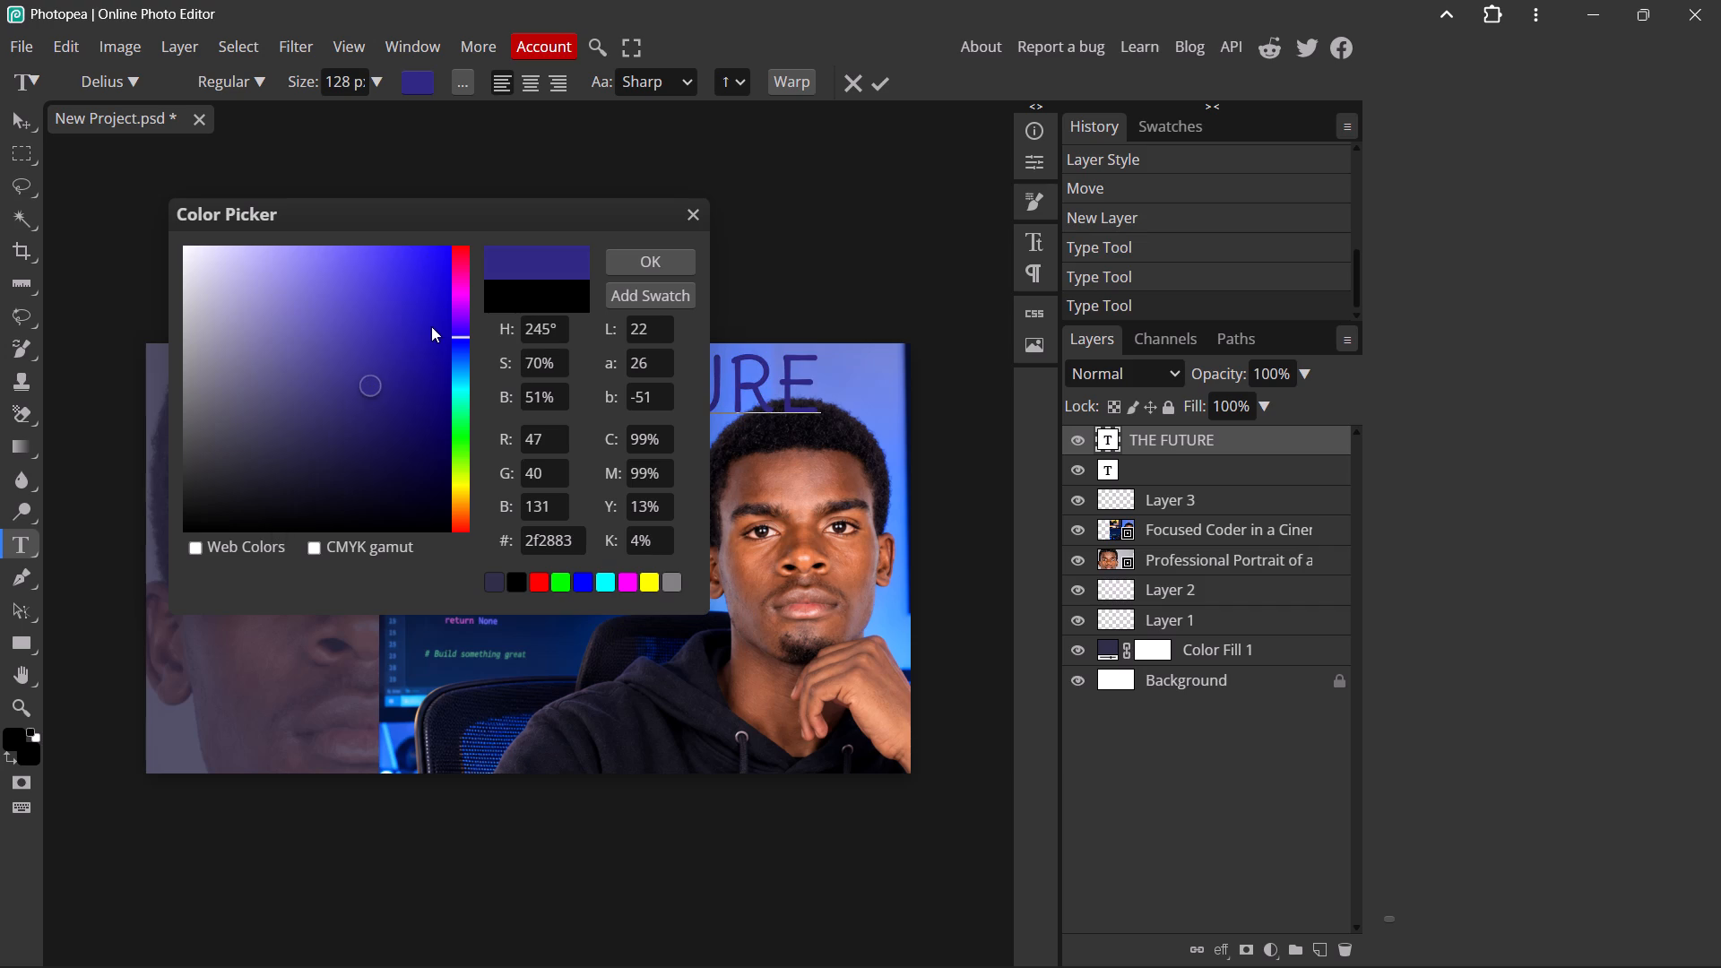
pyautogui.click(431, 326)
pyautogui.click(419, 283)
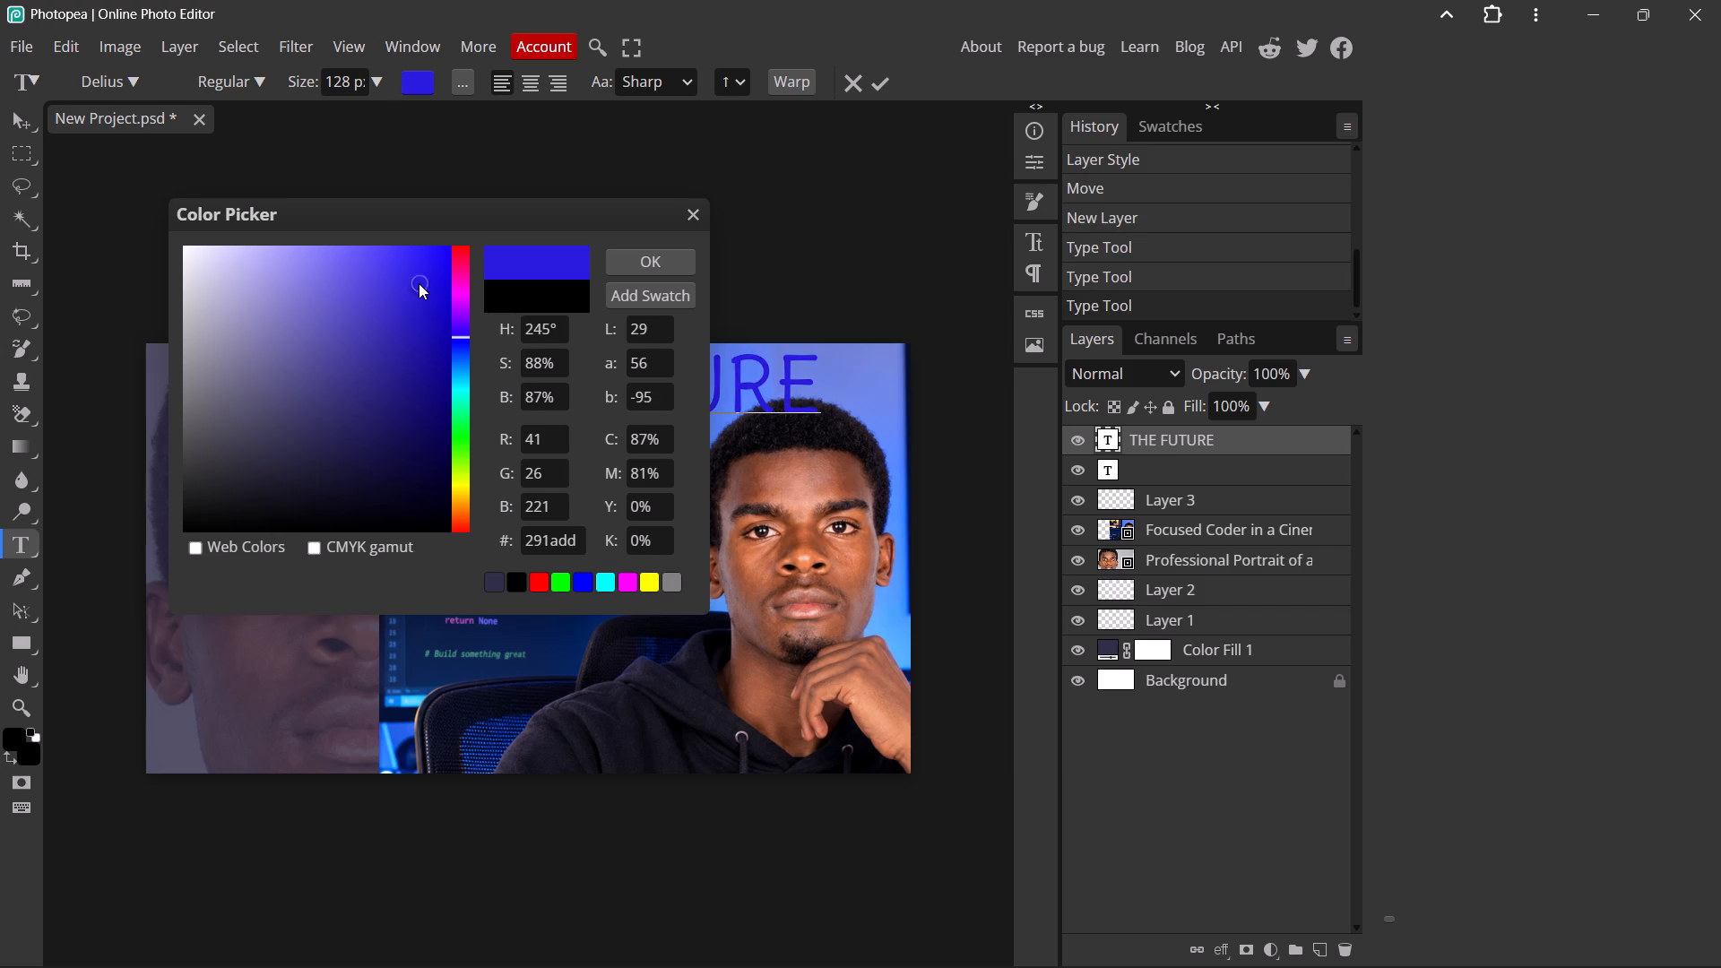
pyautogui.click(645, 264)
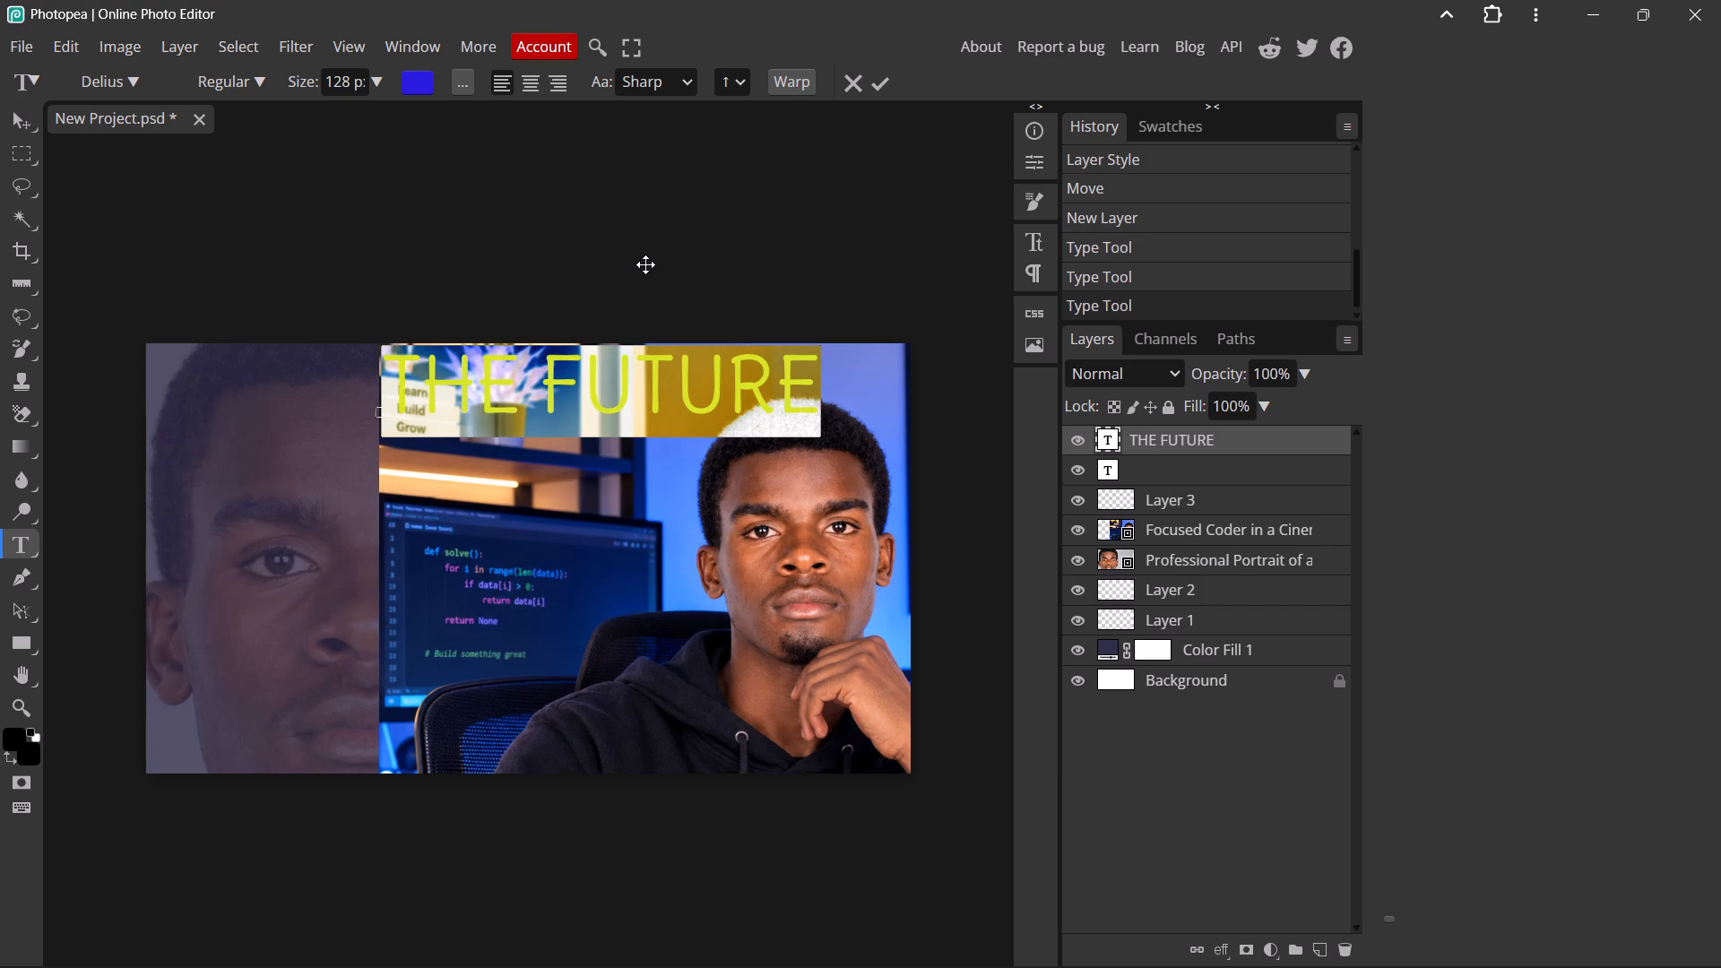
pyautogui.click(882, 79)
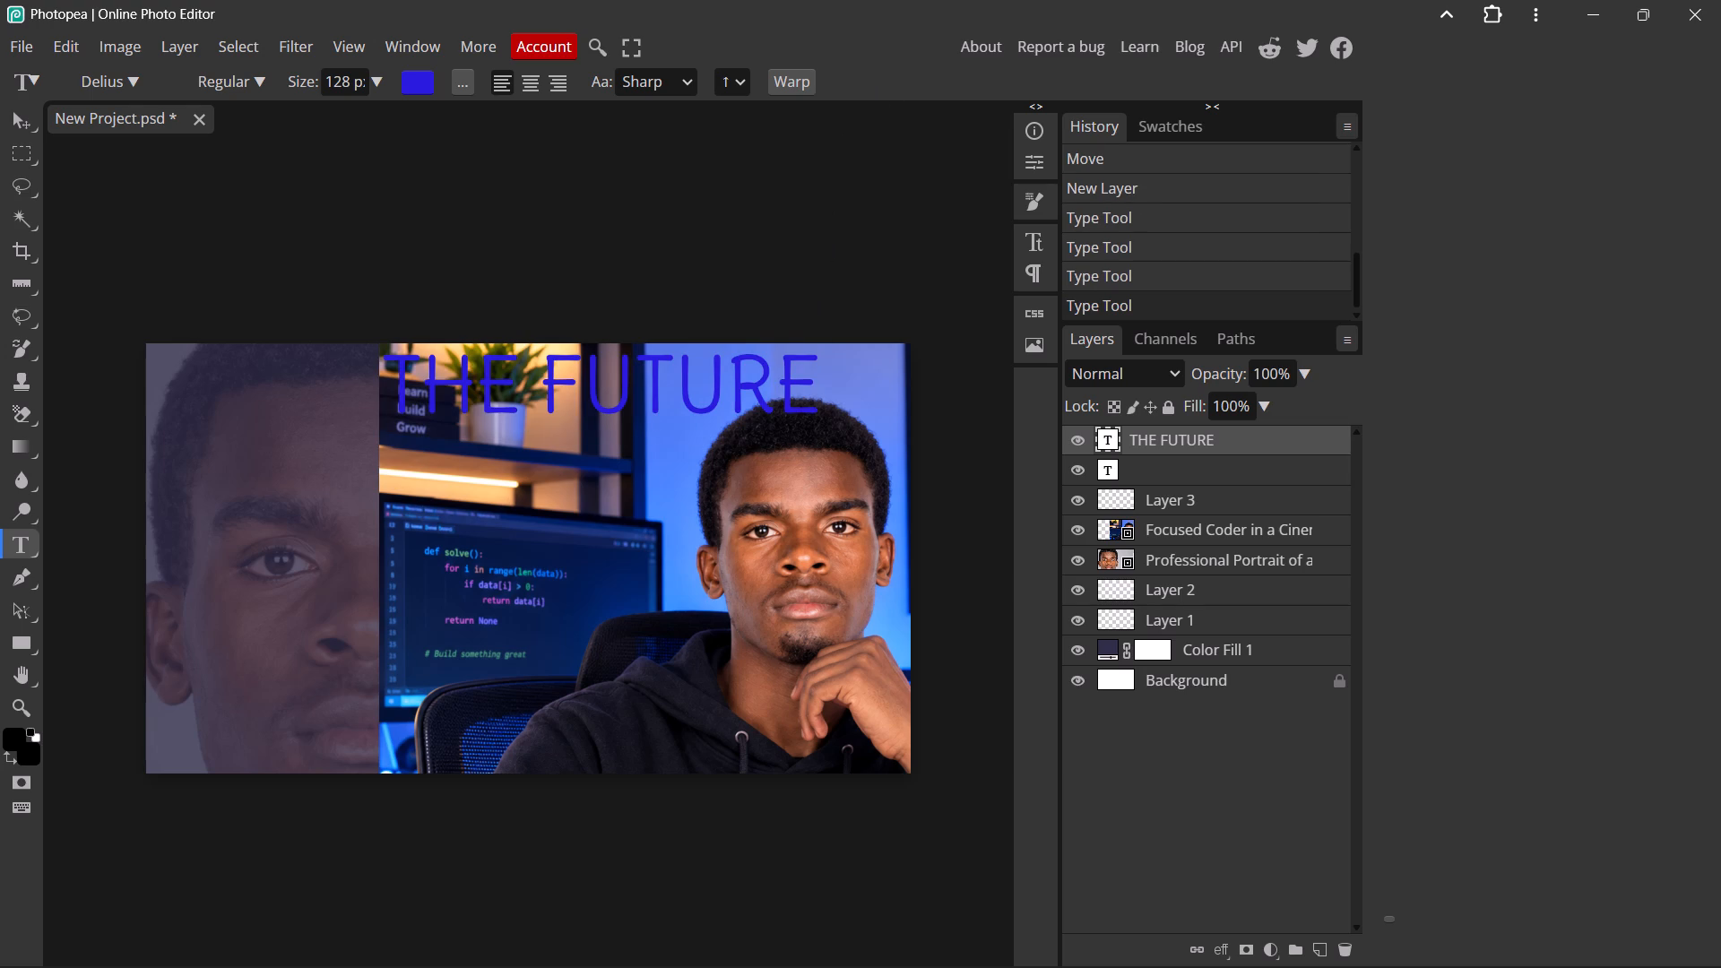
# Recolor the whole "THE FUTURE" title to bright yellow #ffee00 and commit the text.
pyautogui.moveTo(393, 388); pyautogui.dragTo(826, 390)
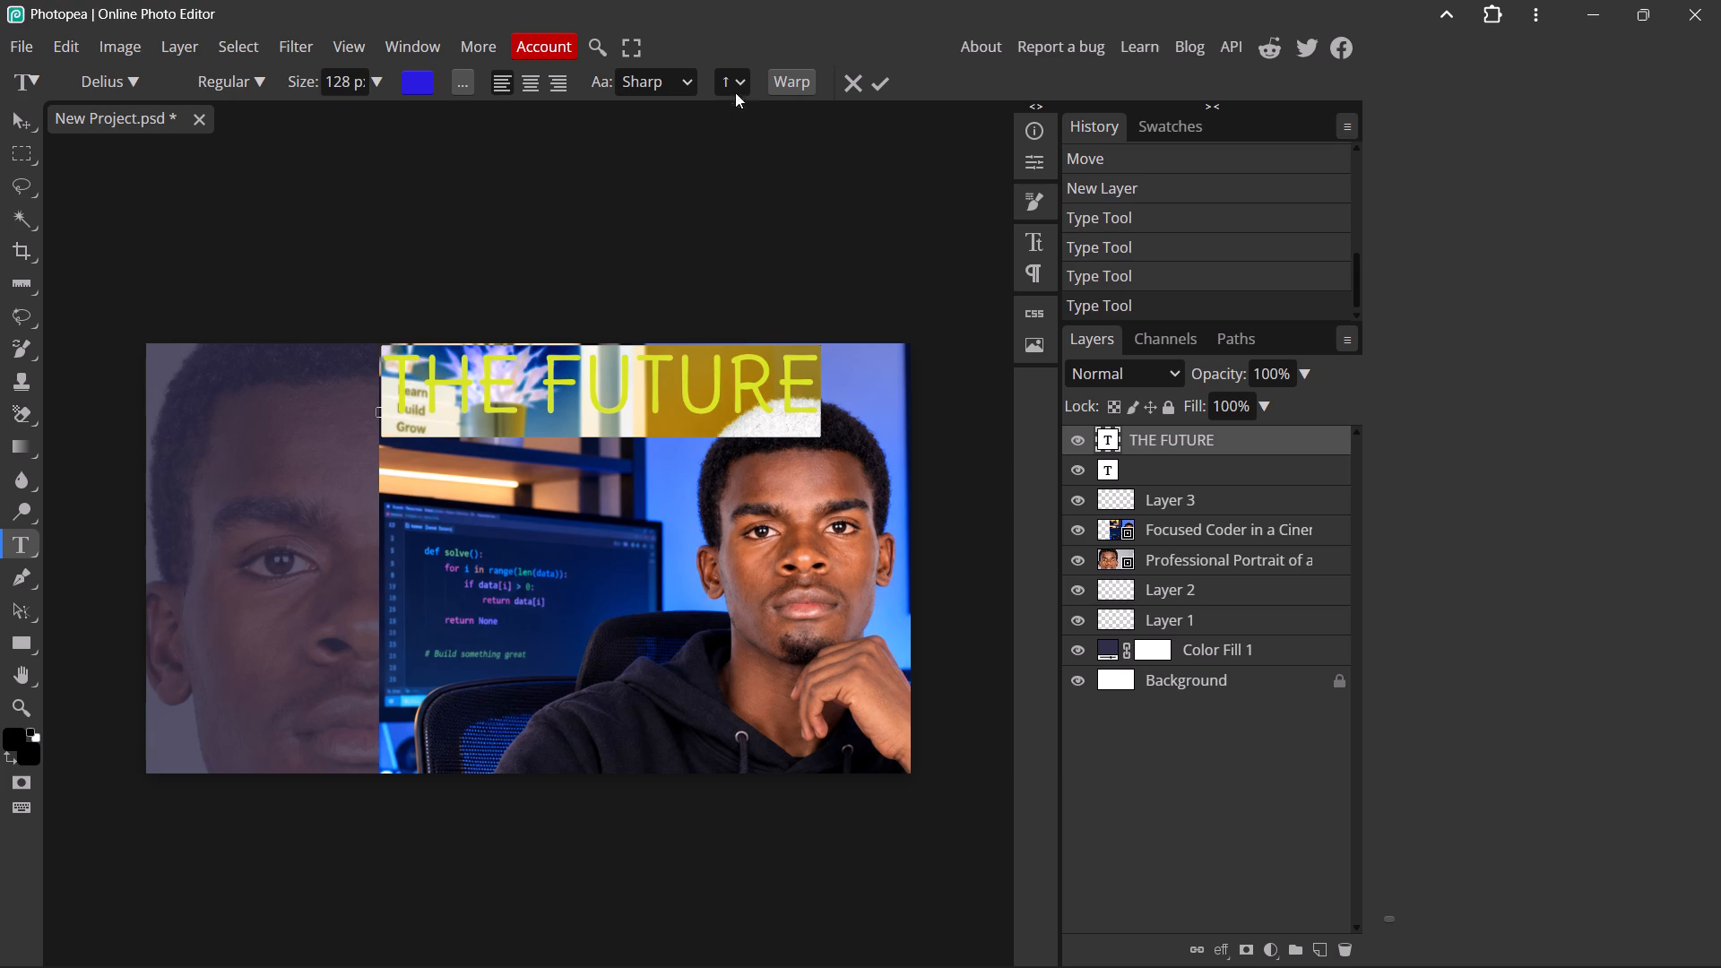
pyautogui.click(416, 73)
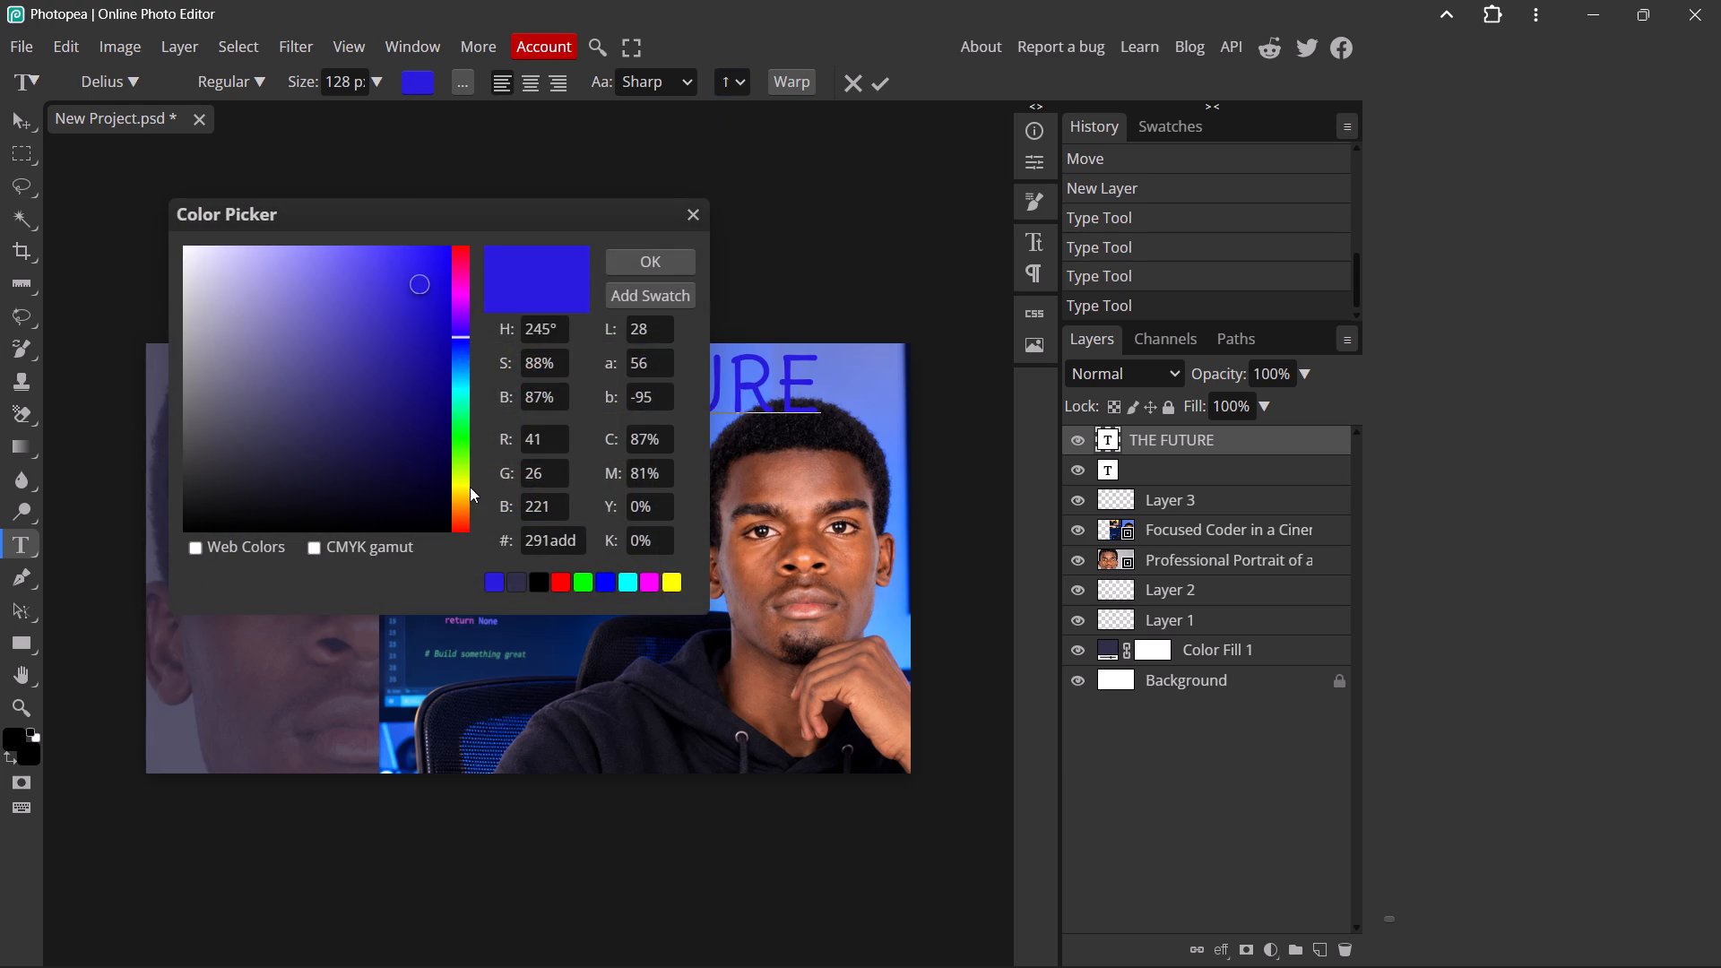
pyautogui.click(470, 487)
pyautogui.click(459, 487)
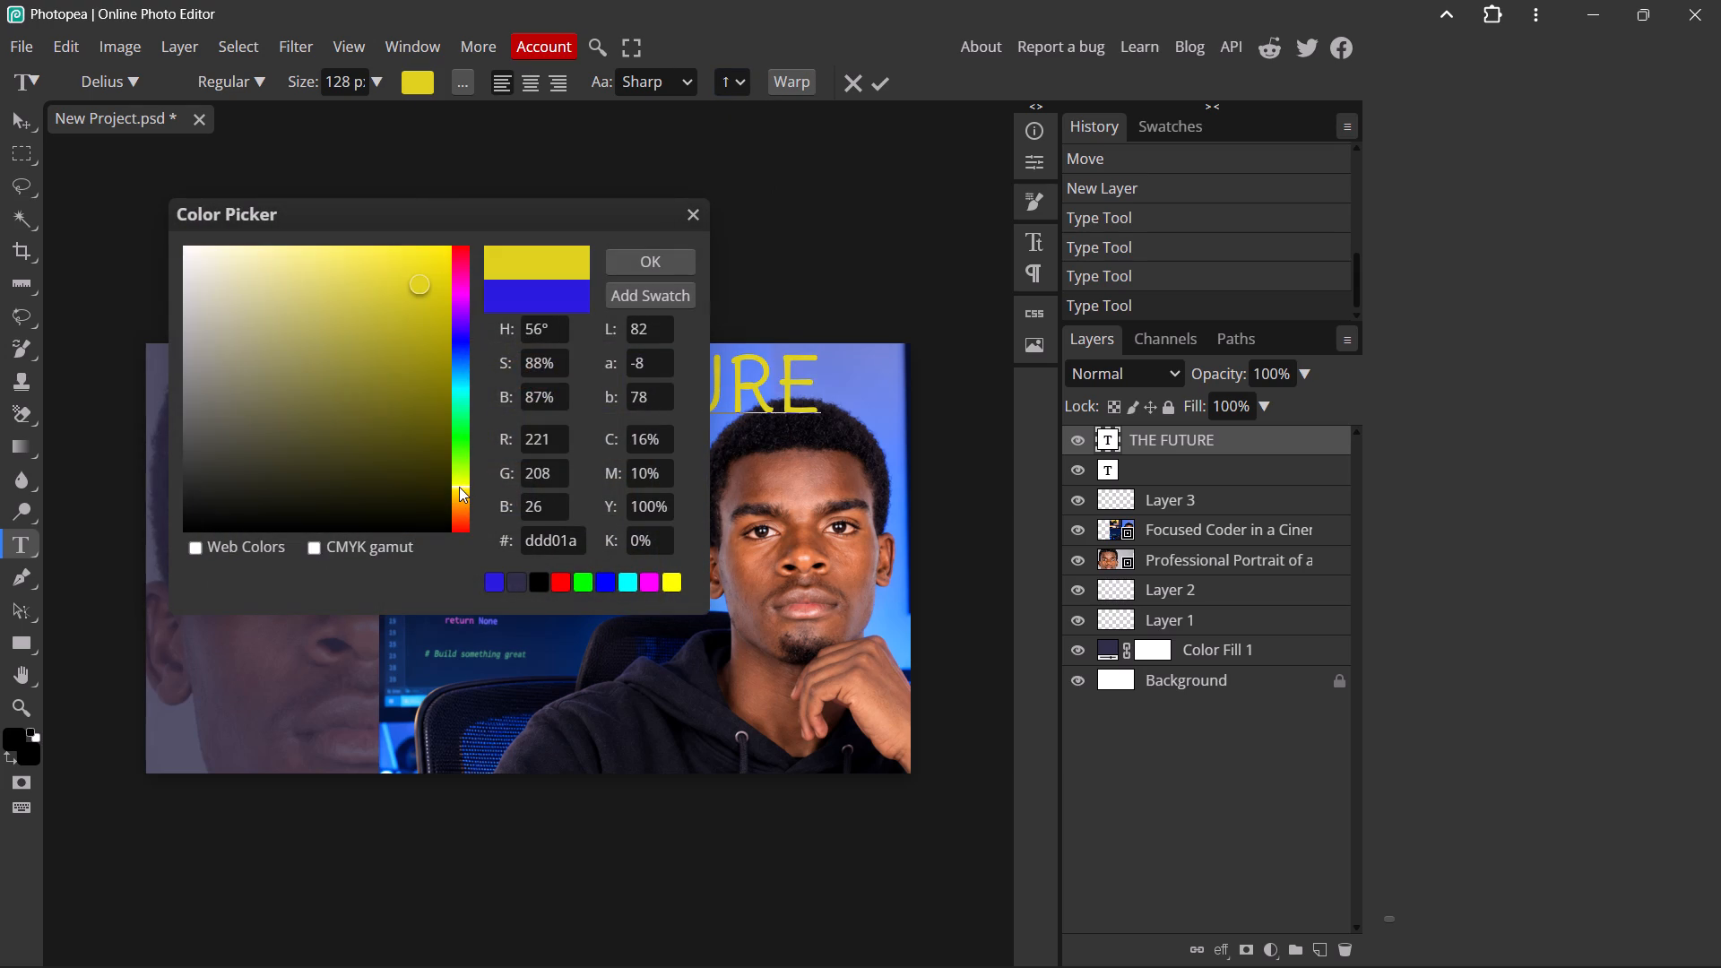
pyautogui.moveTo(412, 284); pyautogui.dragTo(497, 160)
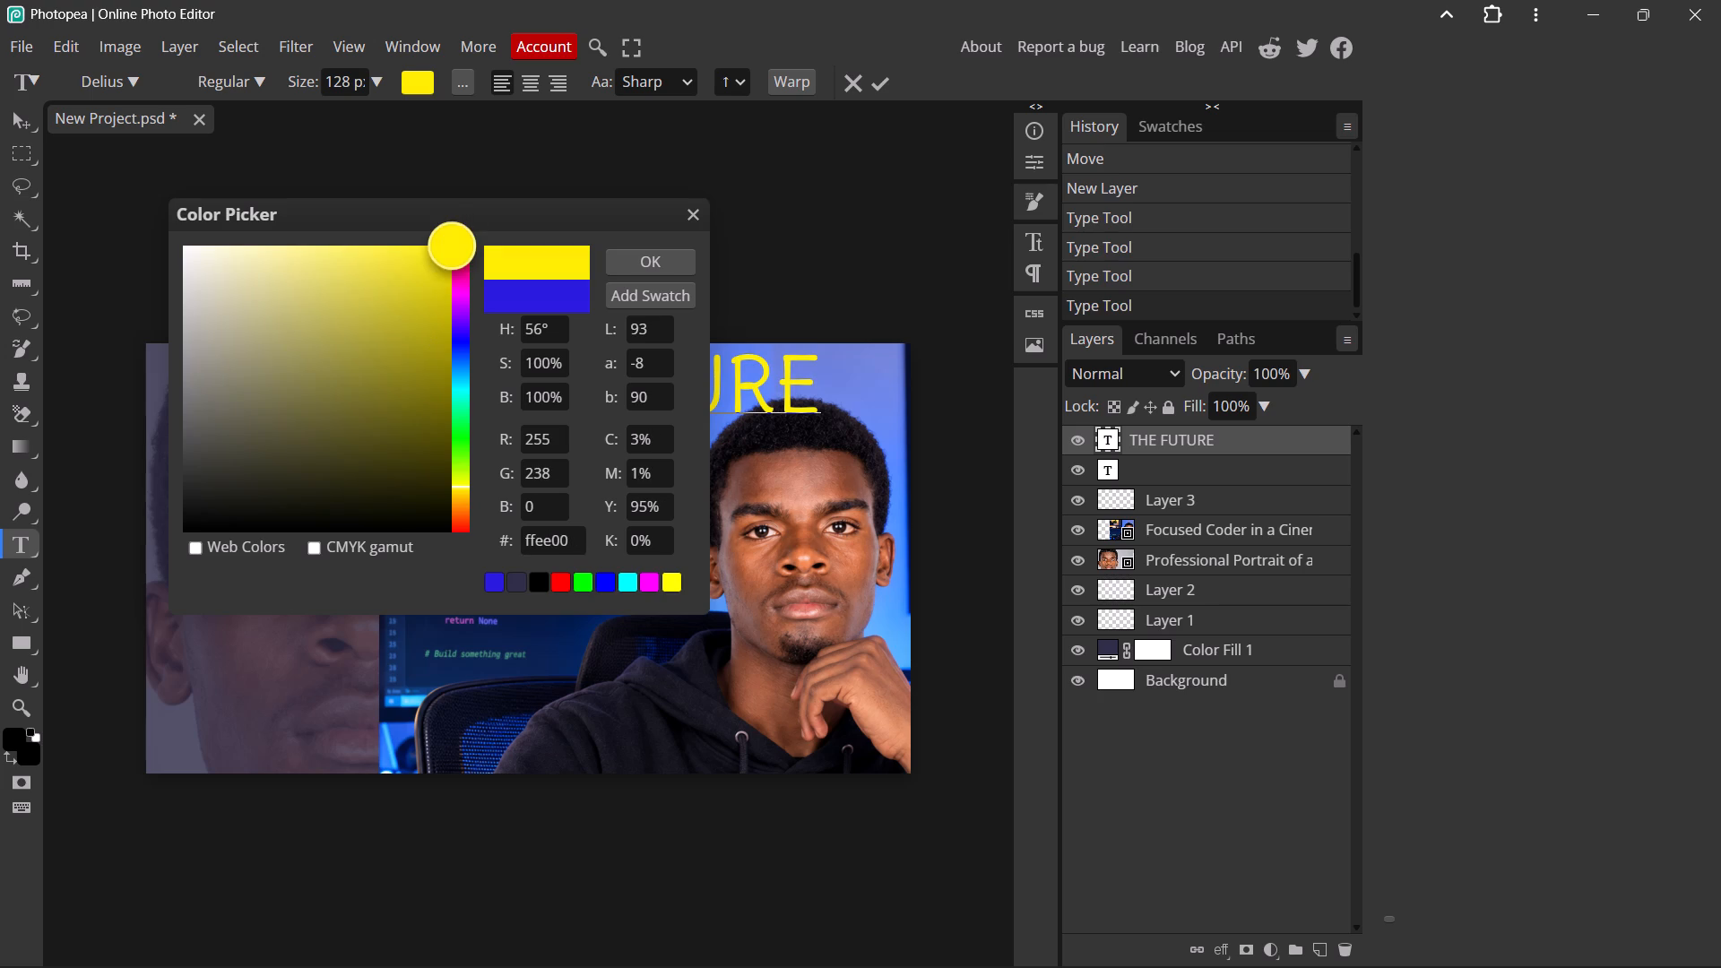
pyautogui.moveTo(497, 160); pyautogui.dragTo(517, 130)
pyautogui.click(625, 264)
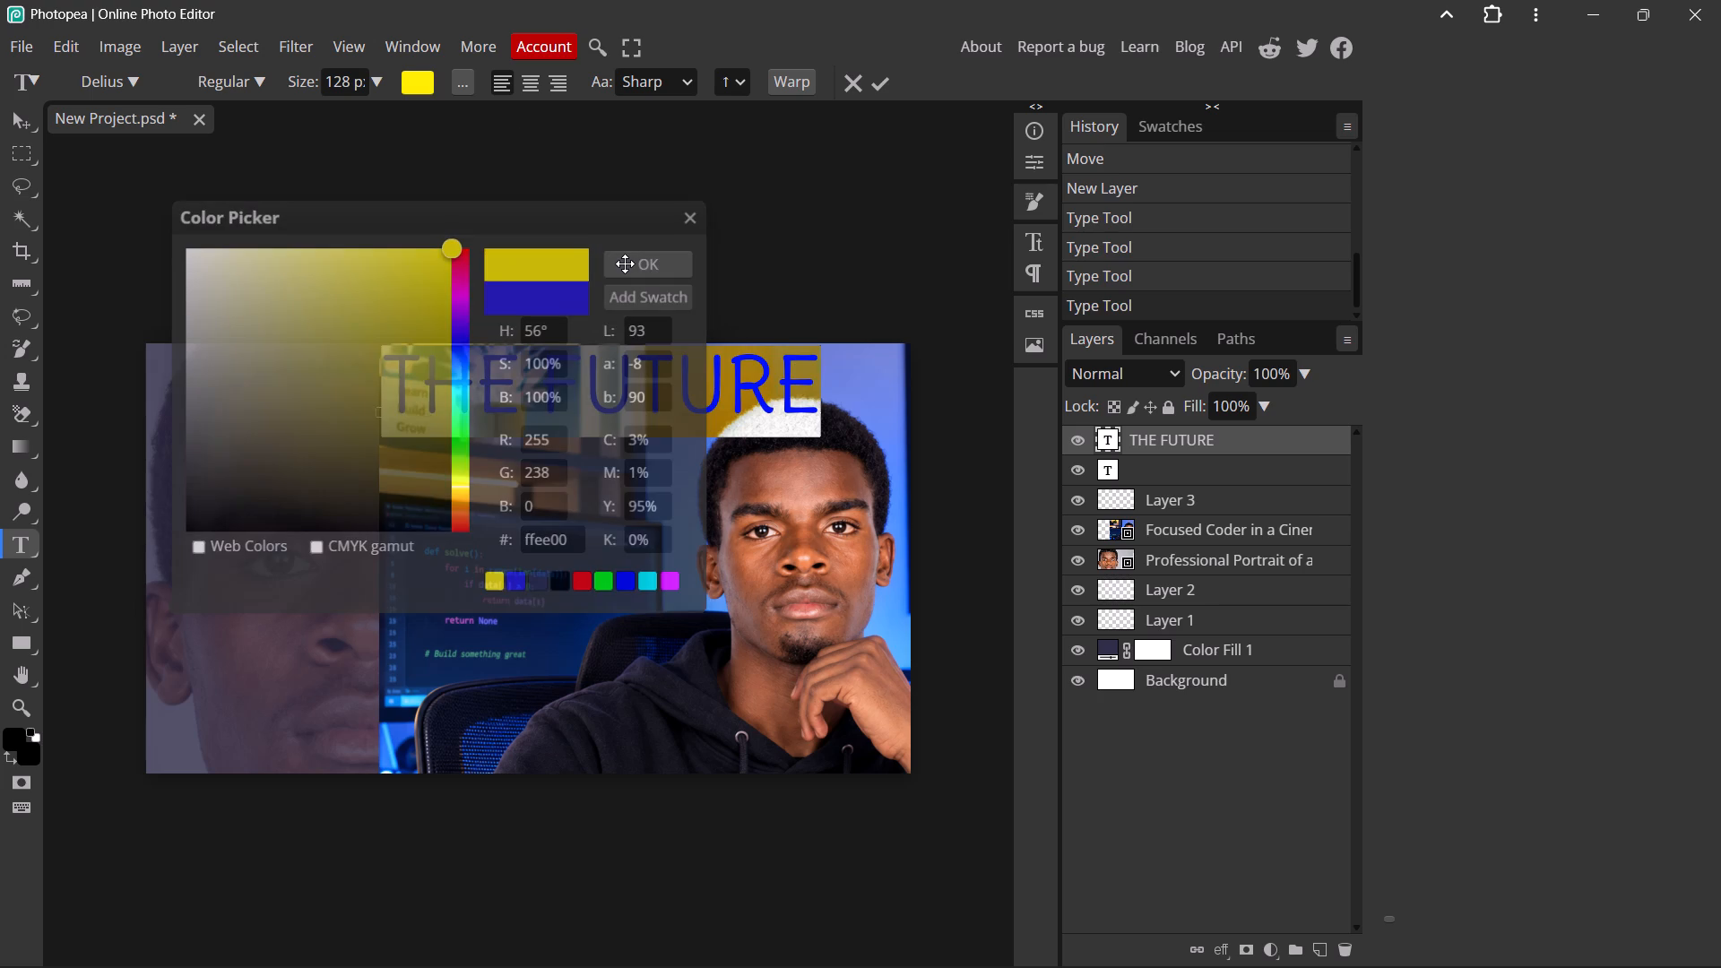
pyautogui.click(625, 264)
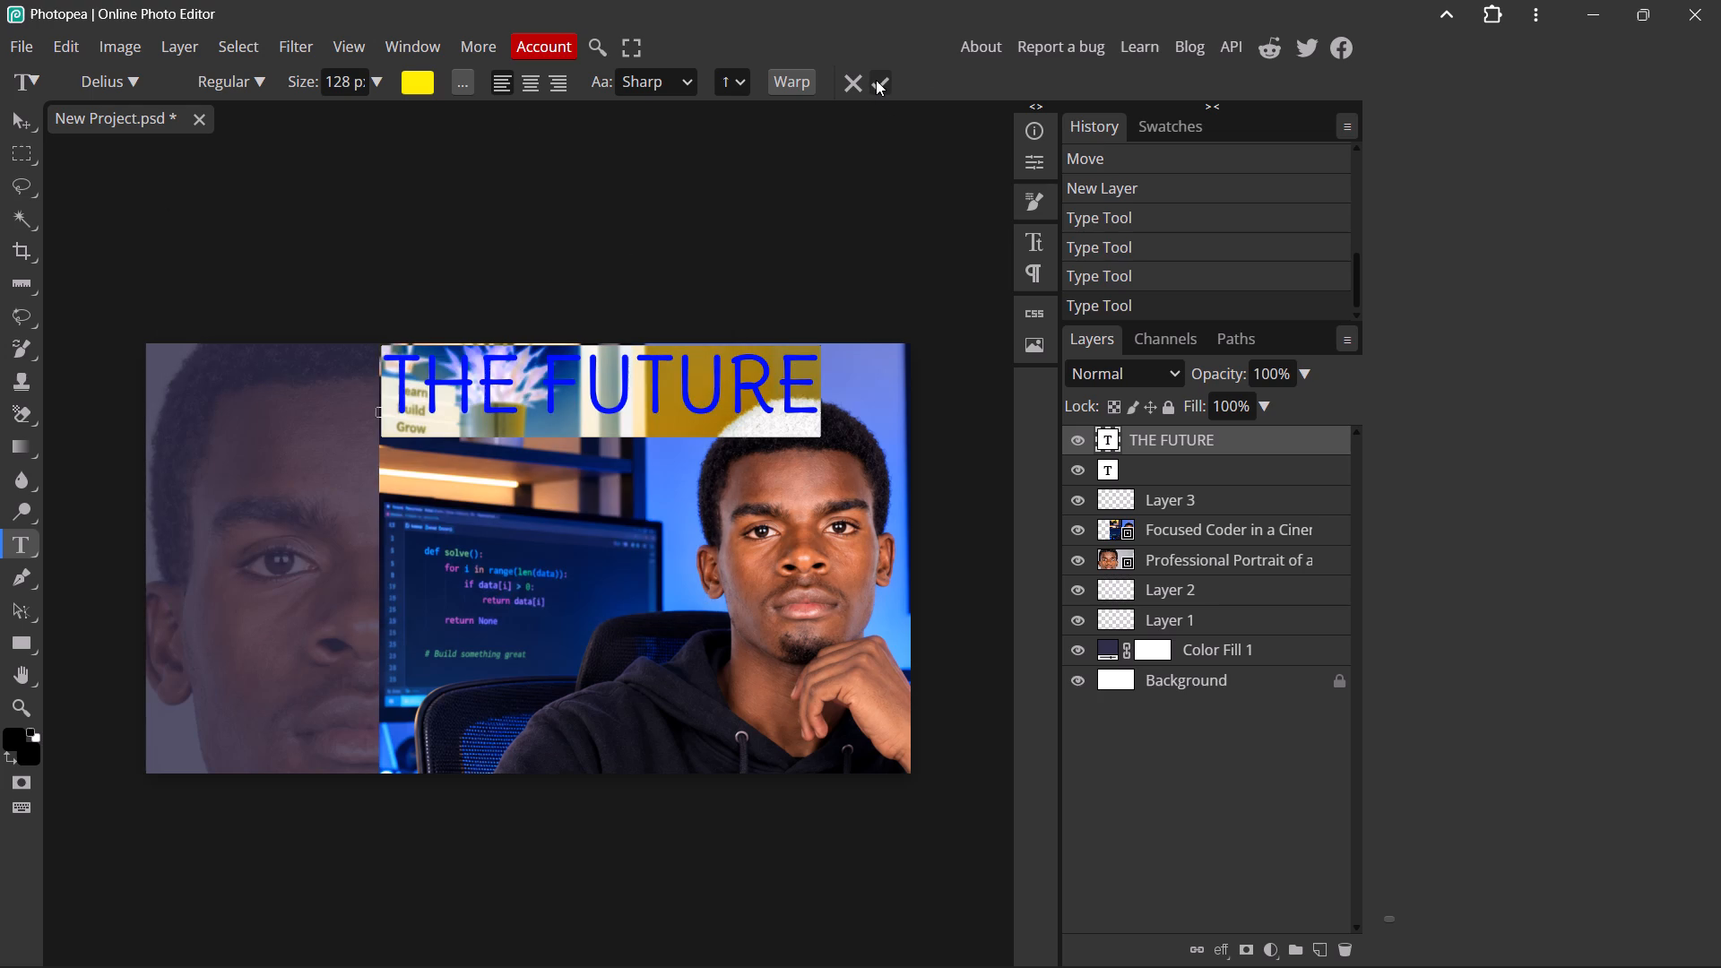
pyautogui.click(876, 80)
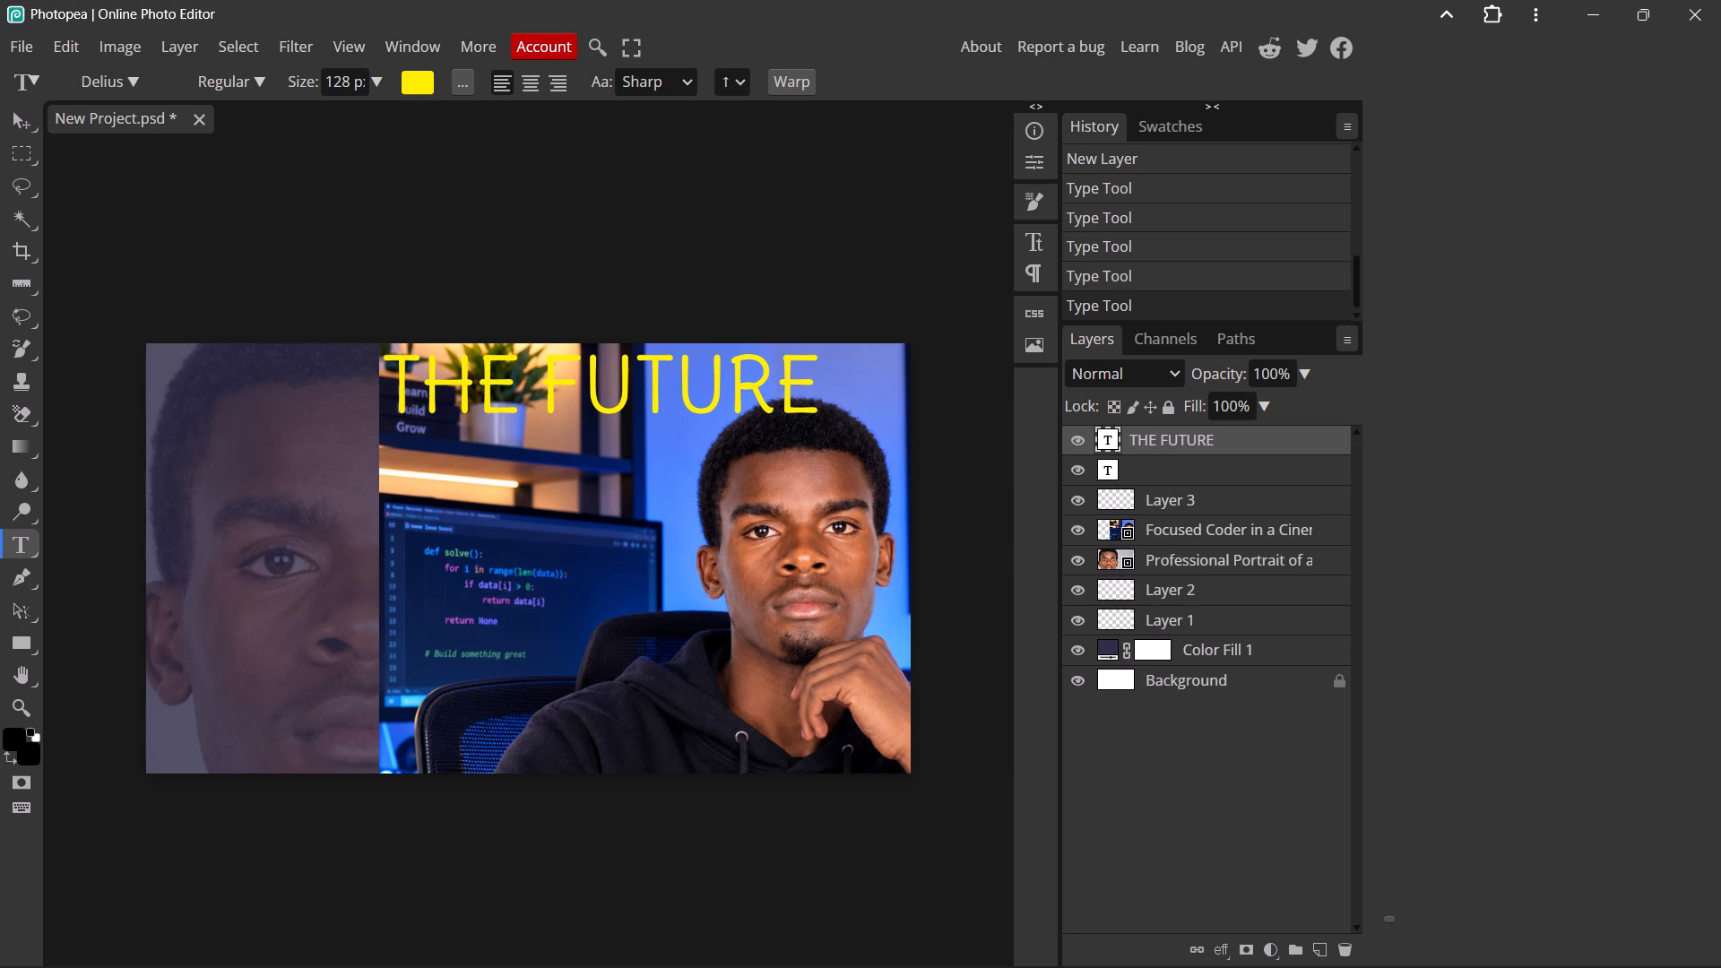
# Move the "THE FUTURE" title left along the top edge so "THE" lies over the faded portrait and "FUTURE" over the coder photo.
pyautogui.moveTo(396, 383); pyautogui.dragTo(688, 390)
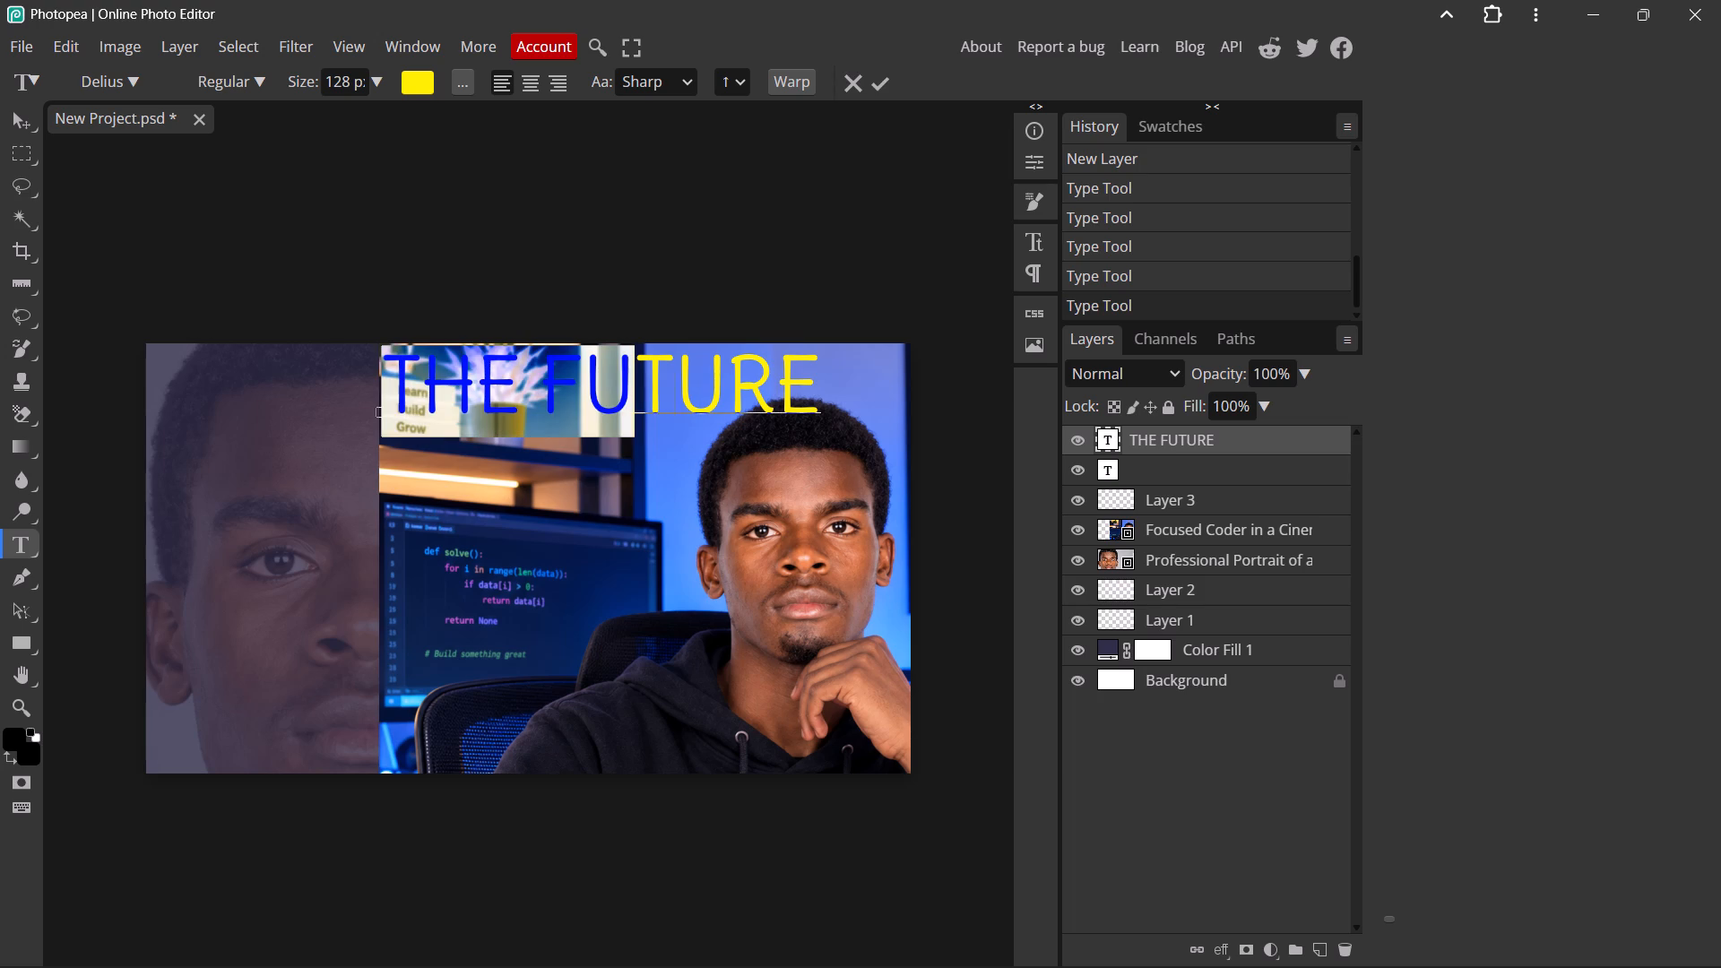
pyautogui.moveTo(688, 390); pyautogui.dragTo(838, 383)
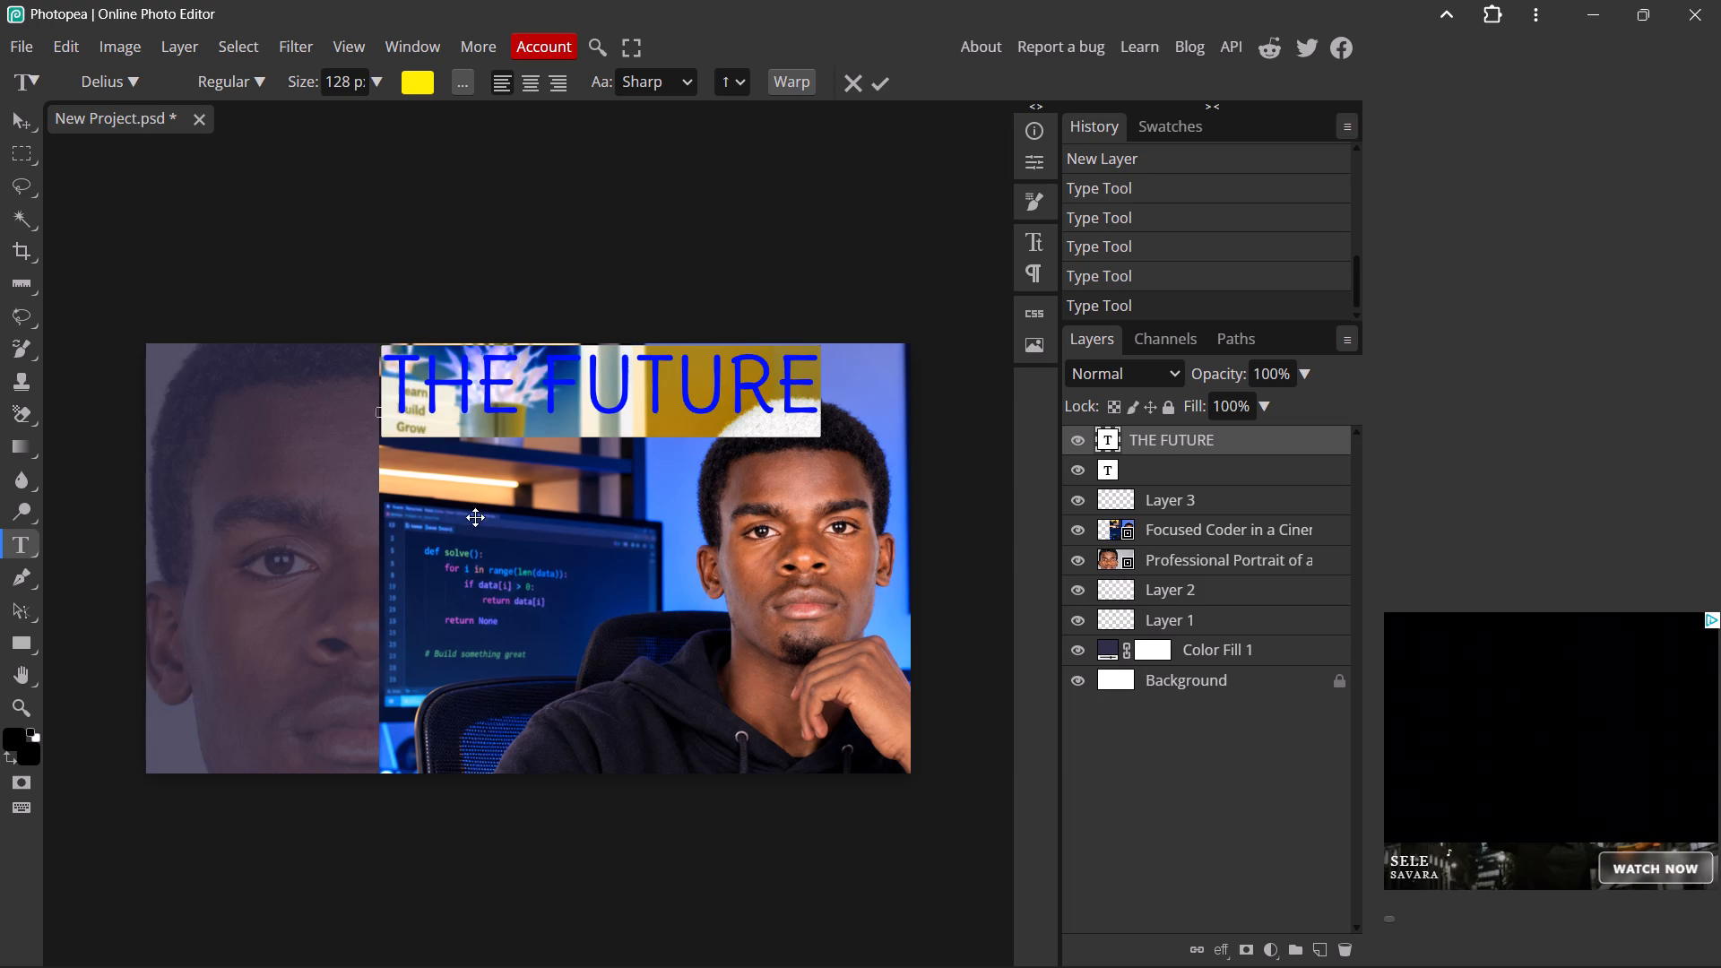
pyautogui.moveTo(481, 509); pyautogui.dragTo(390, 509)
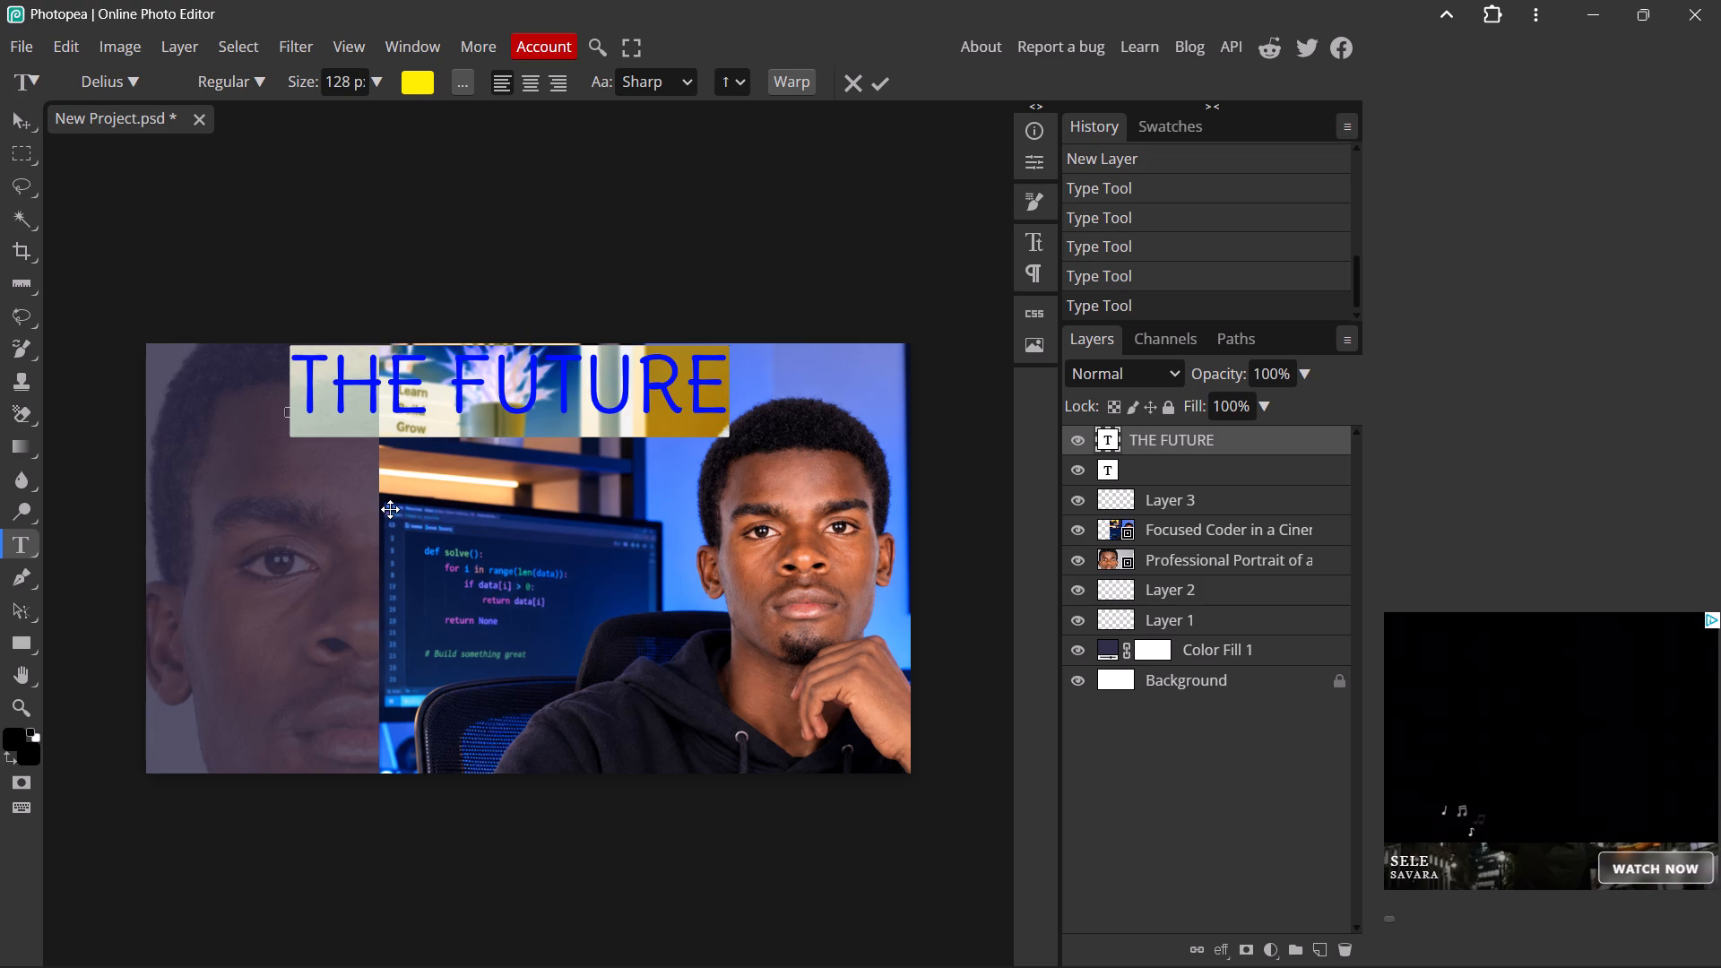
pyautogui.moveTo(390, 509); pyautogui.dragTo(325, 512)
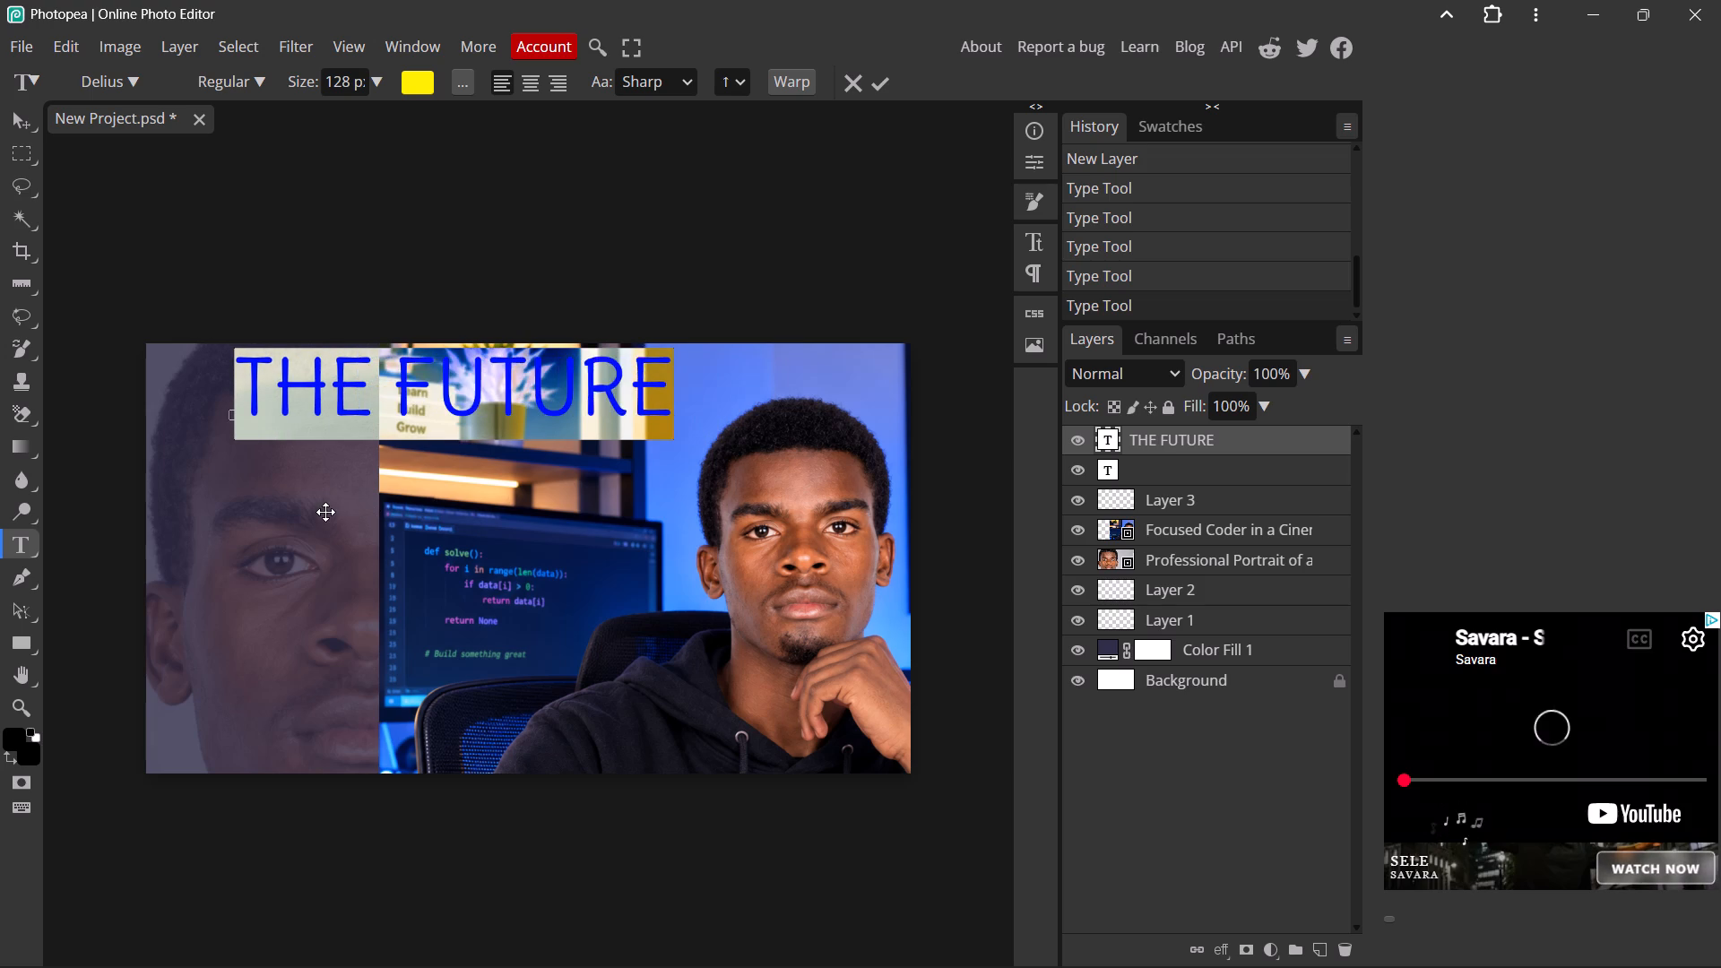
pyautogui.moveTo(325, 512); pyautogui.dragTo(332, 511)
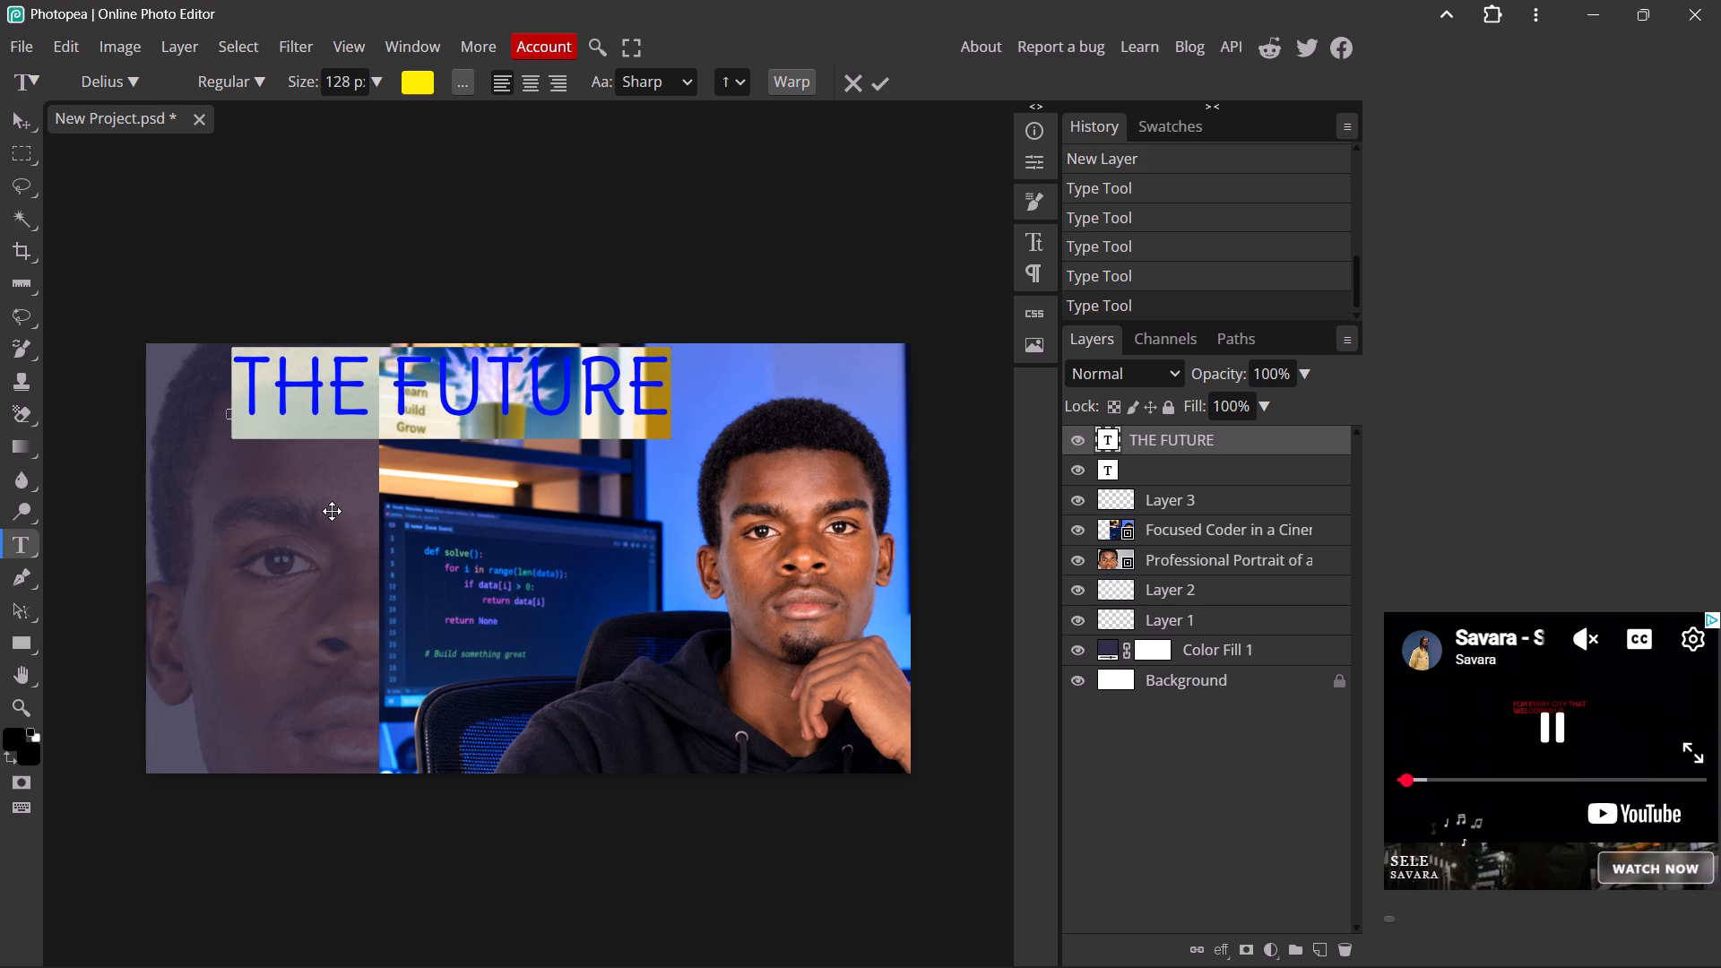
pyautogui.click(886, 88)
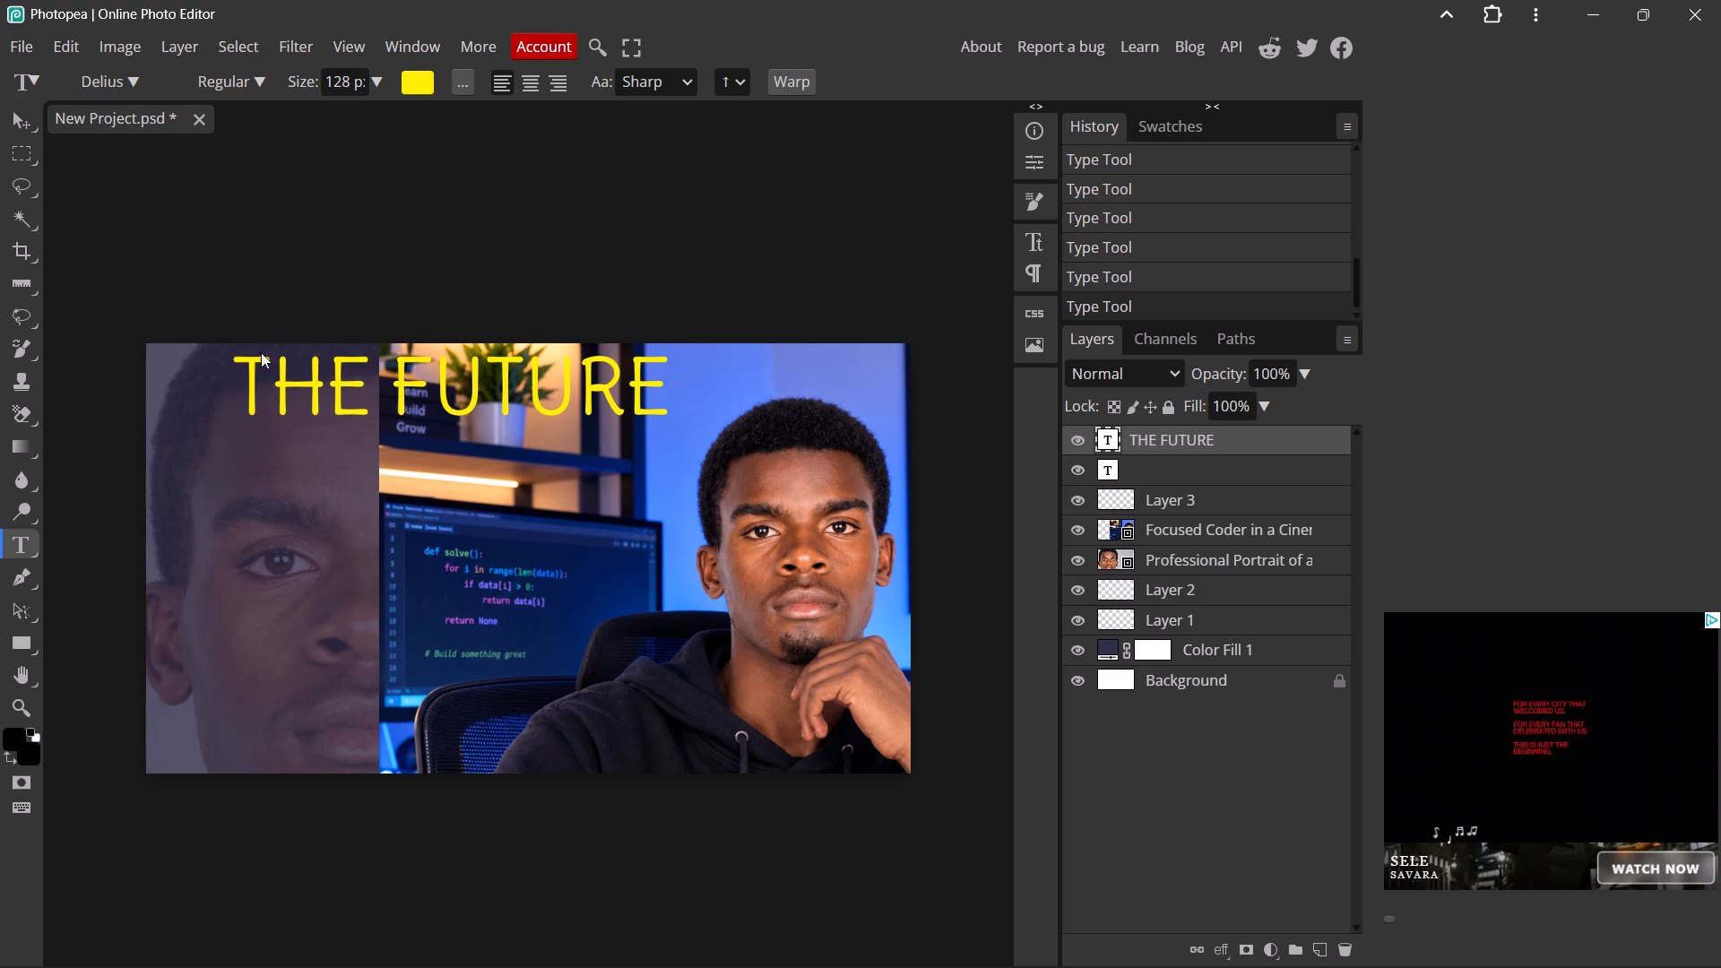
# Recolor only the word "THE" in the title to cyan #00fff6 and commit the text.
pyautogui.moveTo(236, 368); pyautogui.dragTo(350, 369)
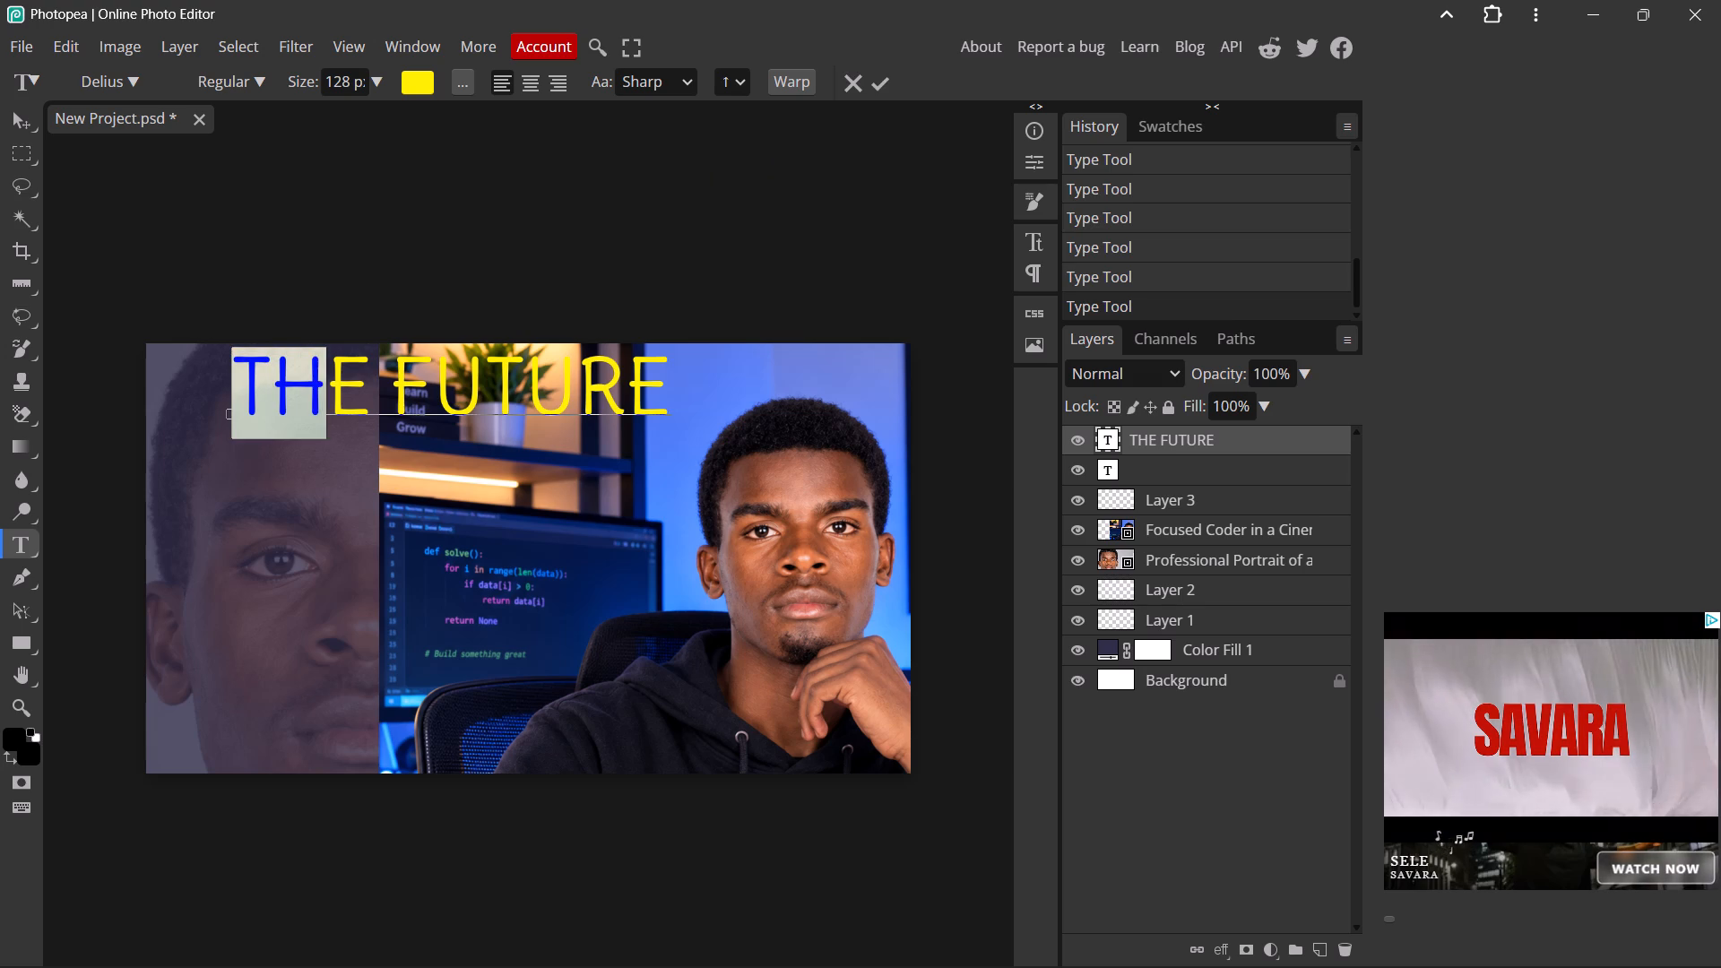
pyautogui.moveTo(350, 369); pyautogui.dragTo(367, 375)
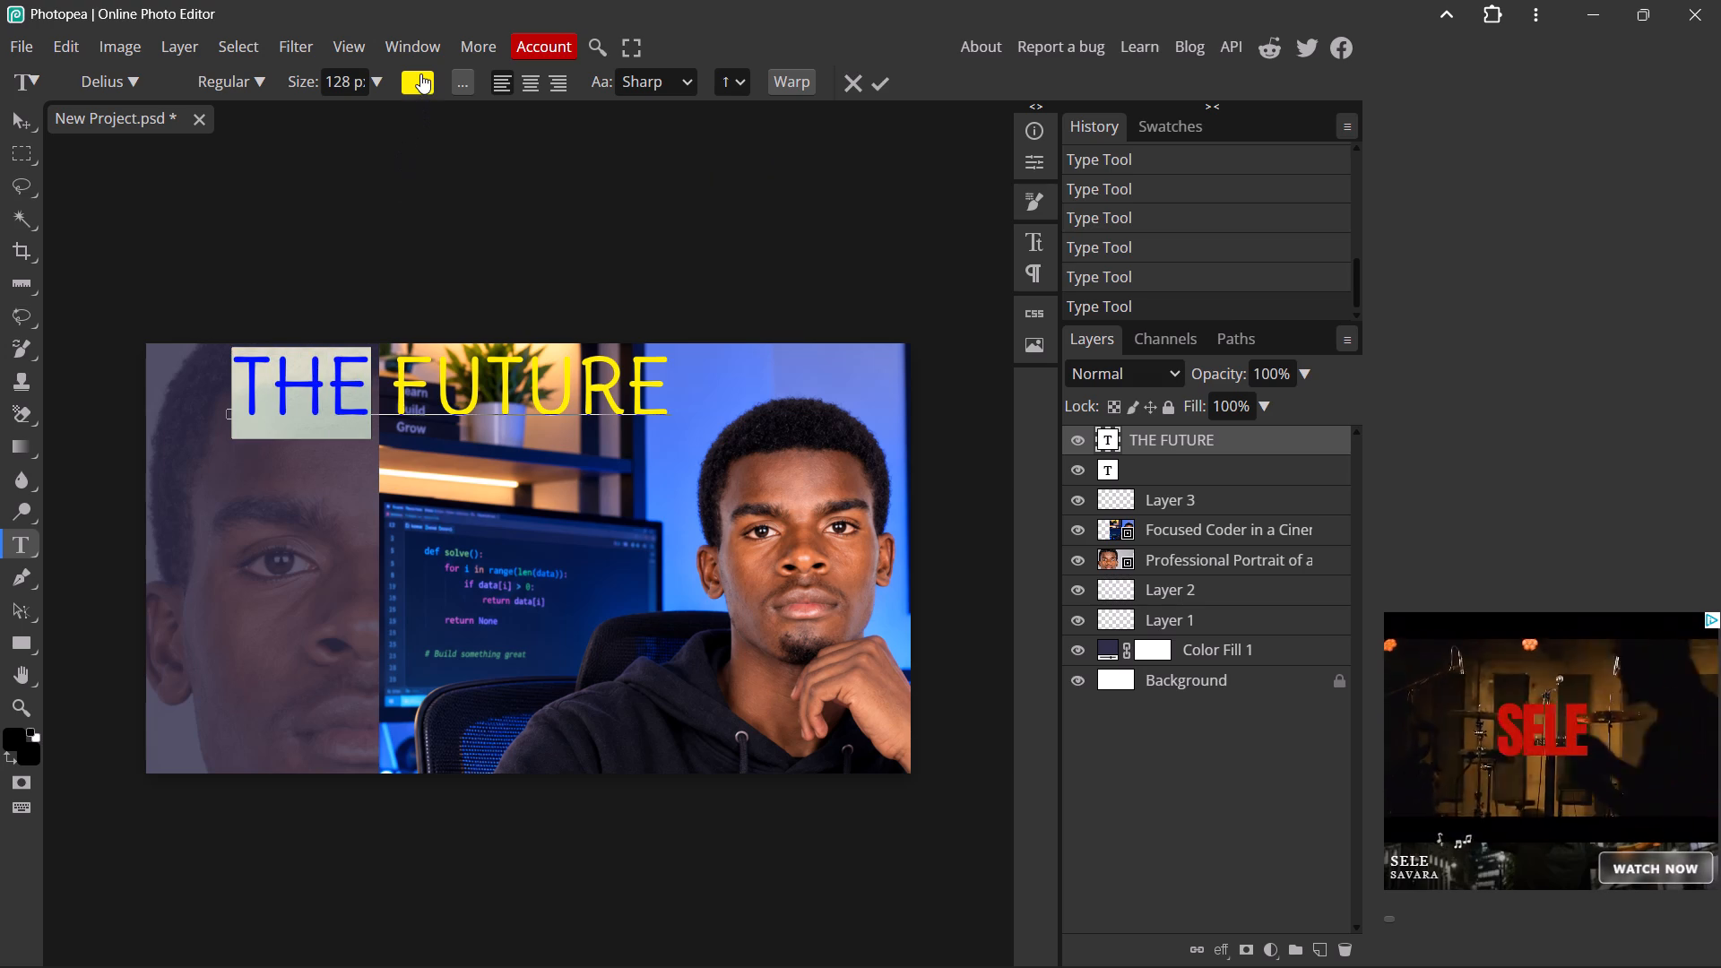
pyautogui.click(420, 73)
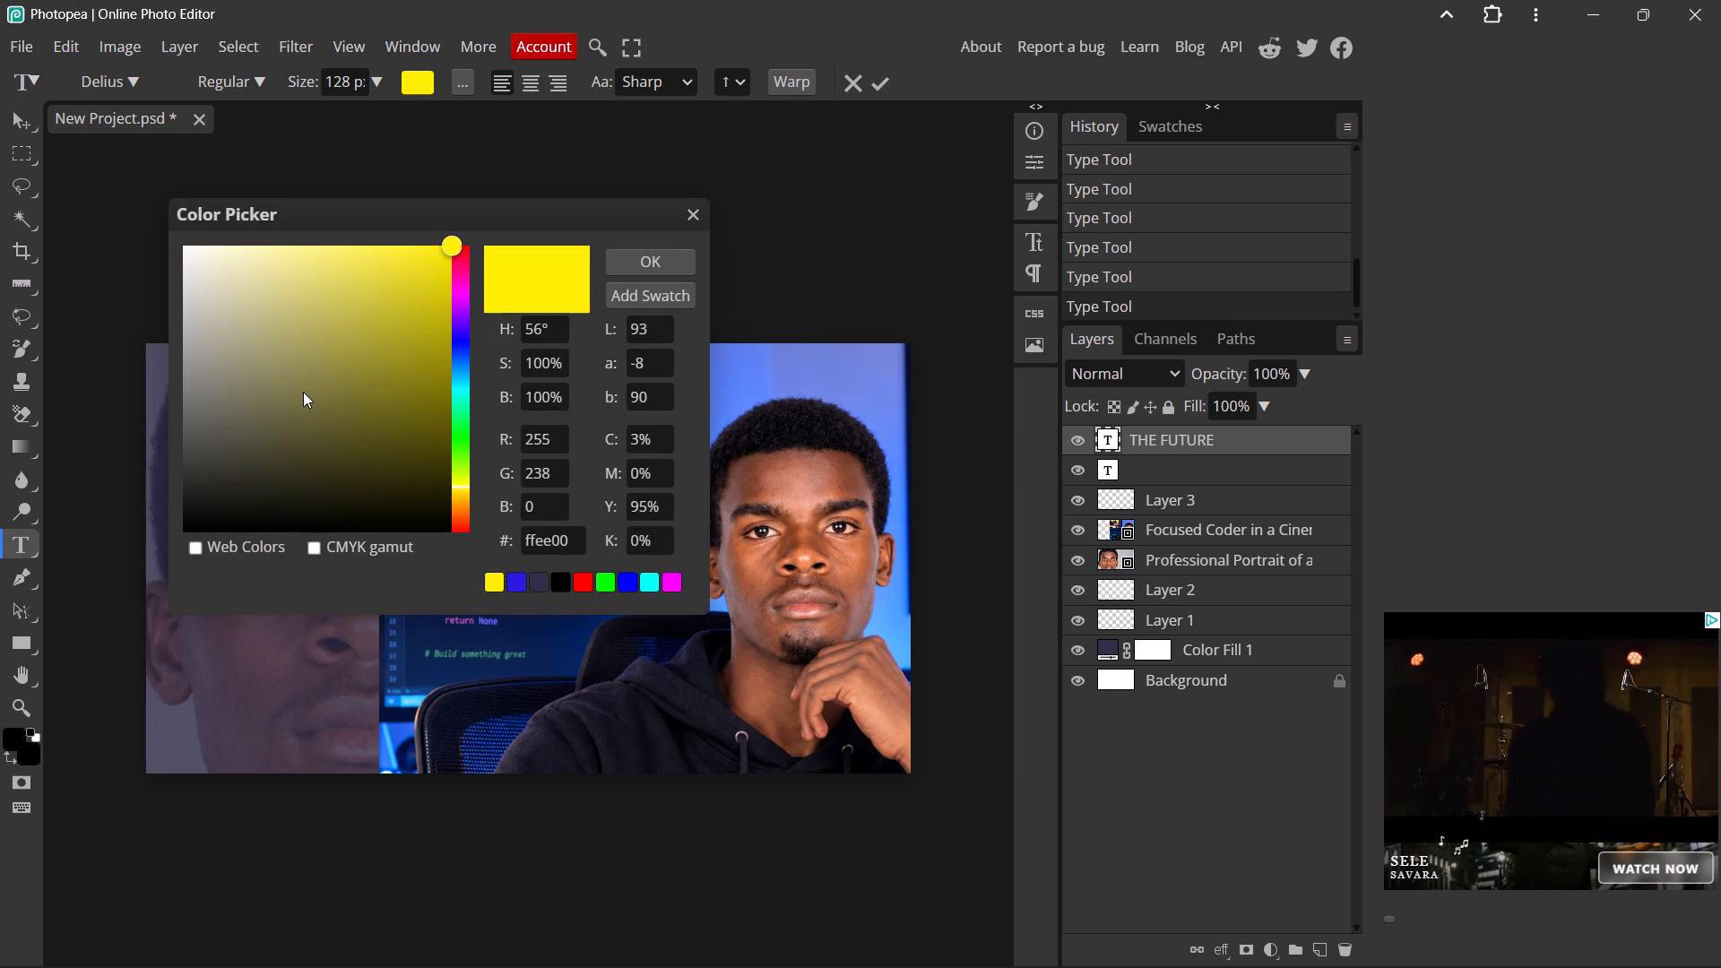
pyautogui.click(207, 514)
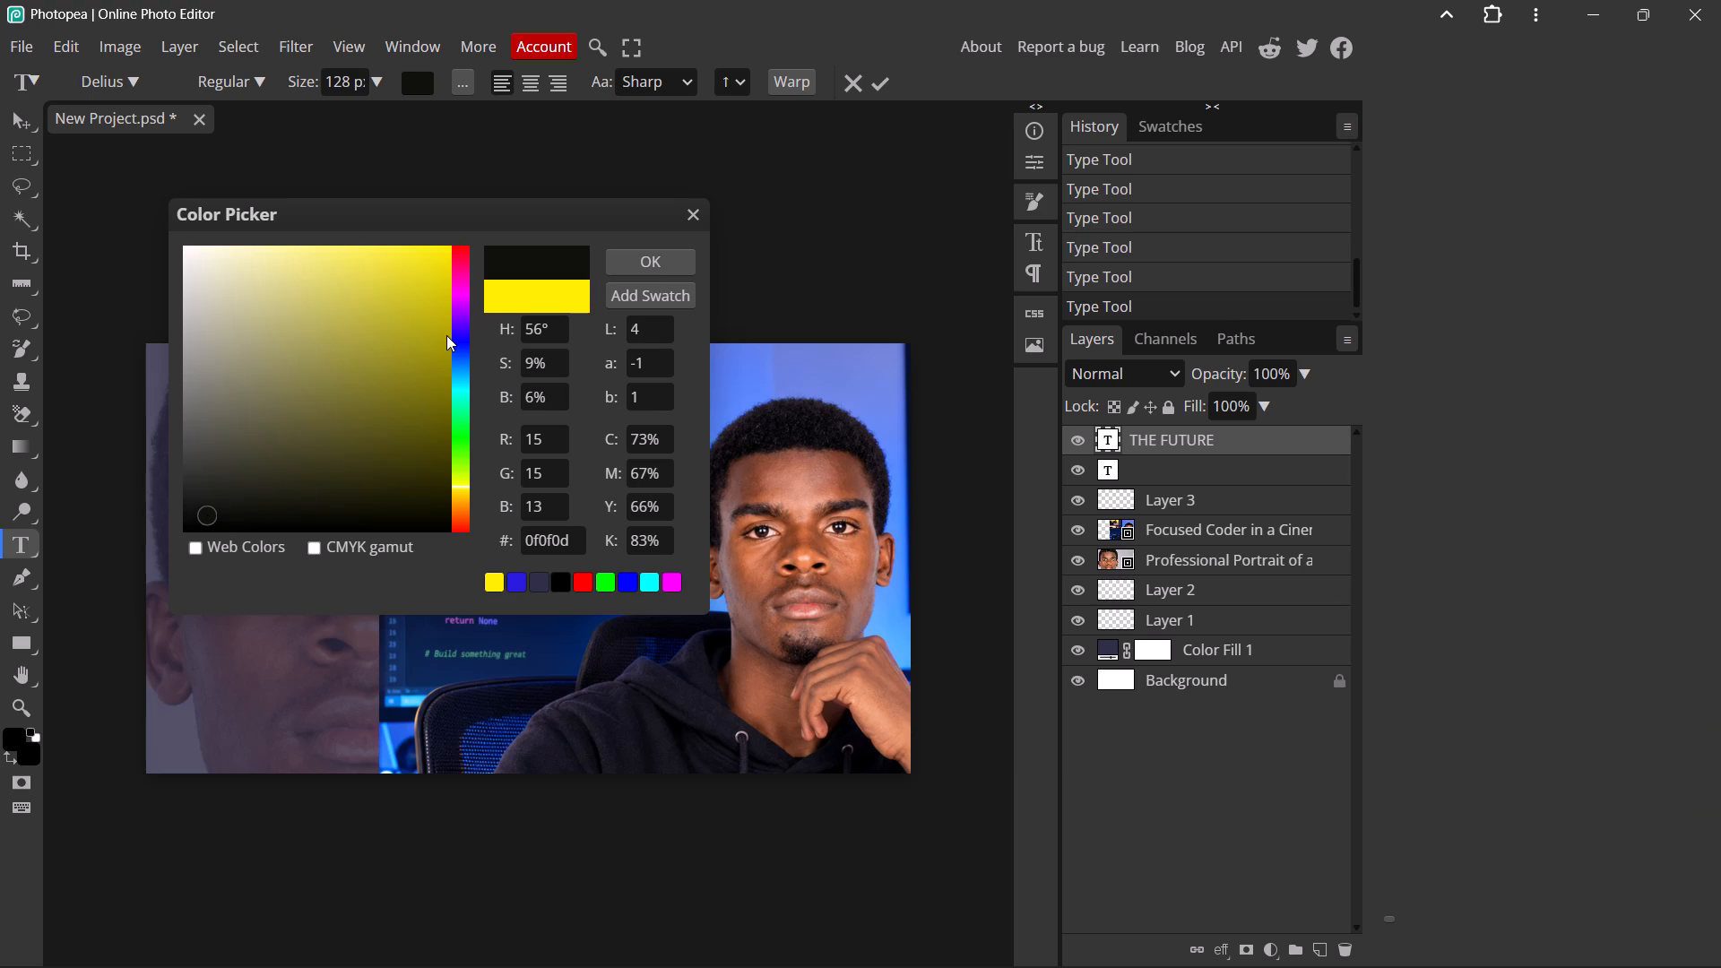
pyautogui.click(464, 390)
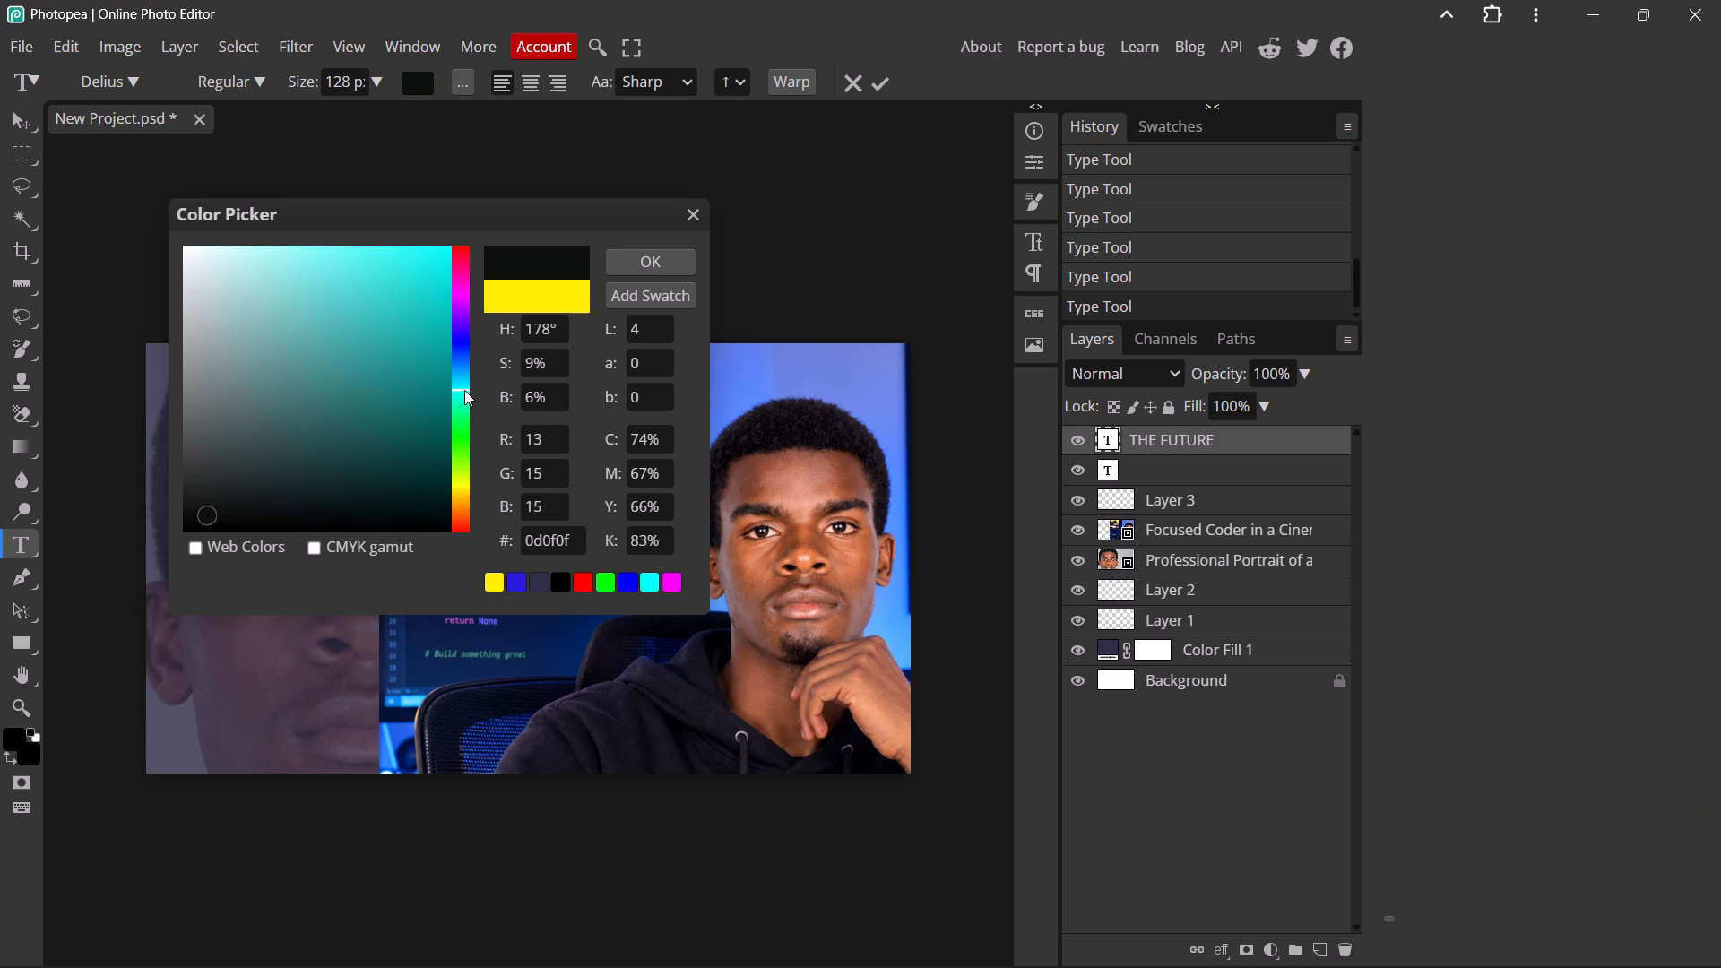
pyautogui.click(399, 319)
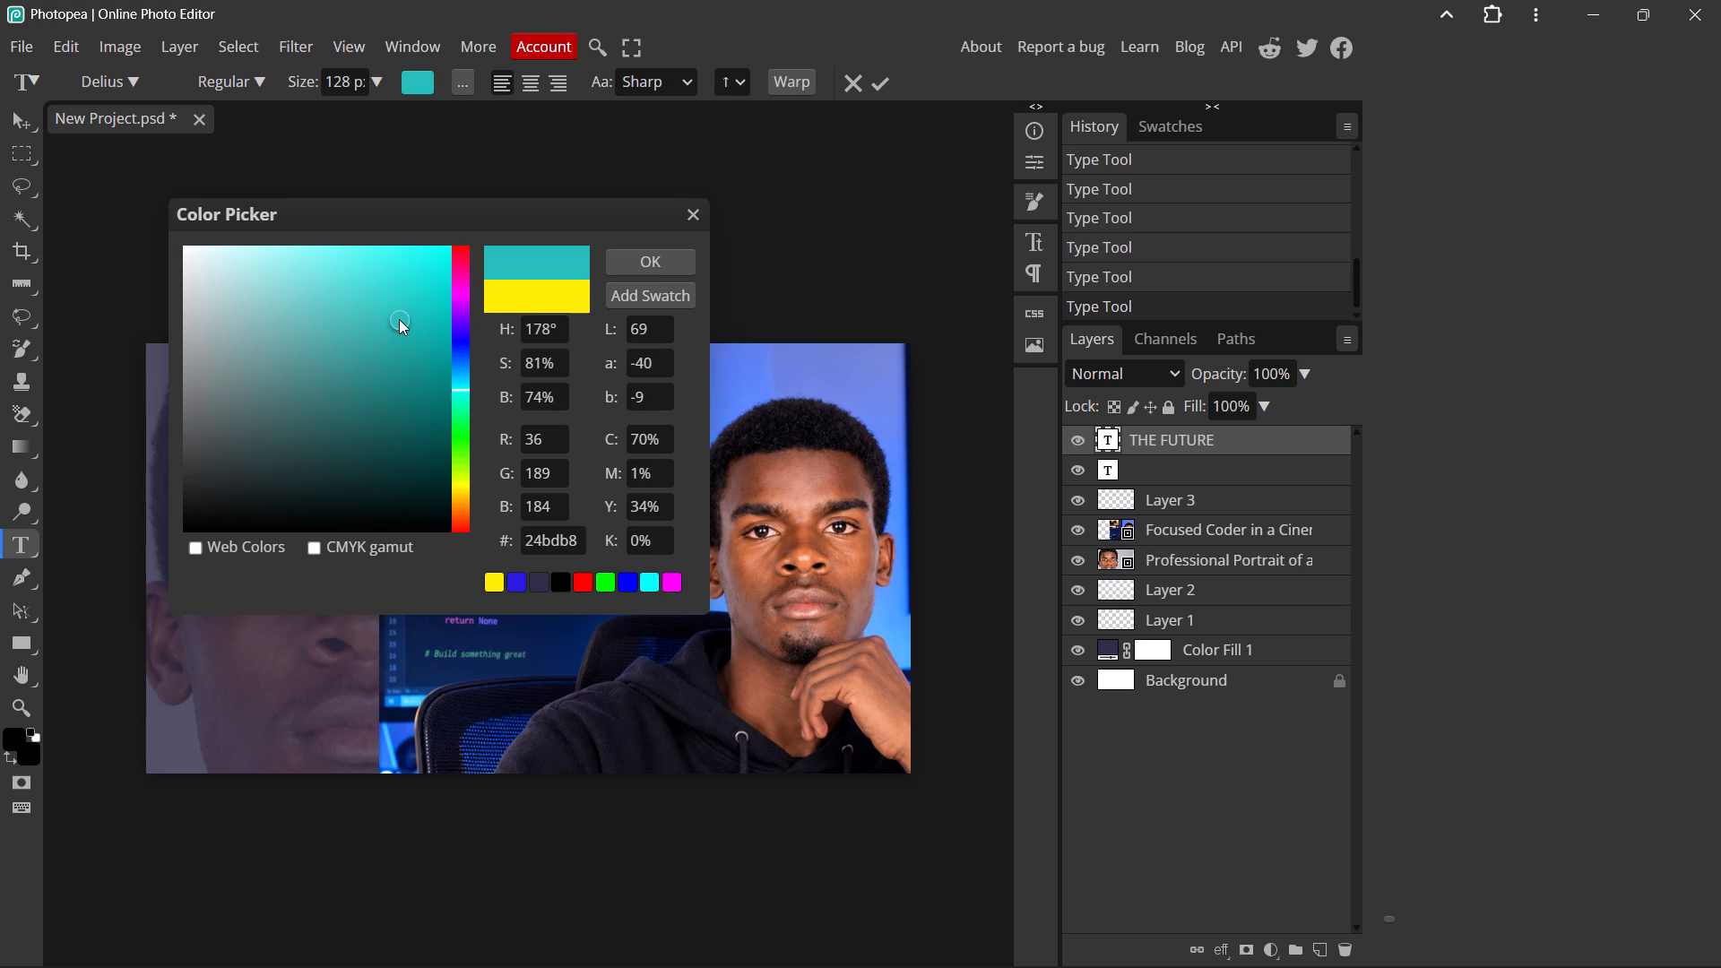
pyautogui.moveTo(399, 319); pyautogui.dragTo(511, 219)
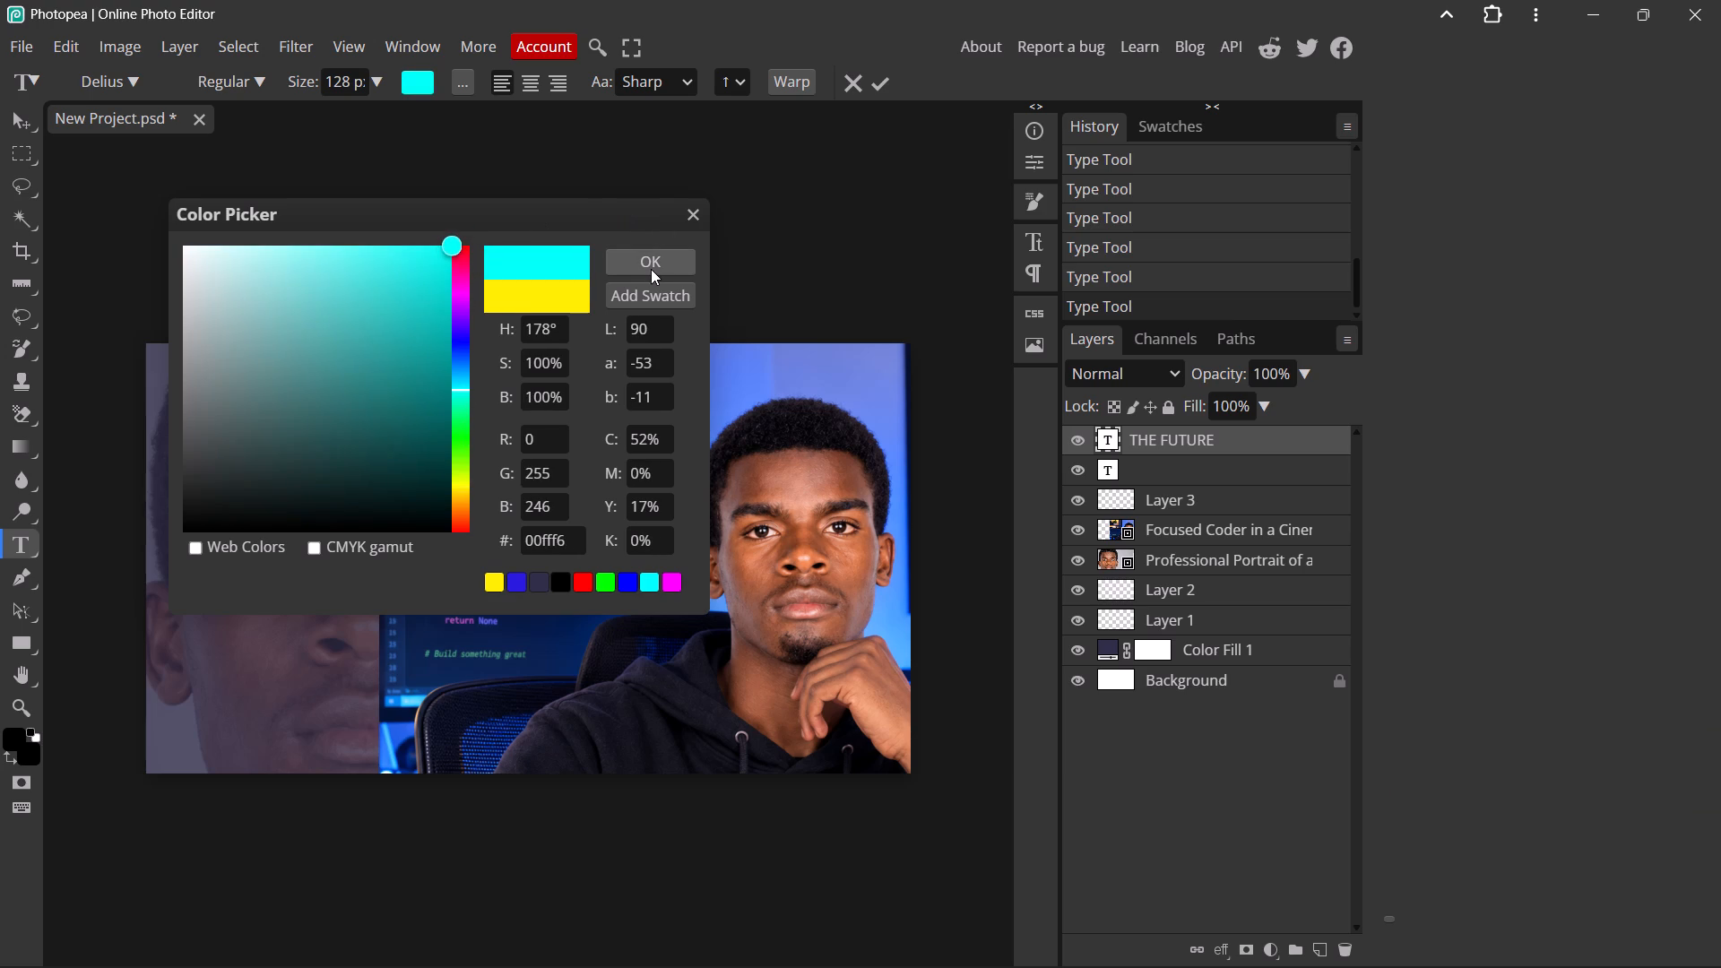
pyautogui.click(649, 268)
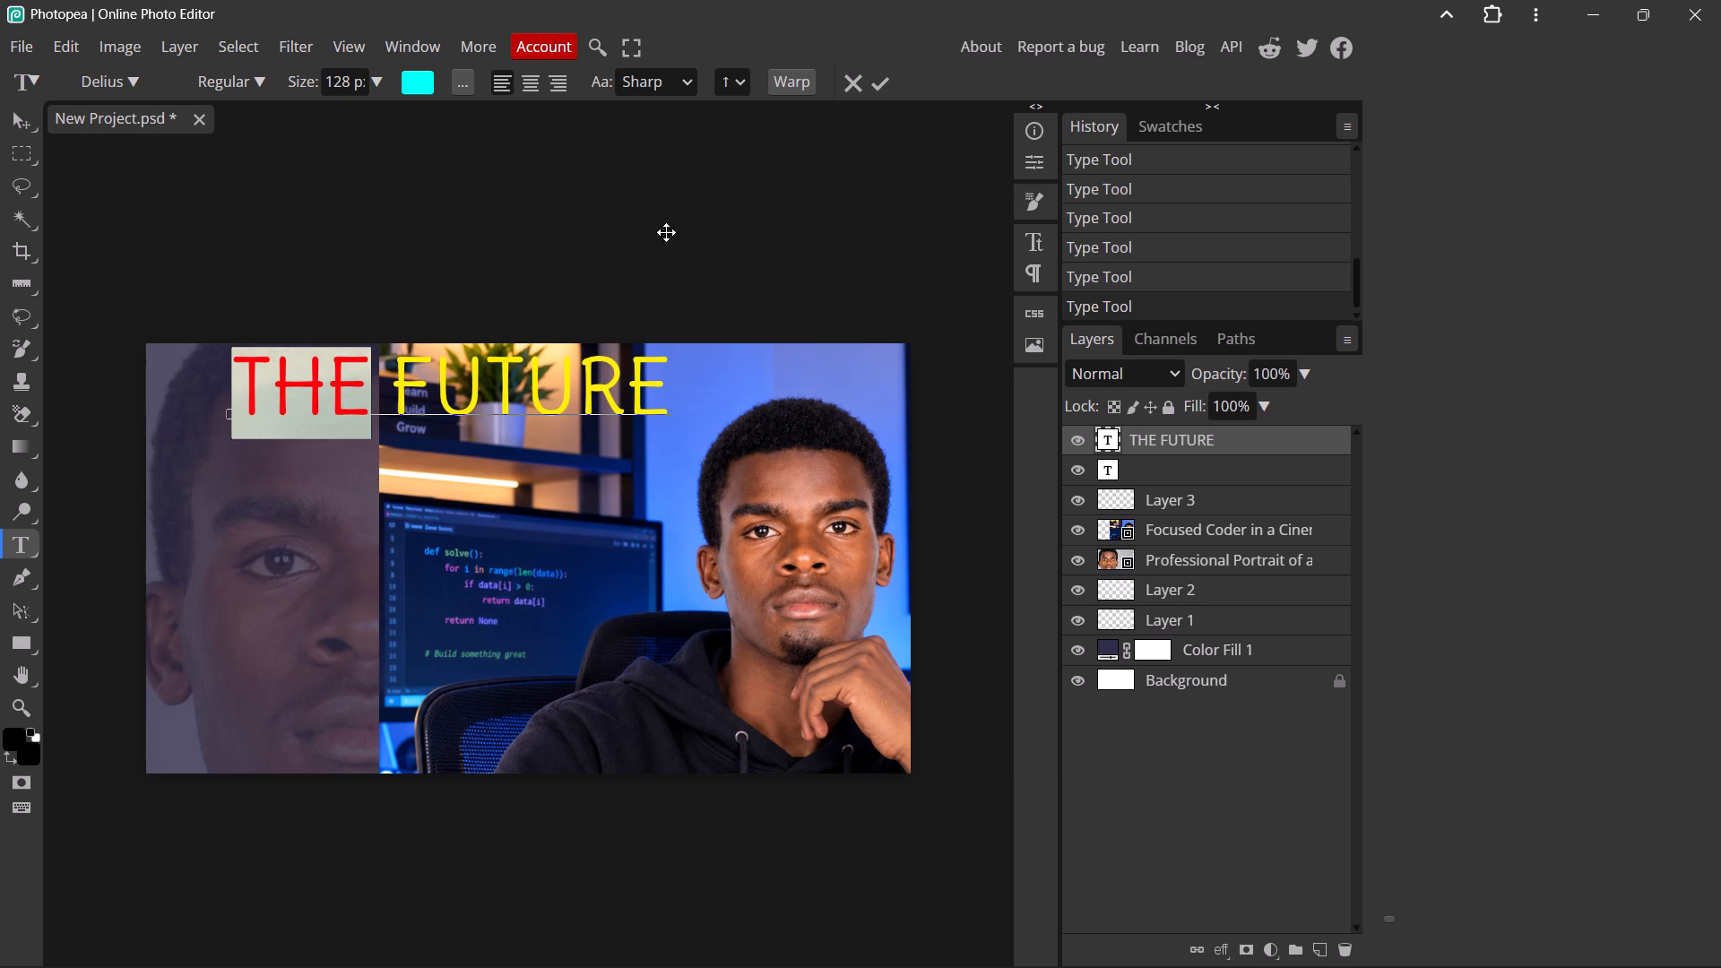
pyautogui.click(879, 79)
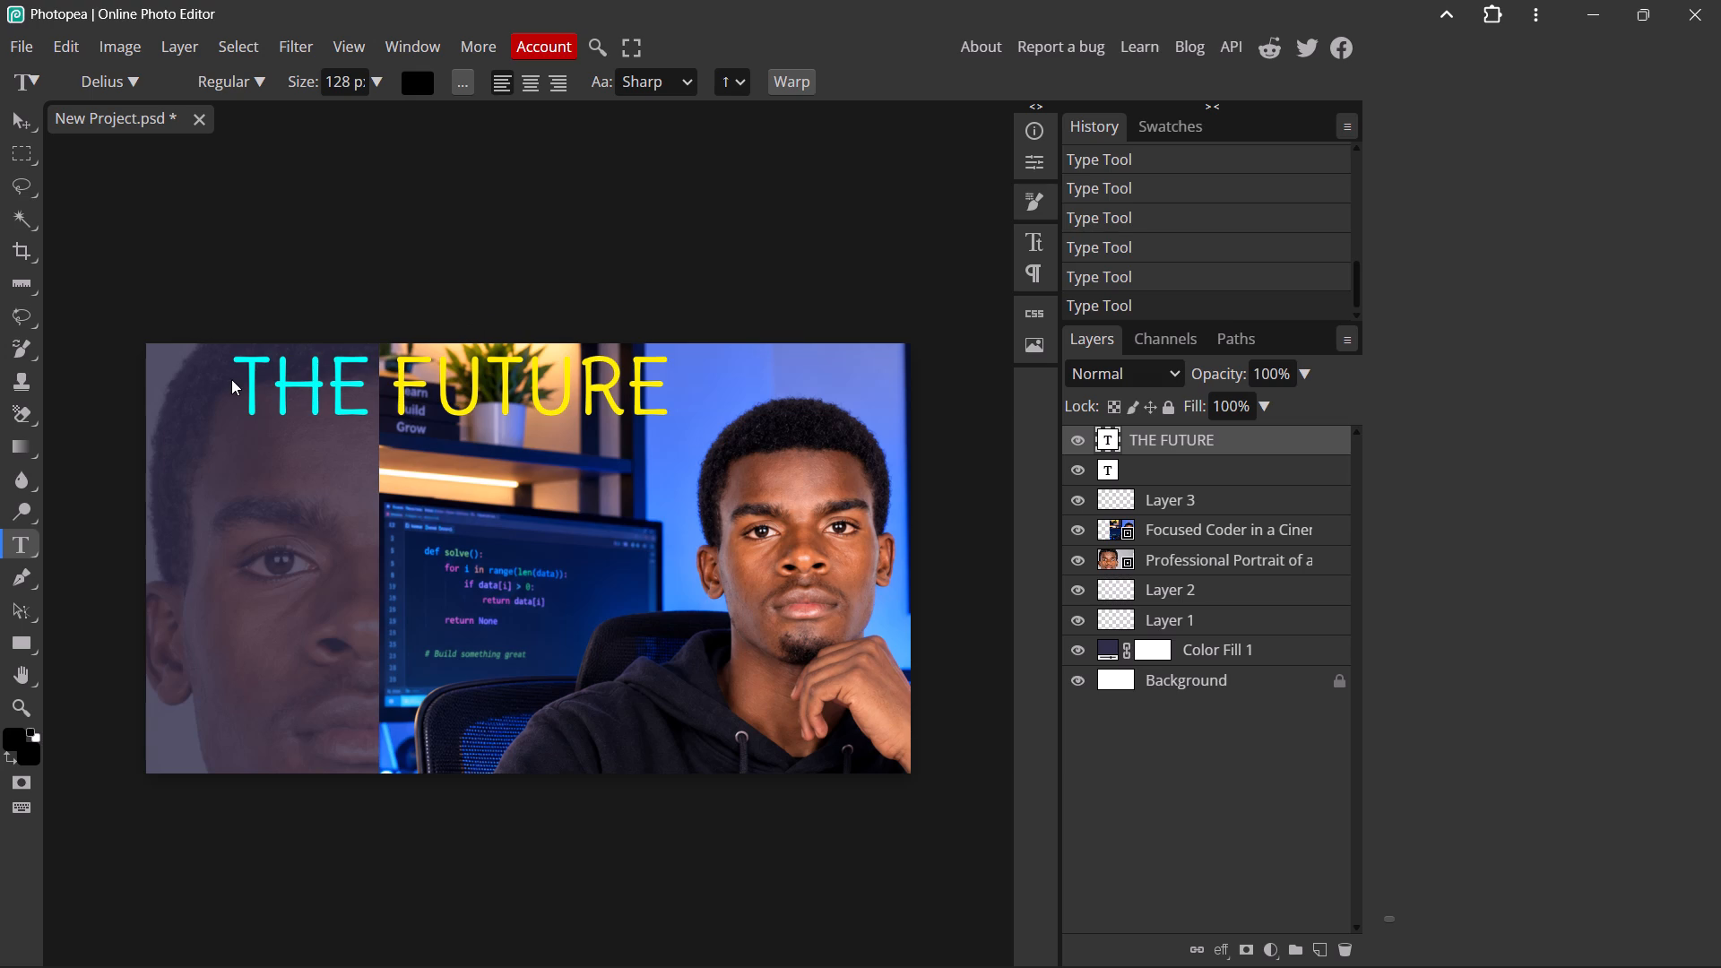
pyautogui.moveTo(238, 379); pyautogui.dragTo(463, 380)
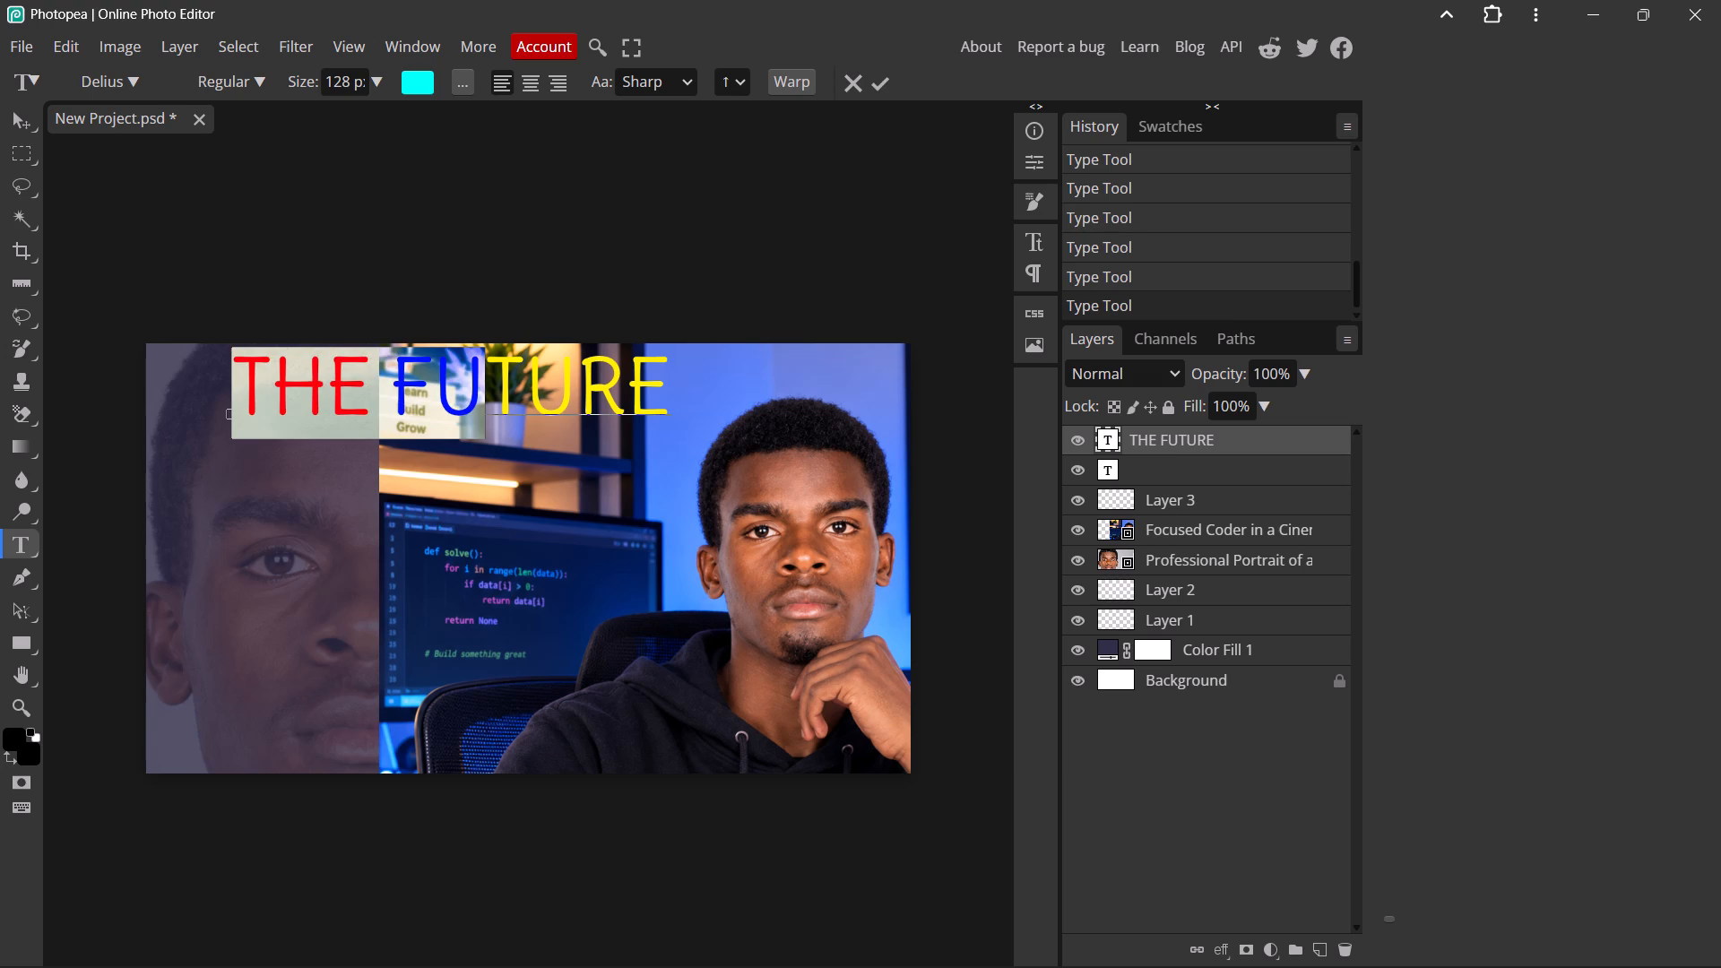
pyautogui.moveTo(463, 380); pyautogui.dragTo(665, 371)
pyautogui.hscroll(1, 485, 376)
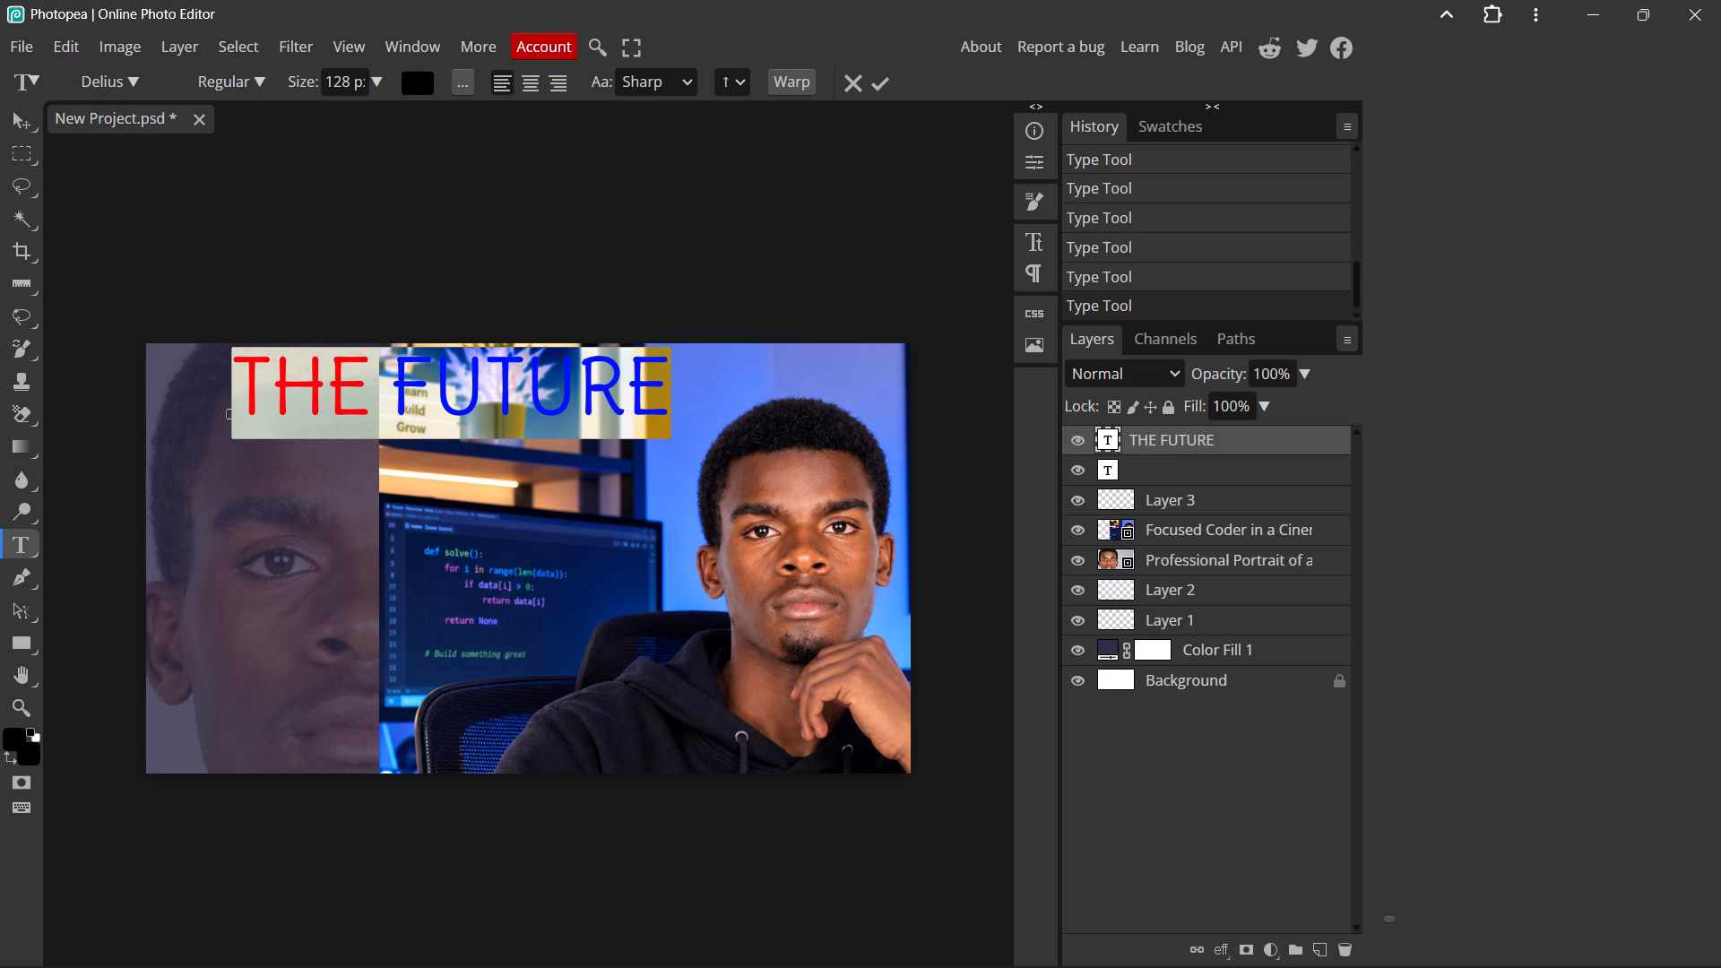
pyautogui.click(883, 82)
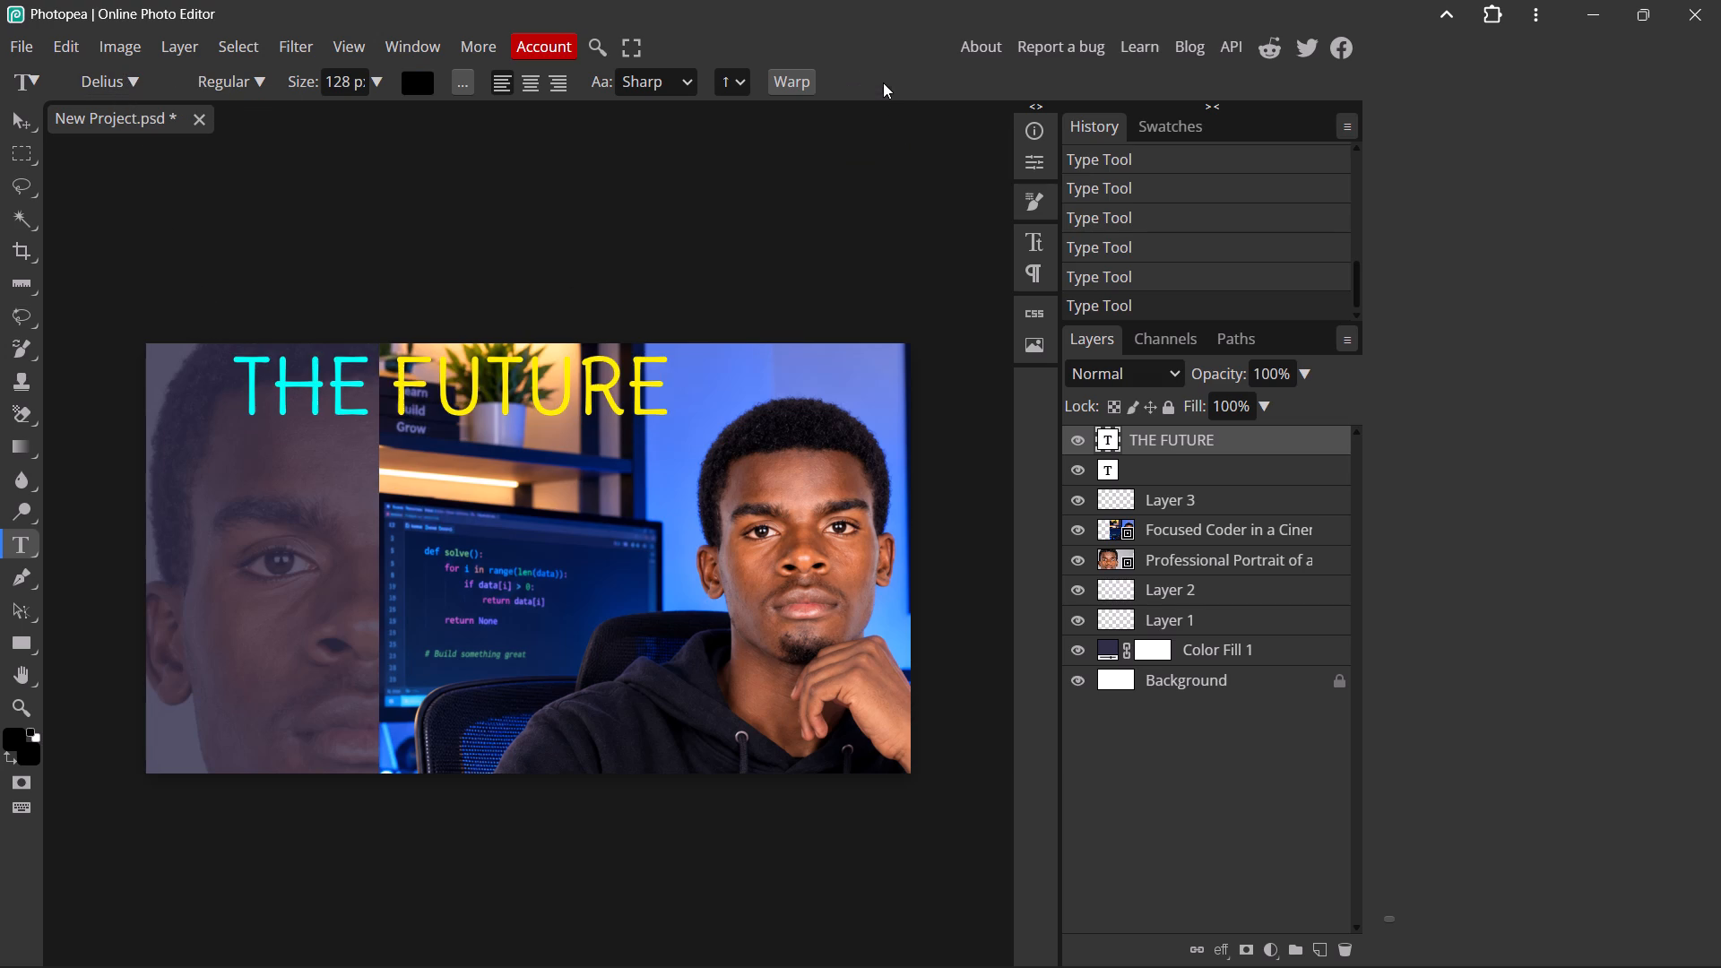
# Try the Dhurjati font on the word "THE", switch it to Distant Galaxy, and commit the text.
pyautogui.moveTo(237, 379); pyautogui.dragTo(375, 380)
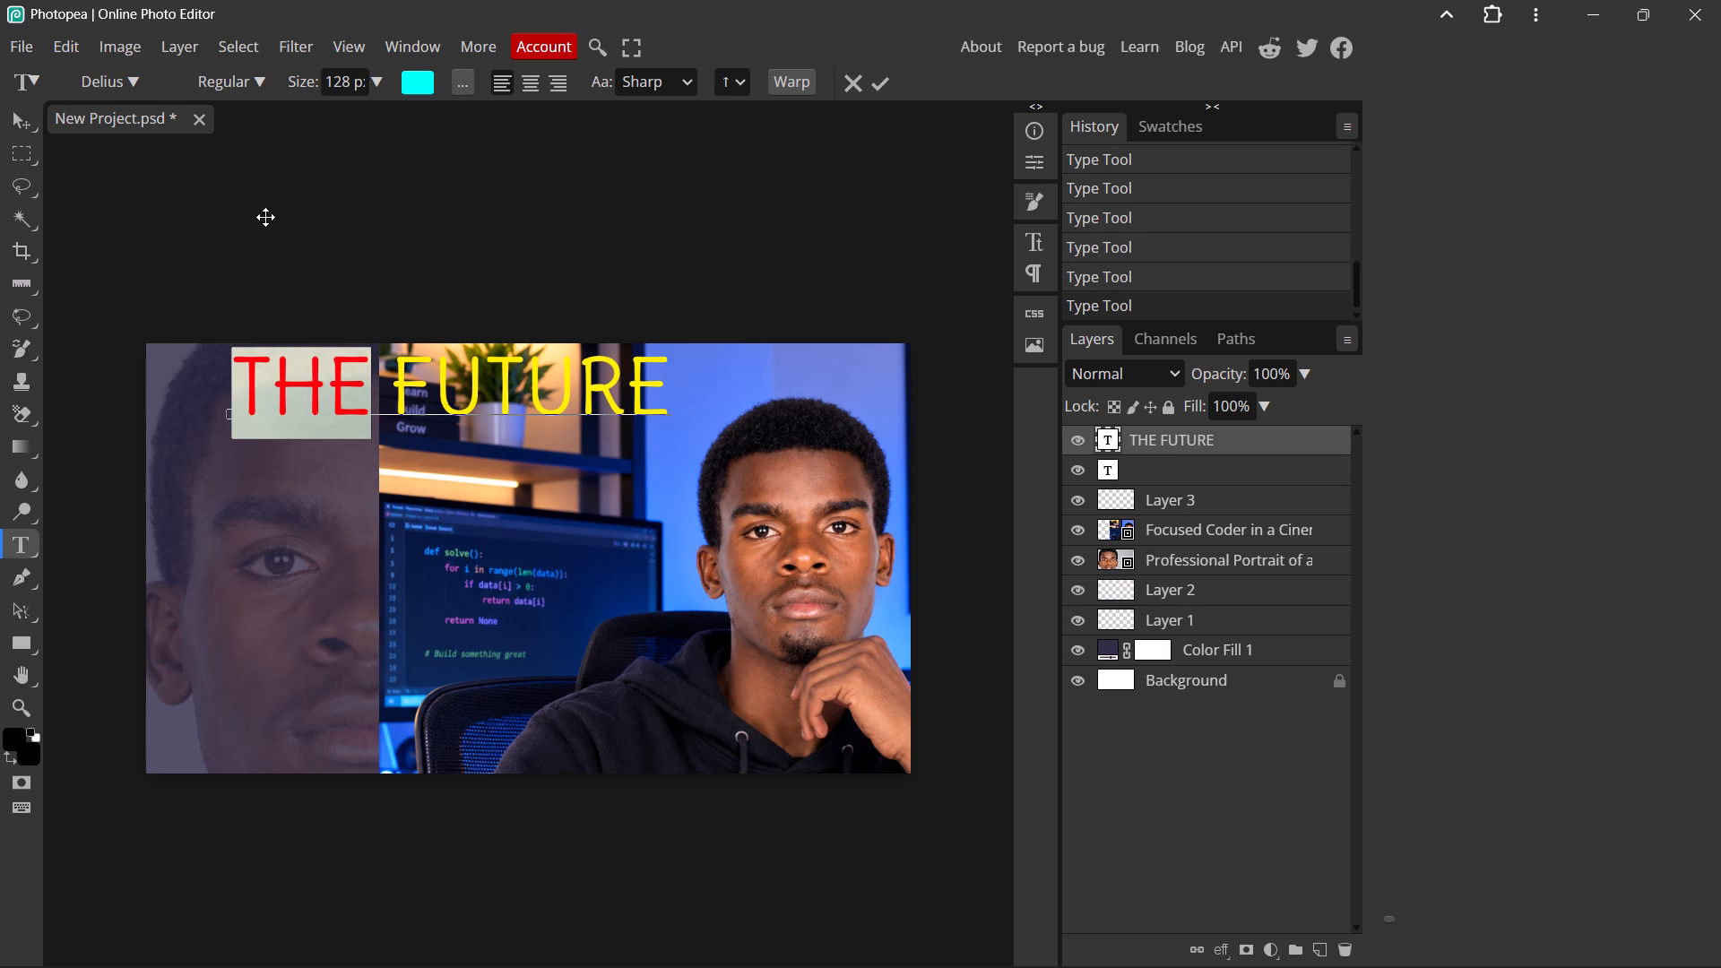
pyautogui.click(123, 72)
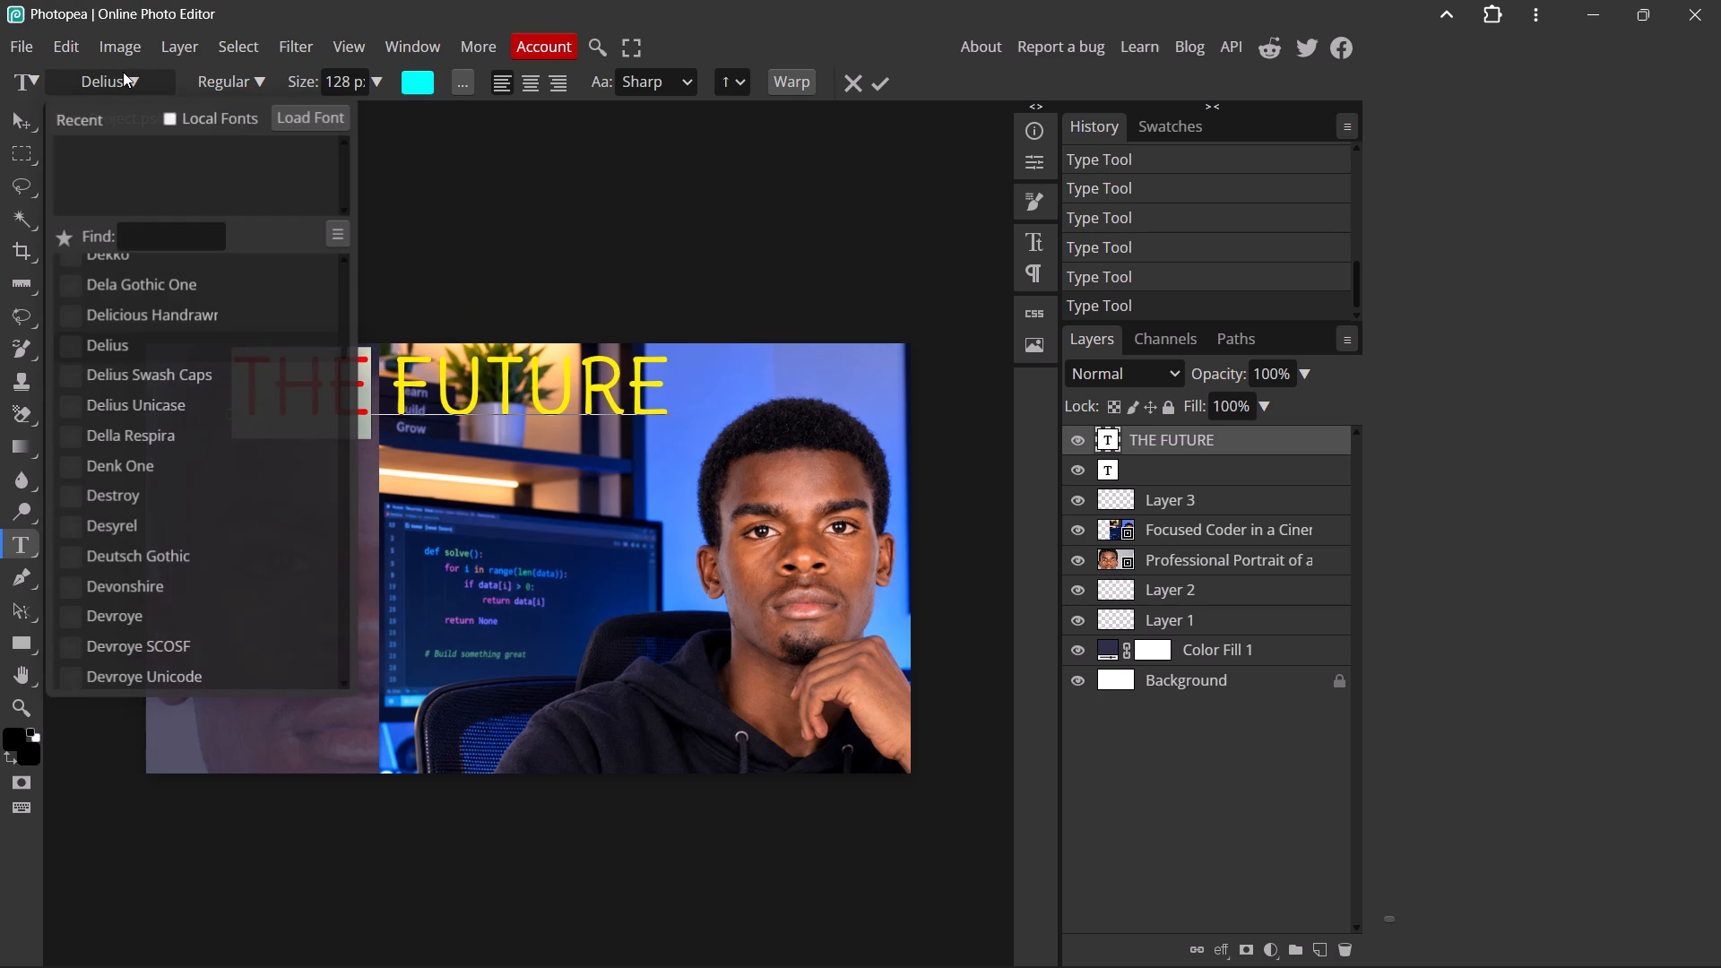
pyautogui.scroll(-1, 155, 440)
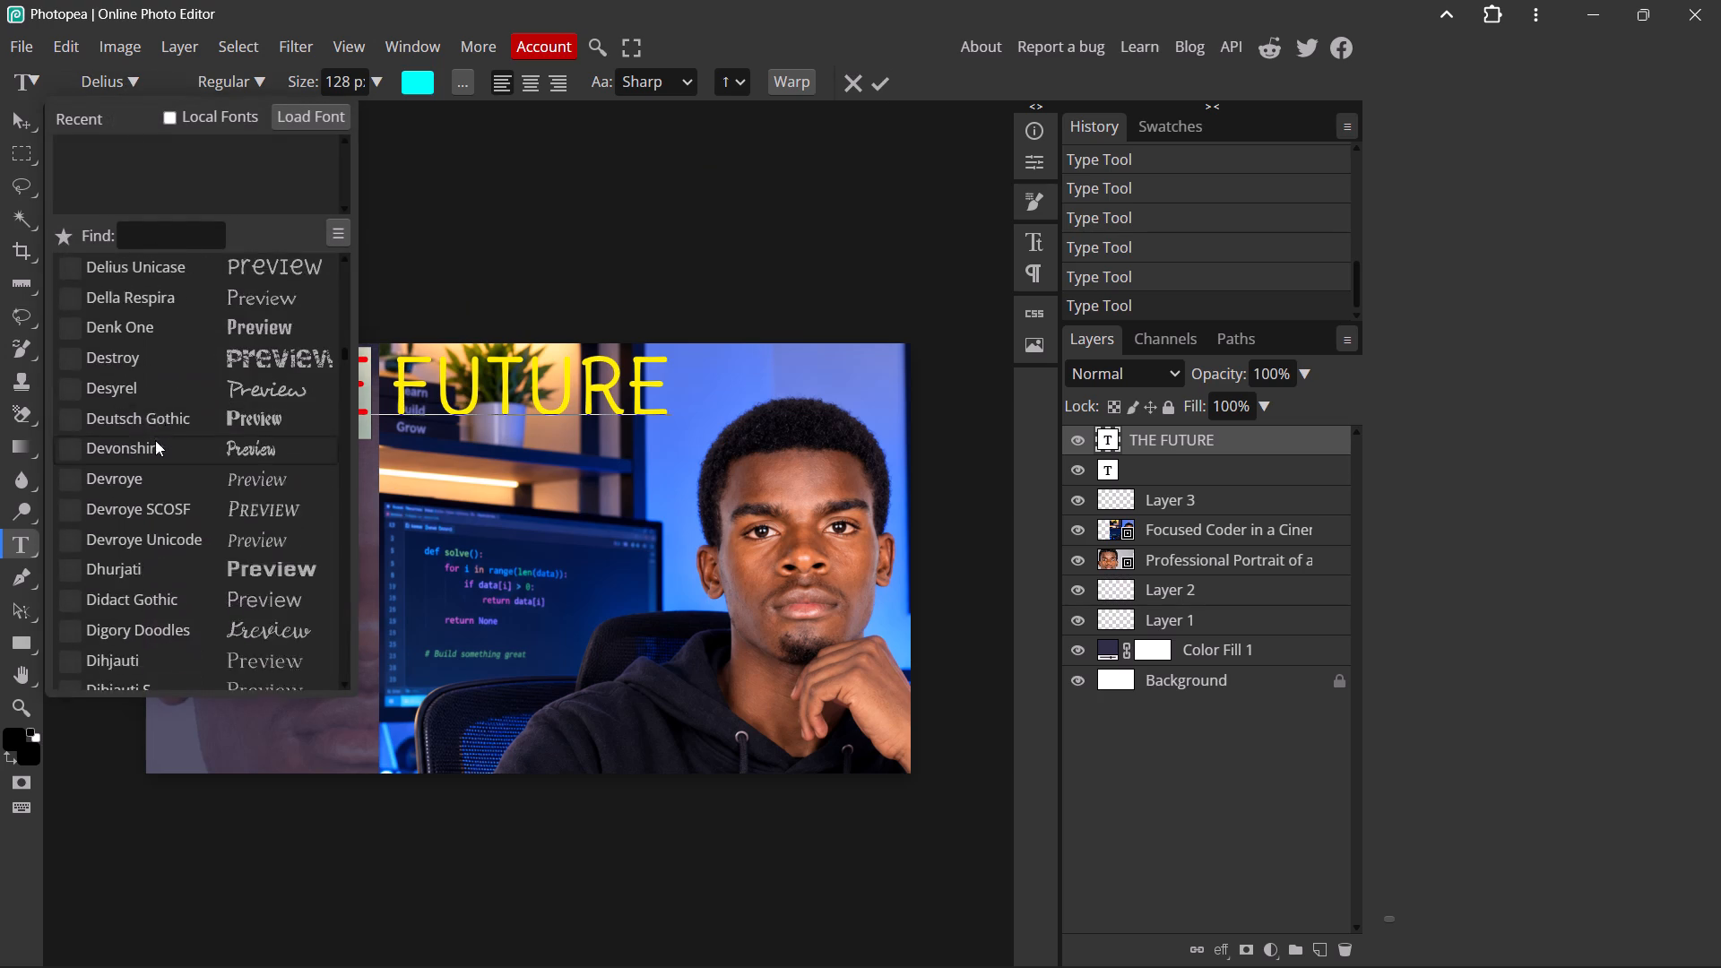
pyautogui.scroll(-2, 155, 440)
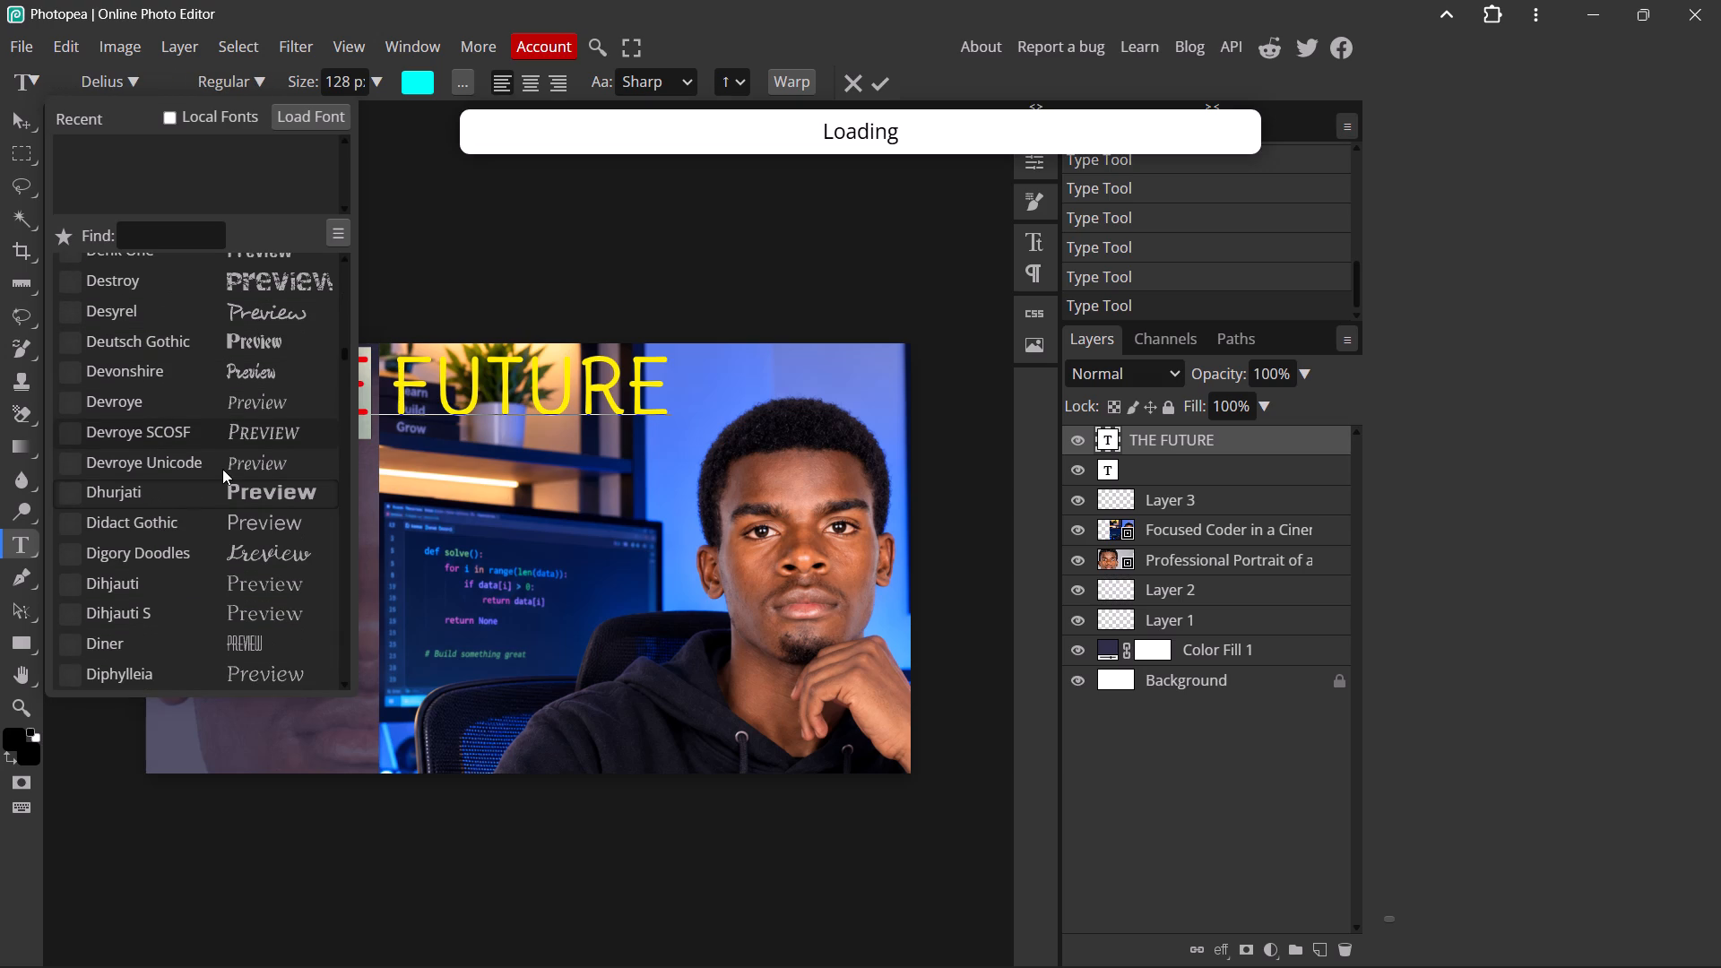
pyautogui.click(220, 491)
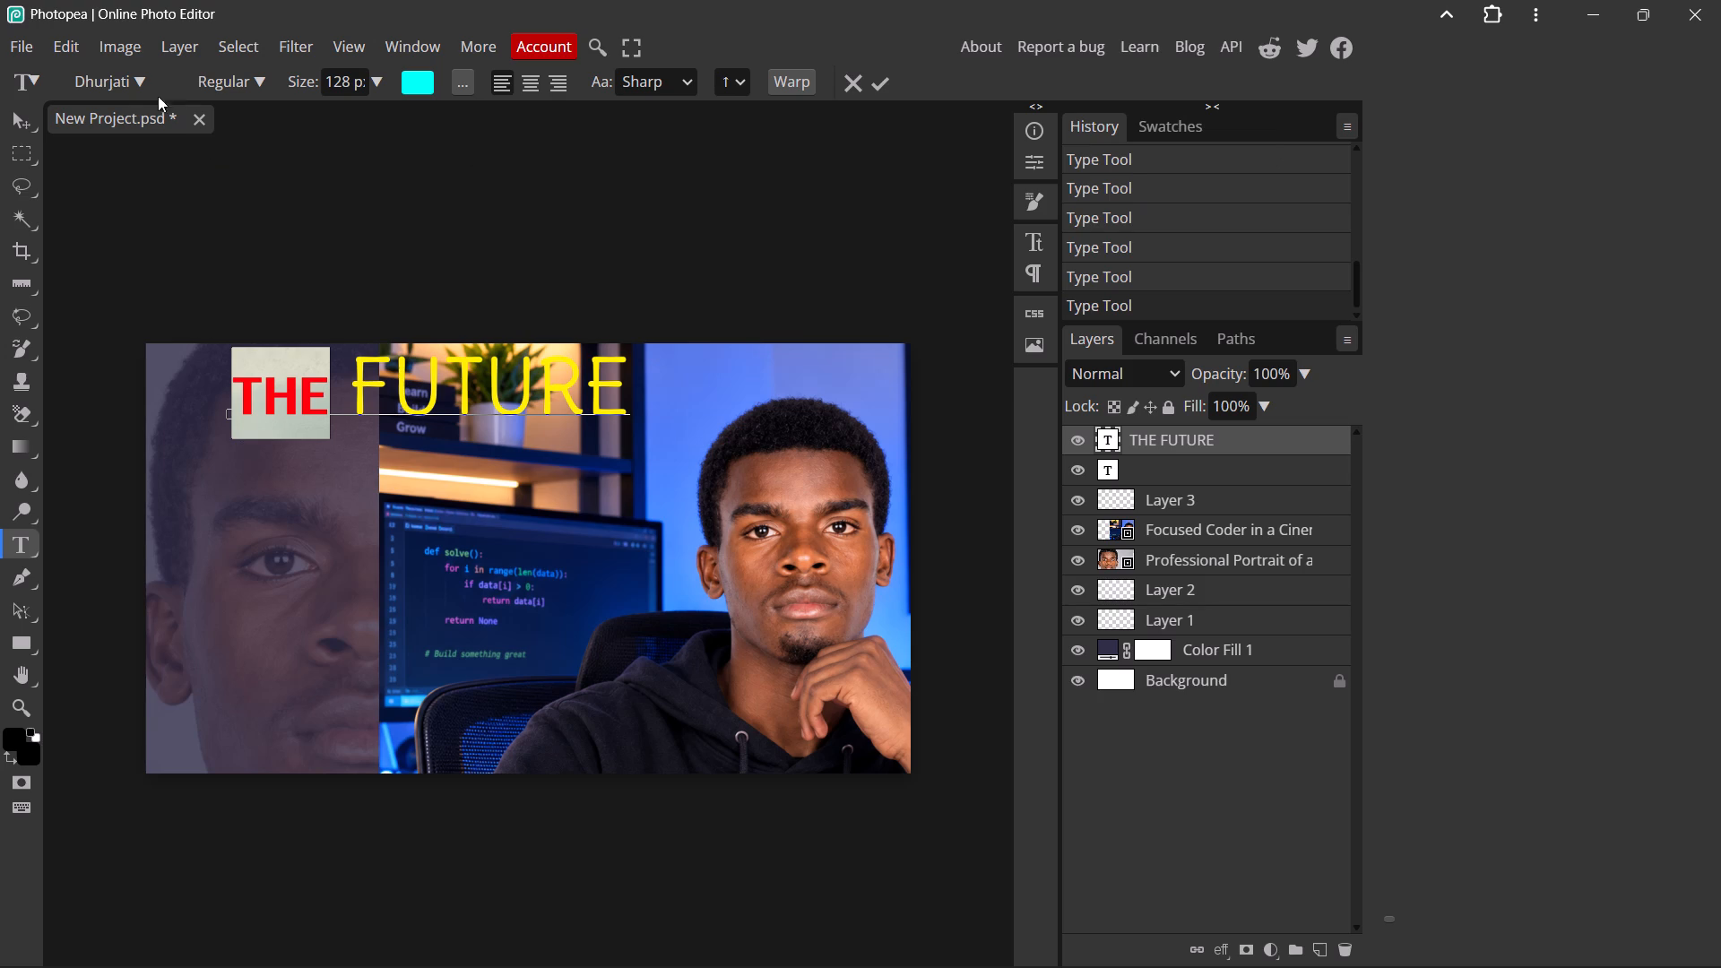
pyautogui.click(125, 72)
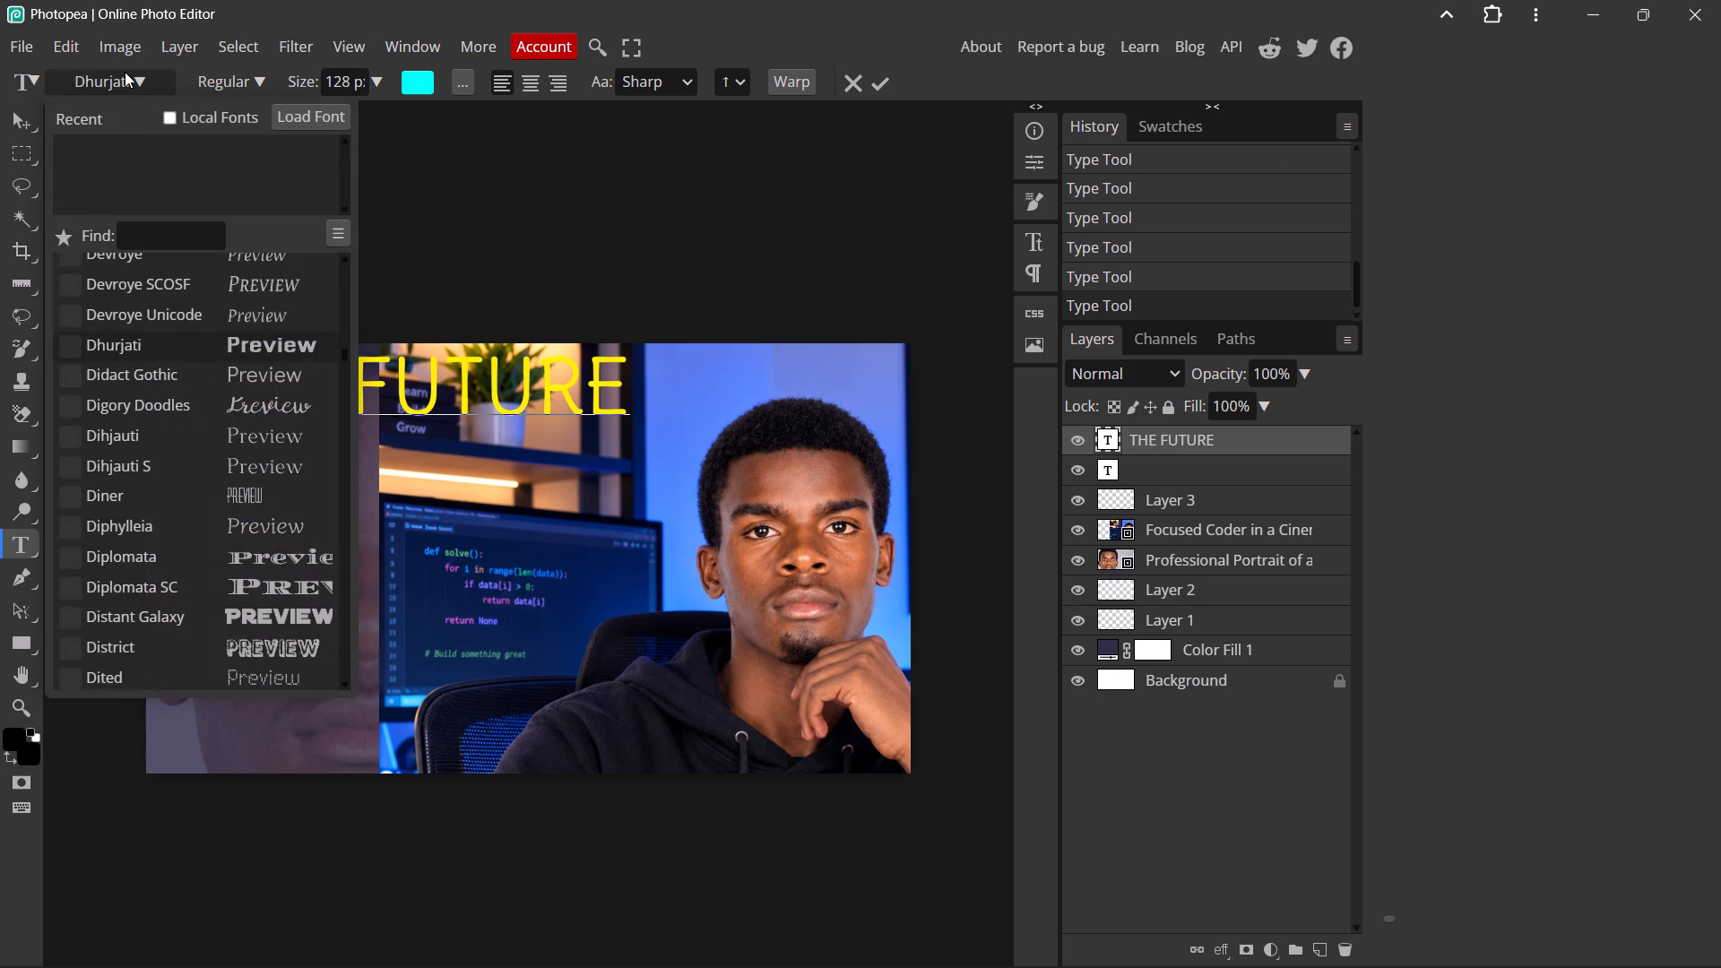
pyautogui.scroll(-1, 208, 448)
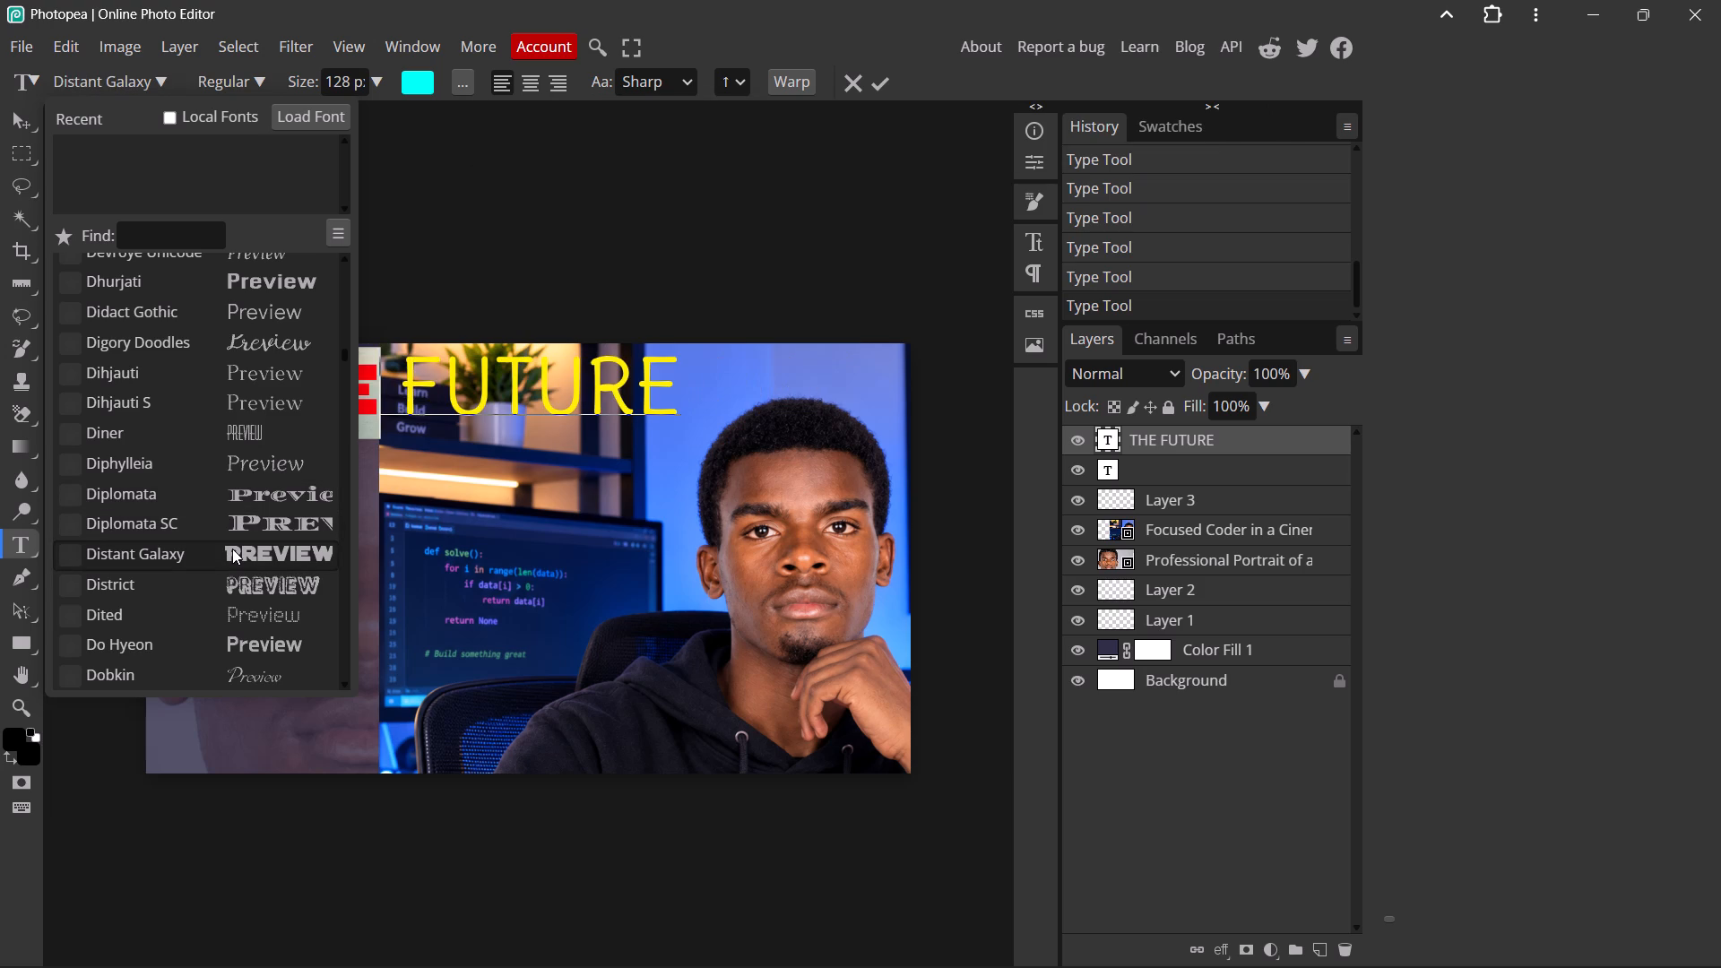
pyautogui.click(232, 549)
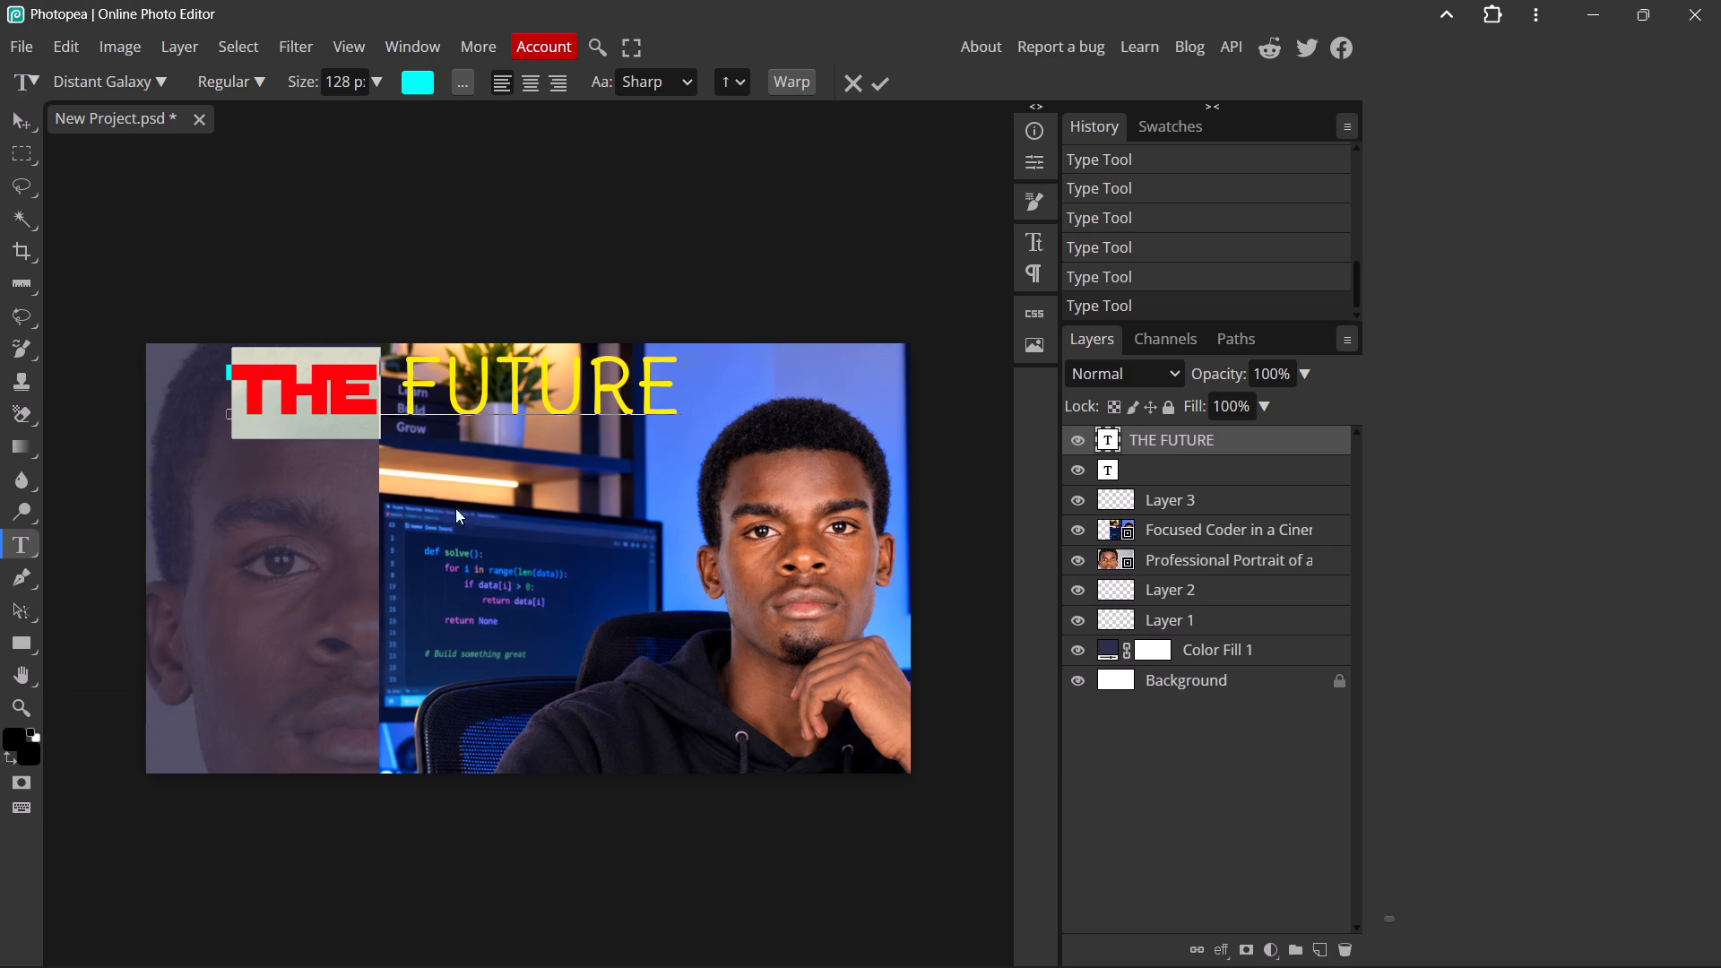
pyautogui.click(886, 86)
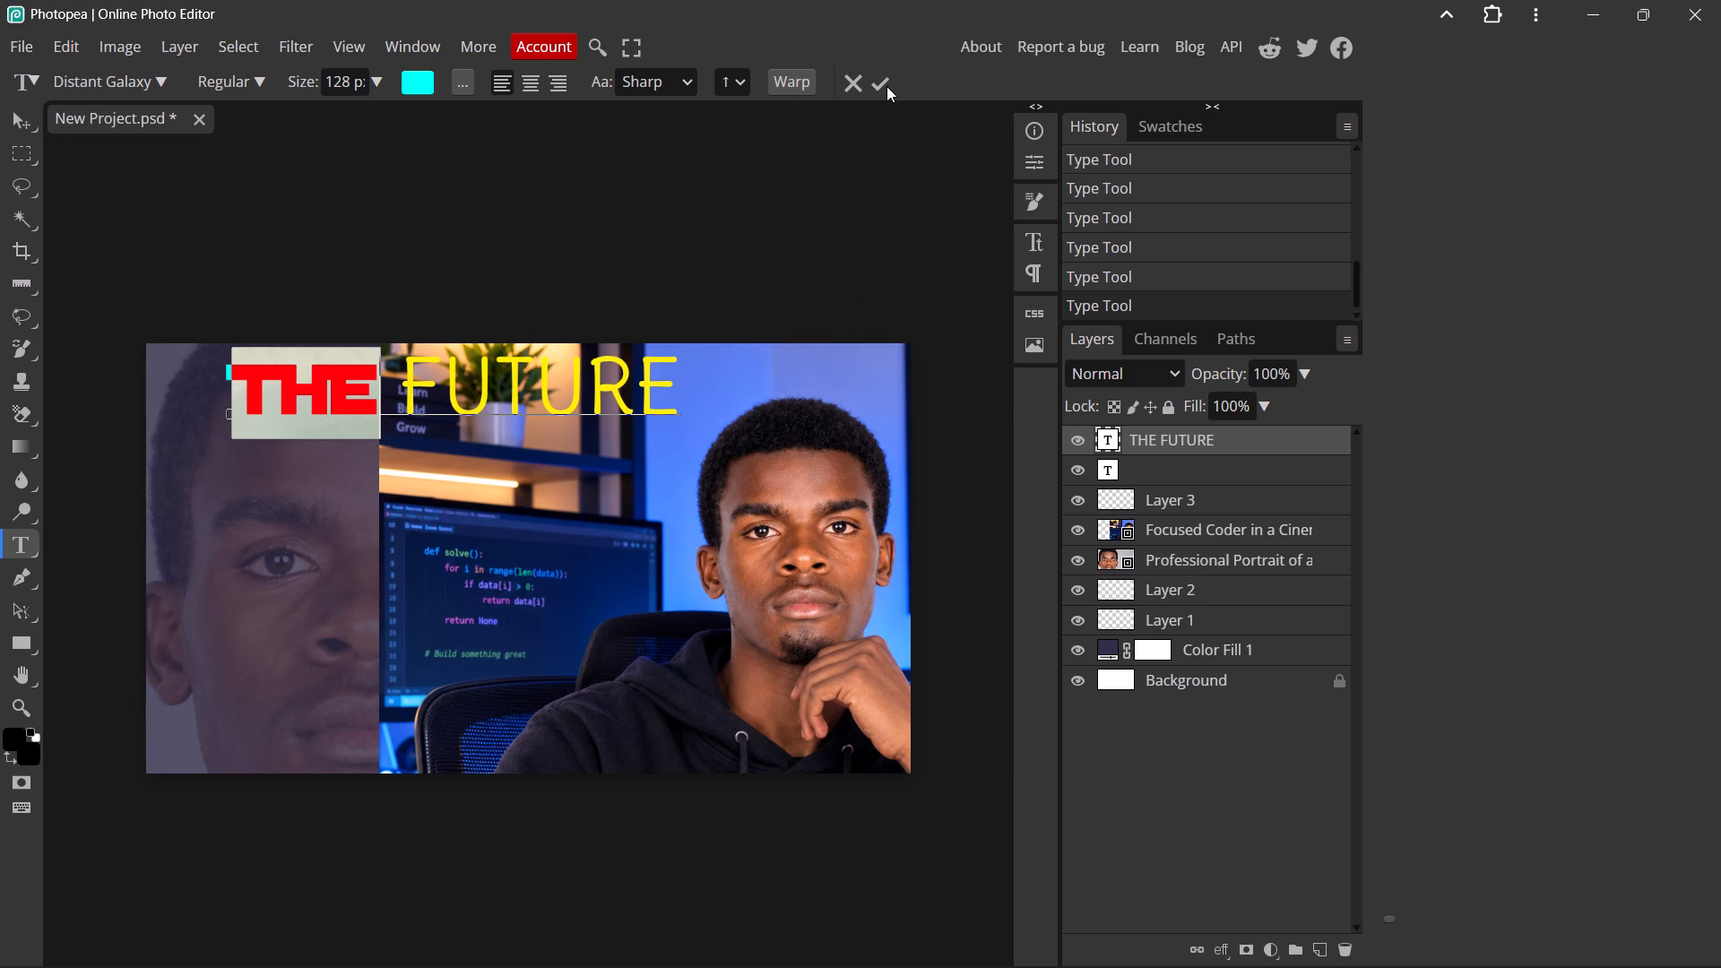
pyautogui.click(878, 83)
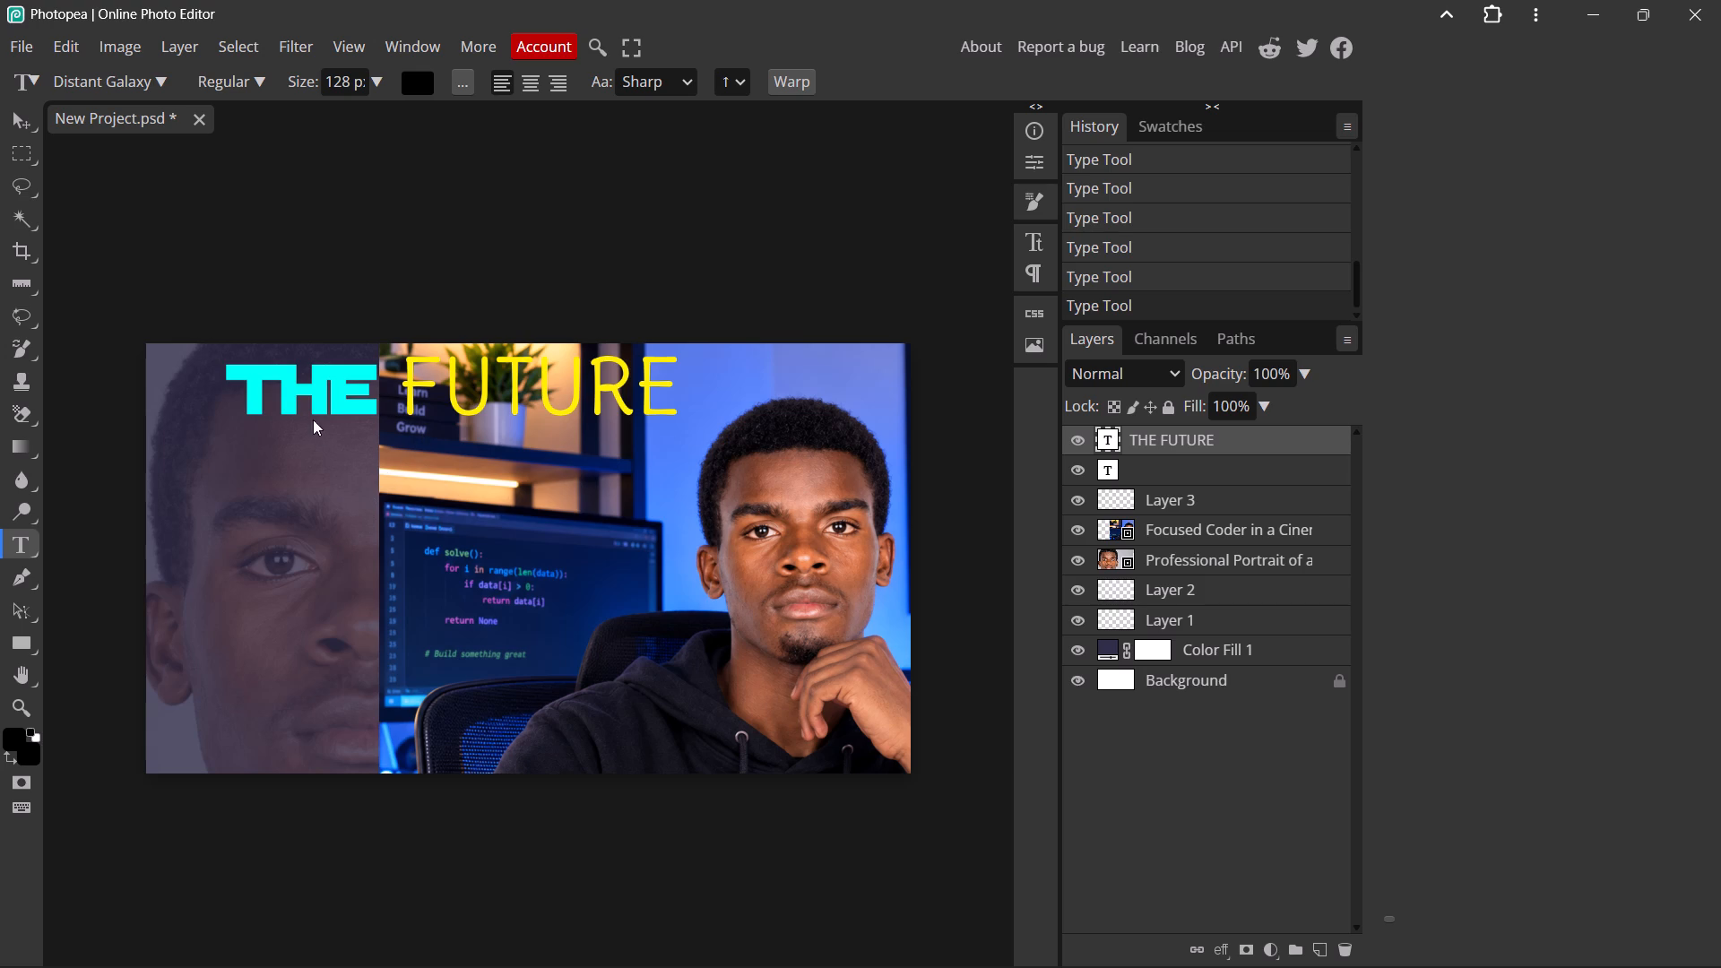
# Move the whole "THE FUTURE" title to the bottom edge, with "THE" over the faded portrait and "FUTURE" starting at the coder photo, and commit.
pyautogui.moveTo(239, 375); pyautogui.dragTo(580, 372)
pyautogui.hscroll(1, 506, 366)
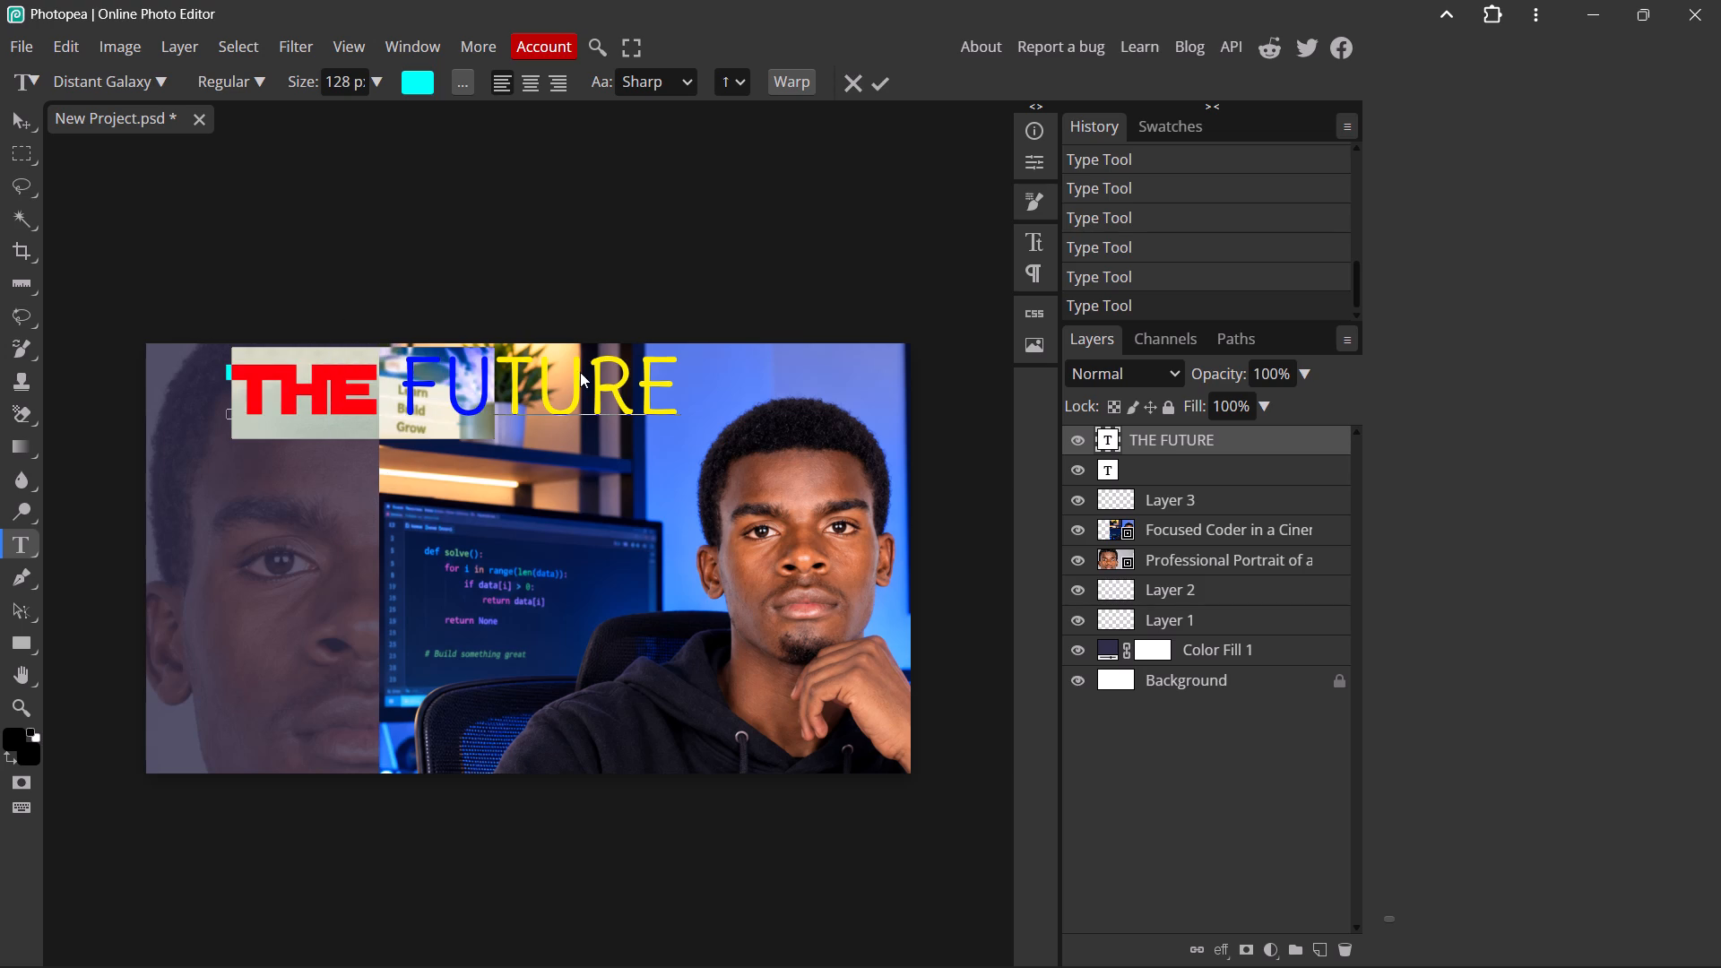
pyautogui.moveTo(580, 372); pyautogui.dragTo(689, 371)
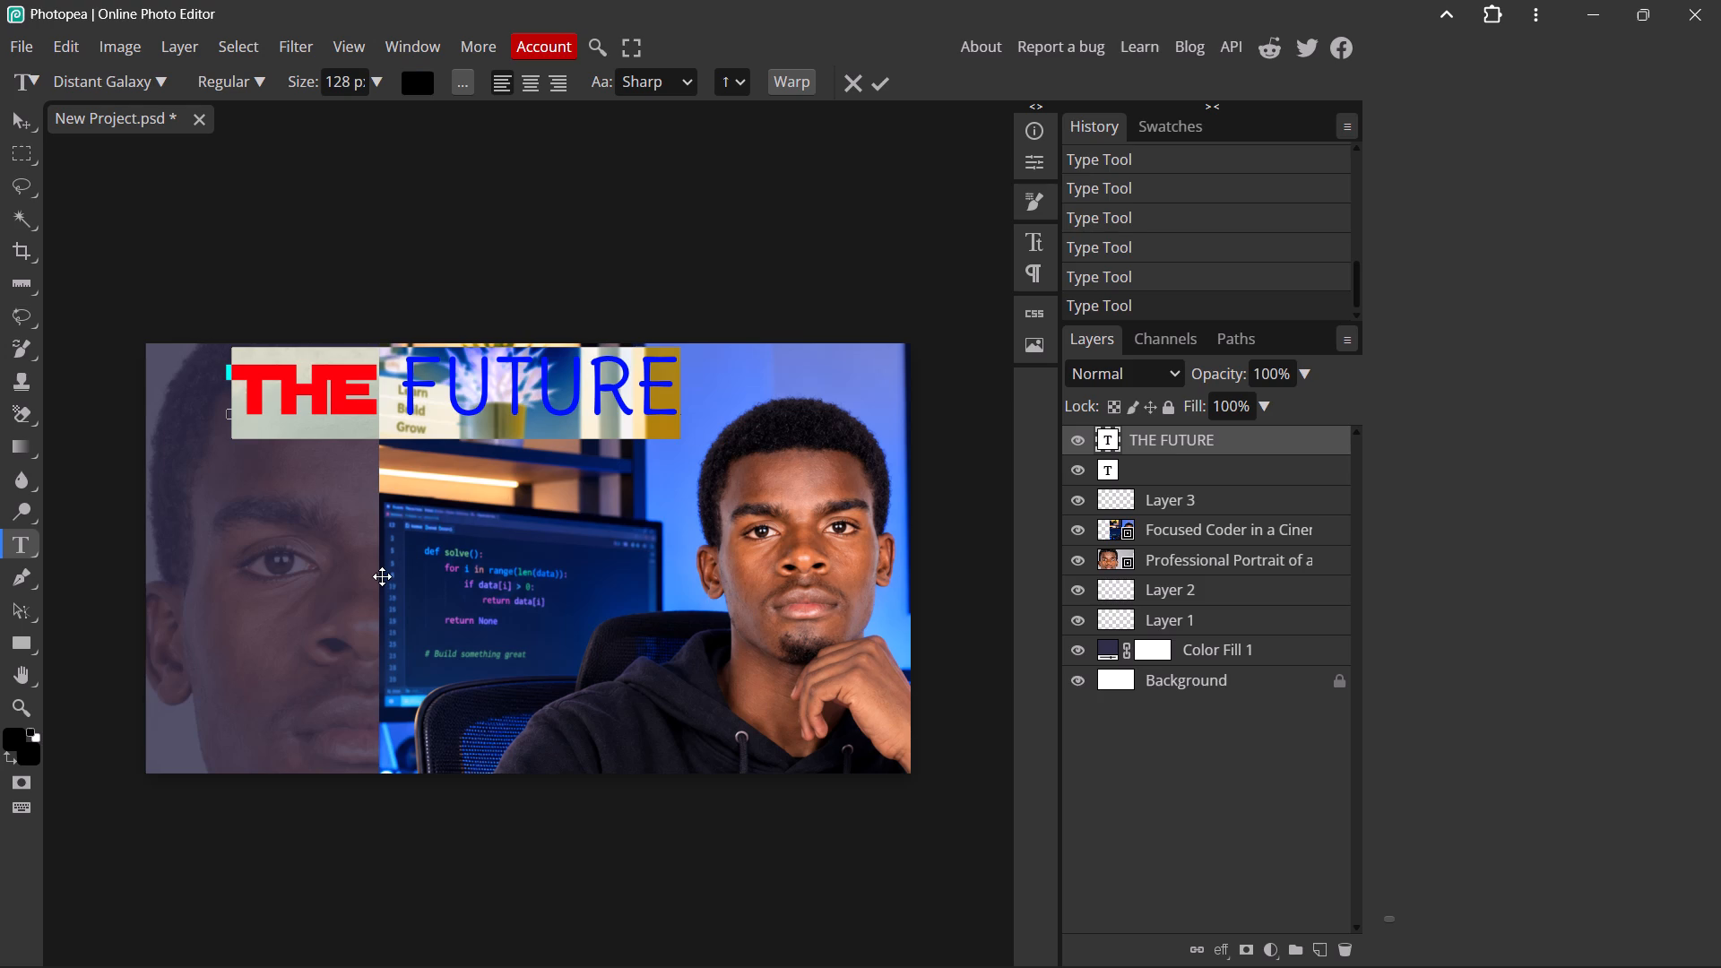
pyautogui.moveTo(382, 576); pyautogui.dragTo(291, 931)
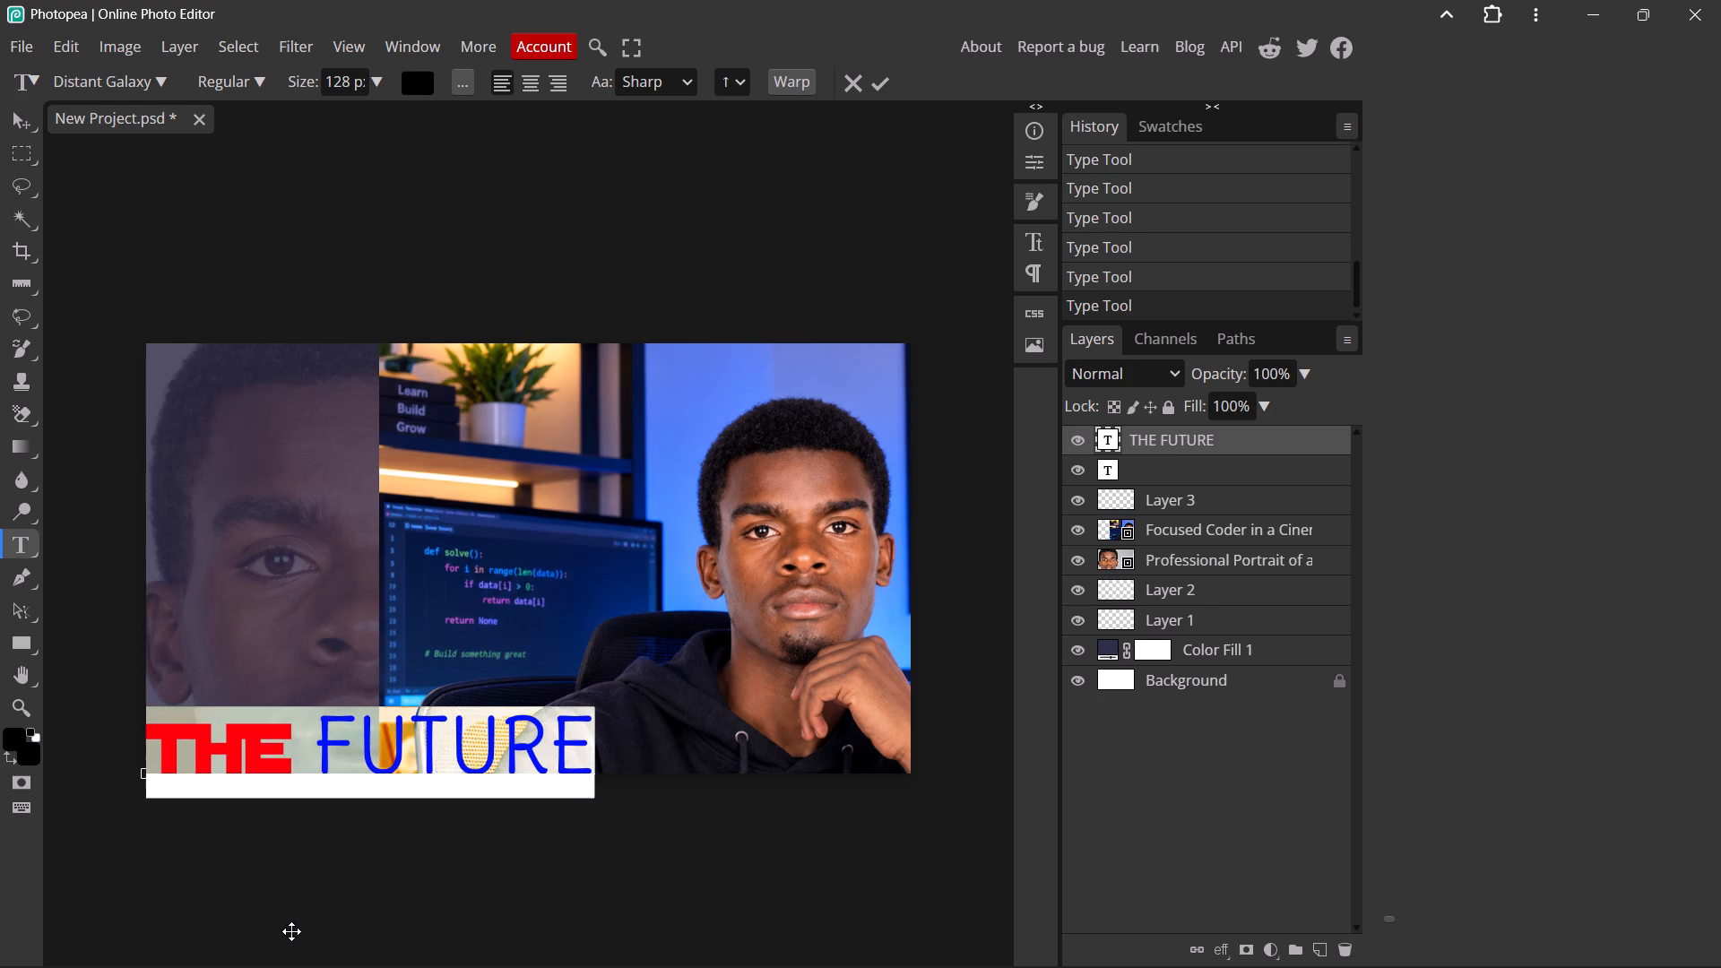
pyautogui.moveTo(291, 931); pyautogui.dragTo(324, 929)
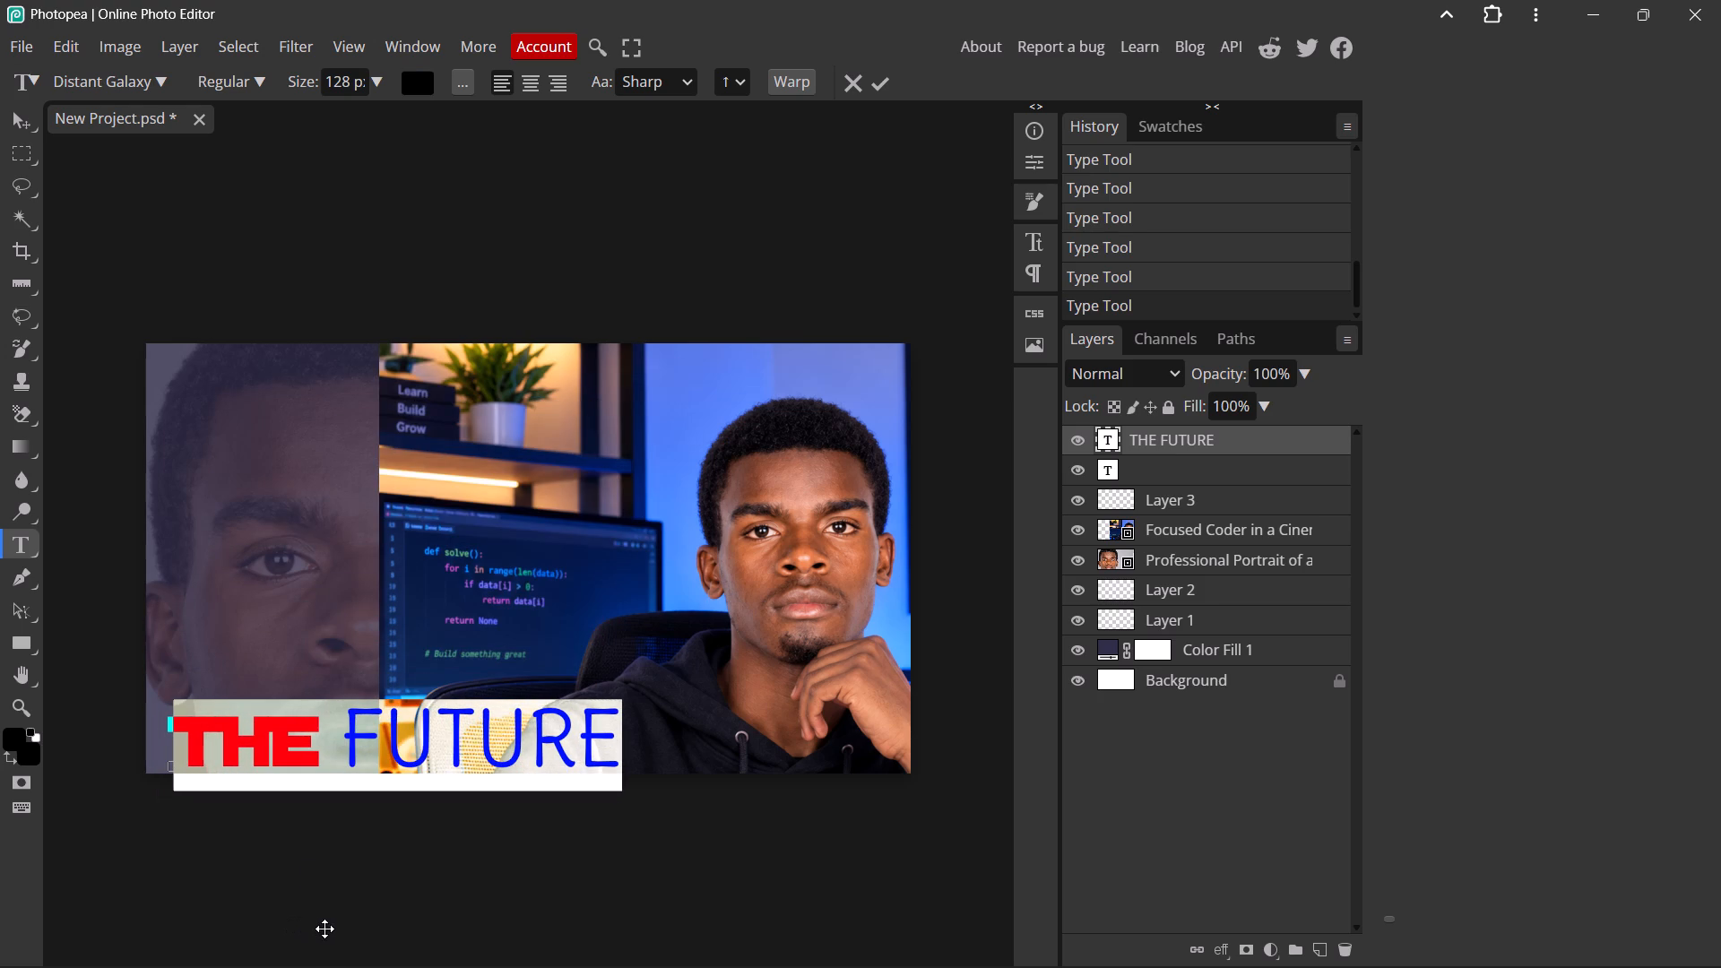
pyautogui.moveTo(324, 929); pyautogui.dragTo(359, 925)
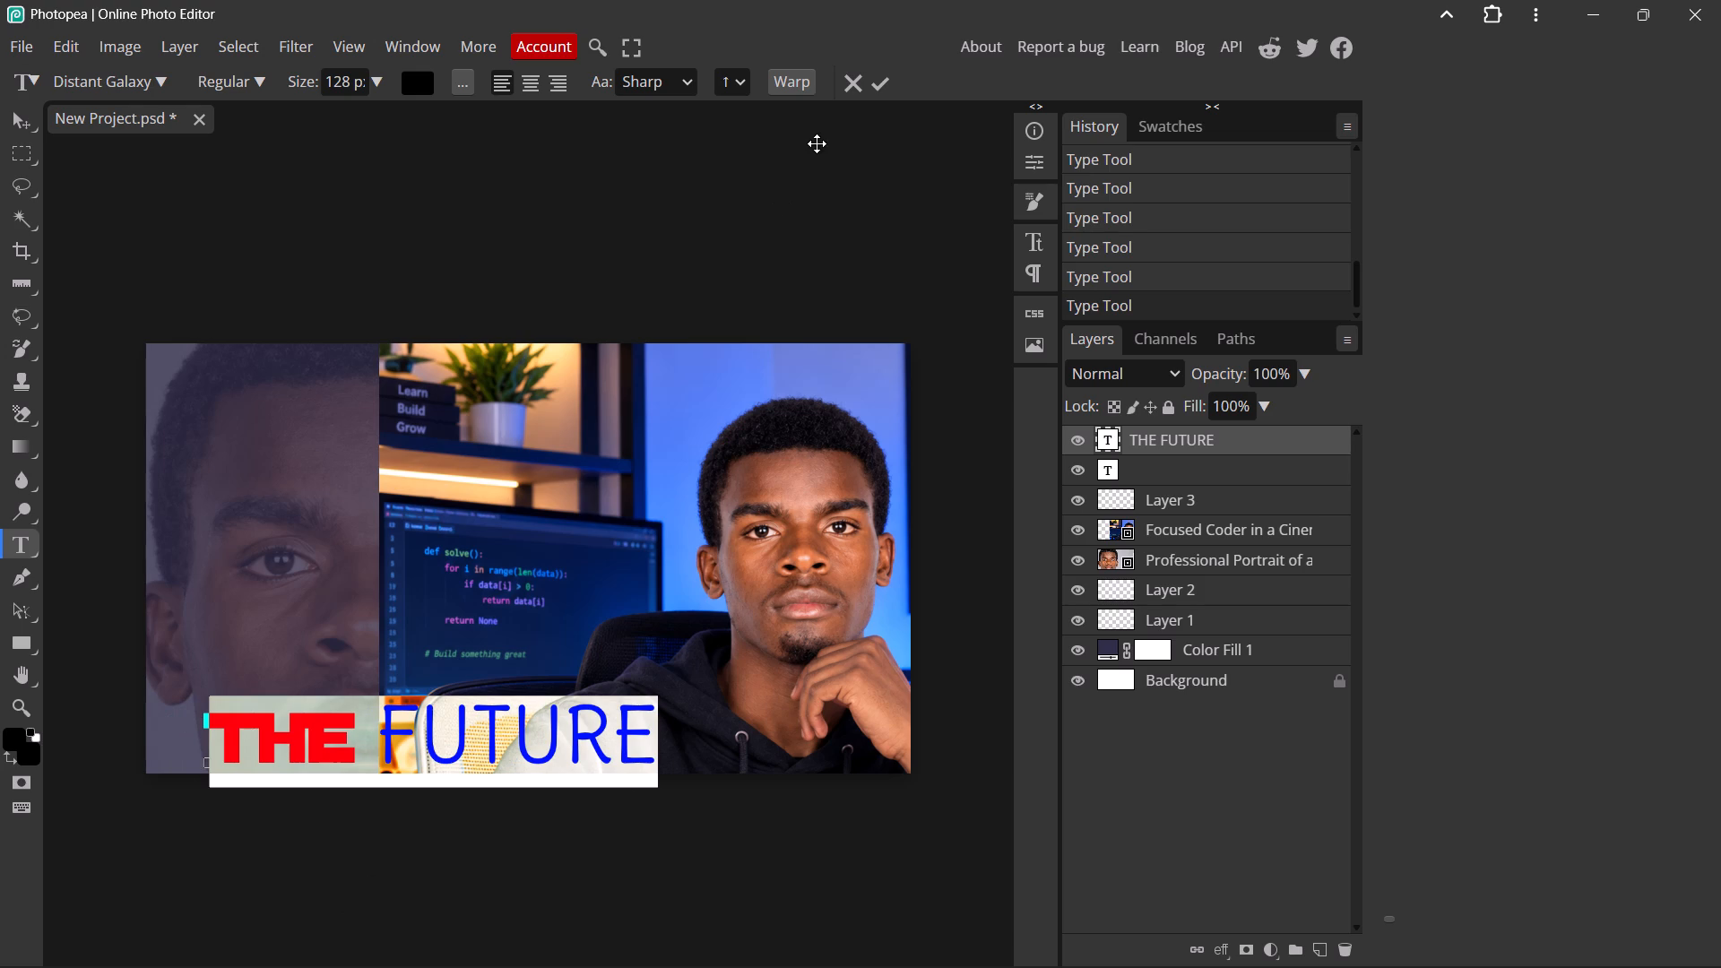
pyautogui.click(875, 93)
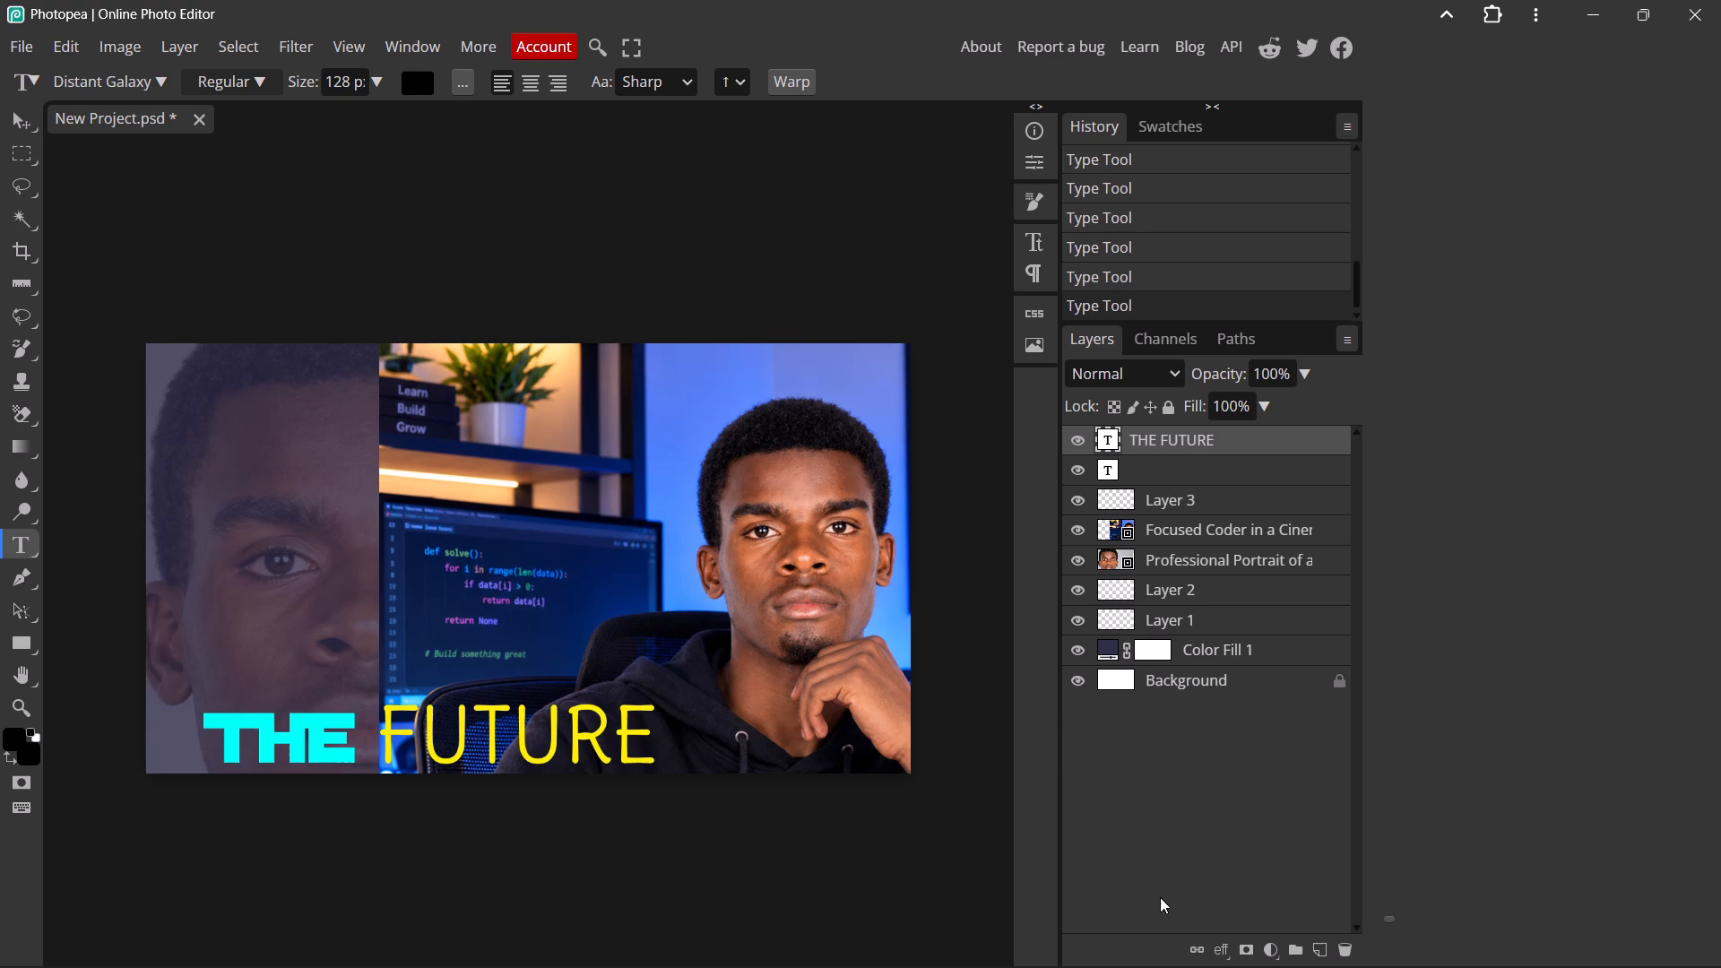
# Add a new layer and enter the text "REALTECH SOLUTIONS" across the upper part of the canvas, starting on the faded portrait's forehead.
pyautogui.click(1315, 946)
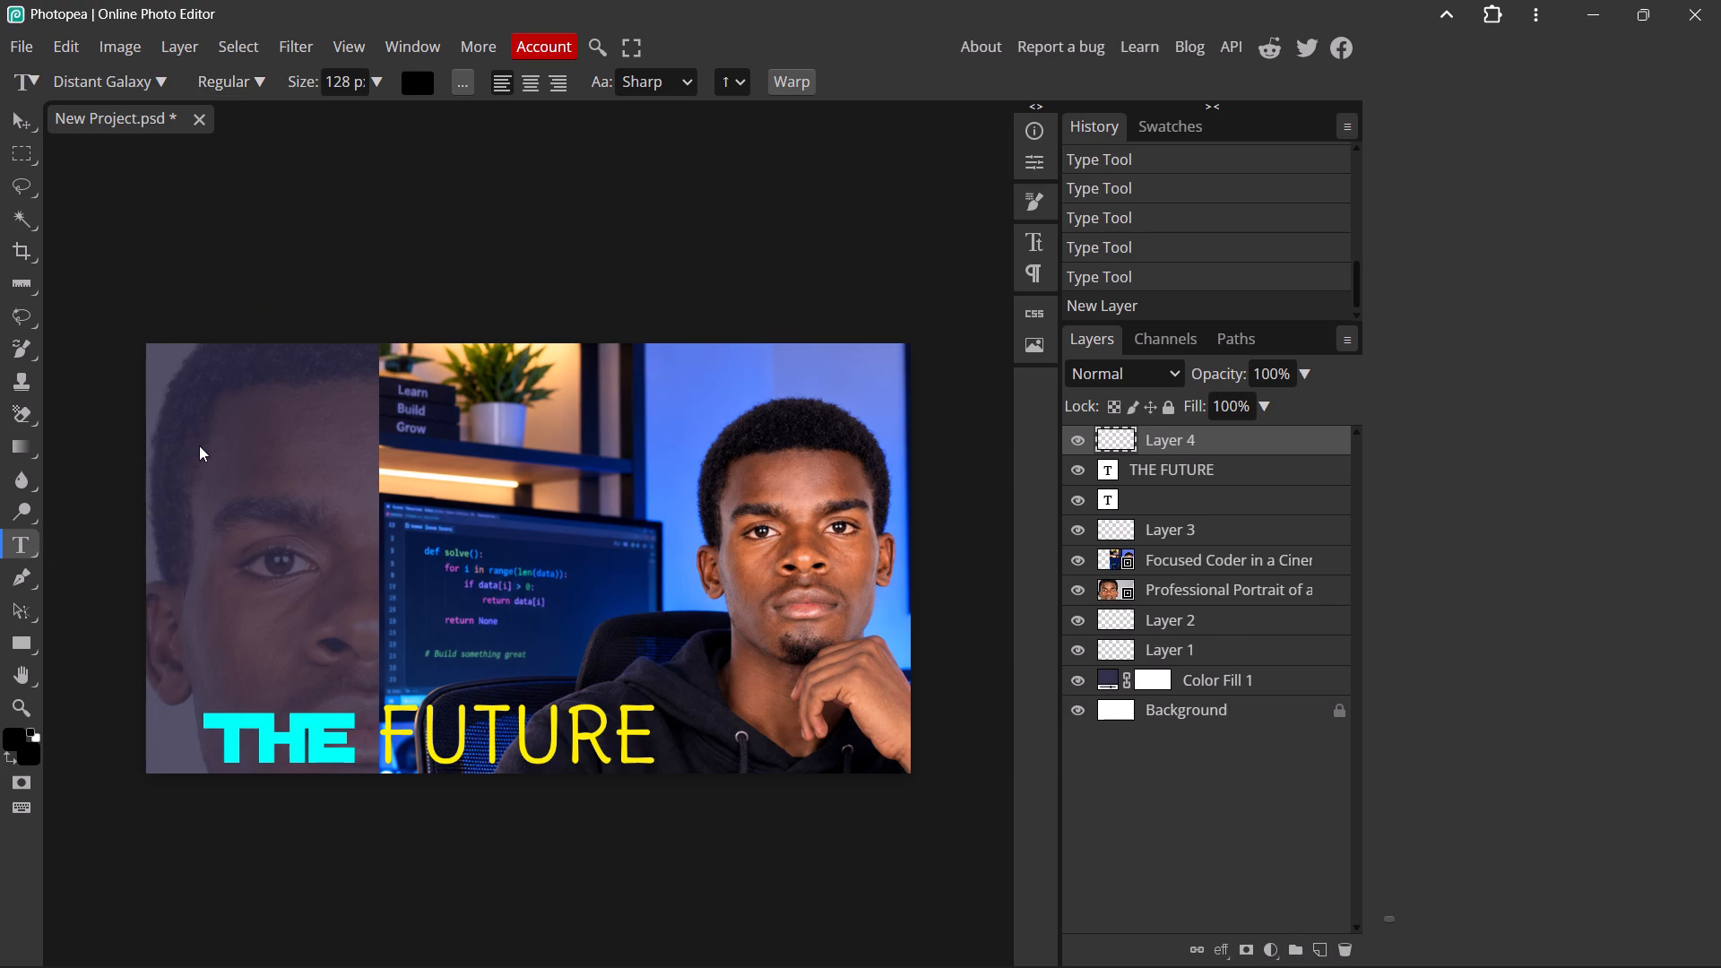
pyautogui.click(229, 436)
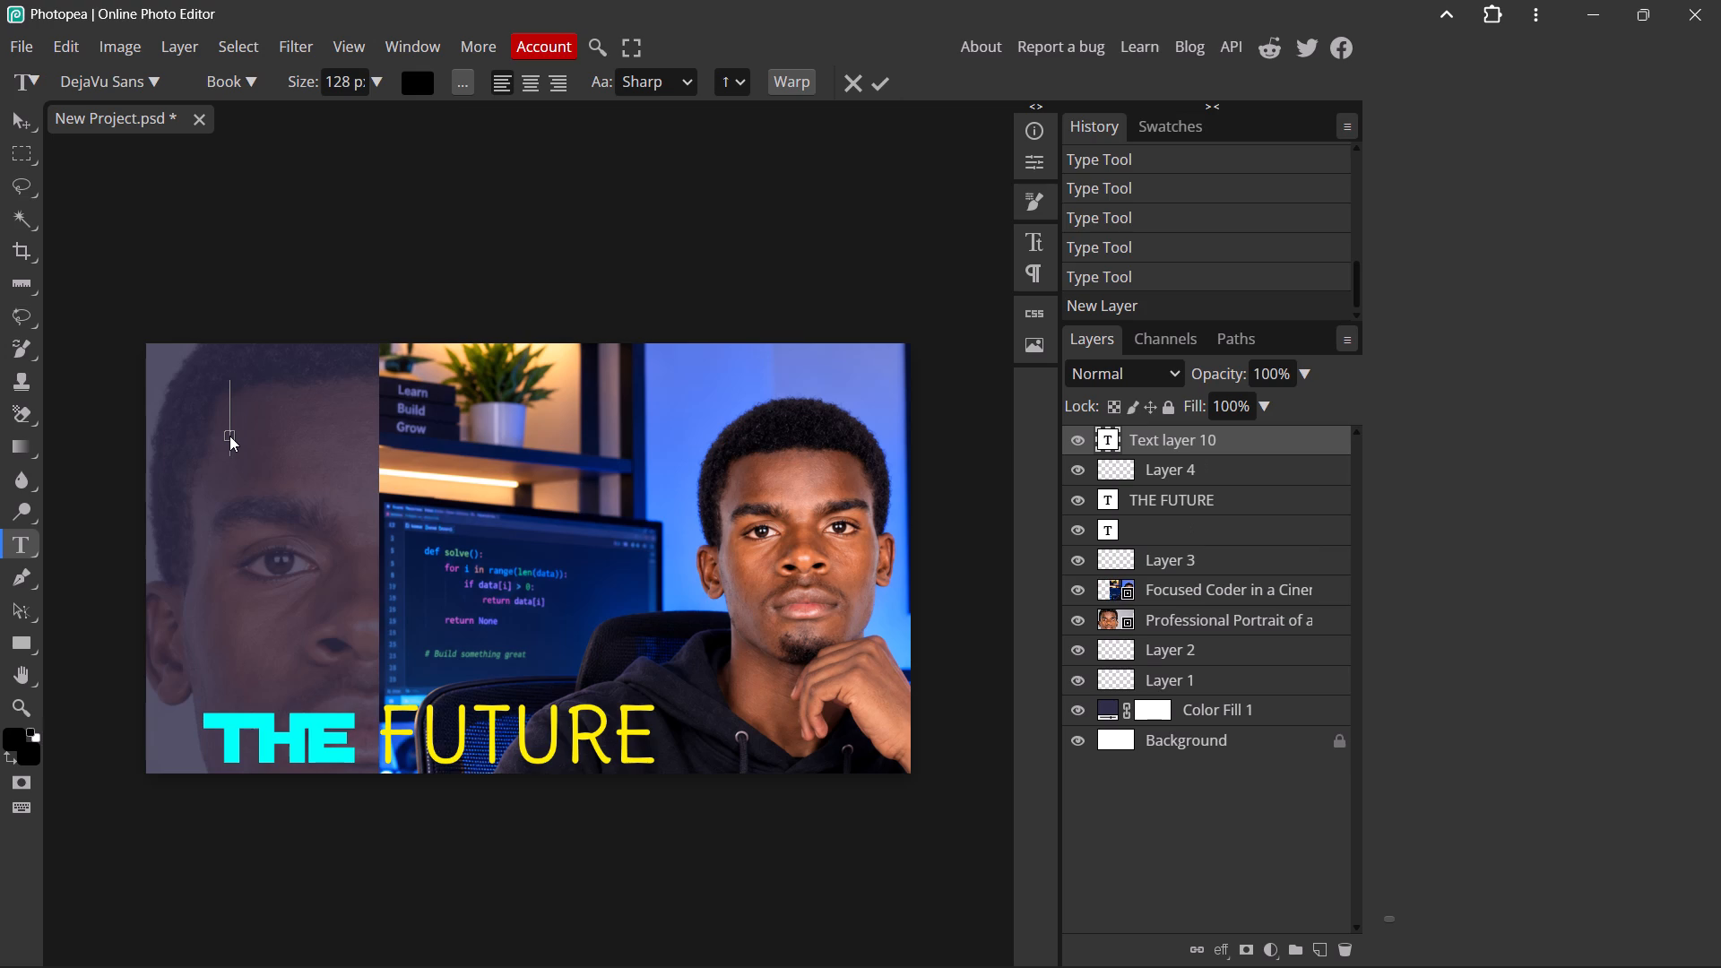
pyautogui.write('REA')
pyautogui.press('l')
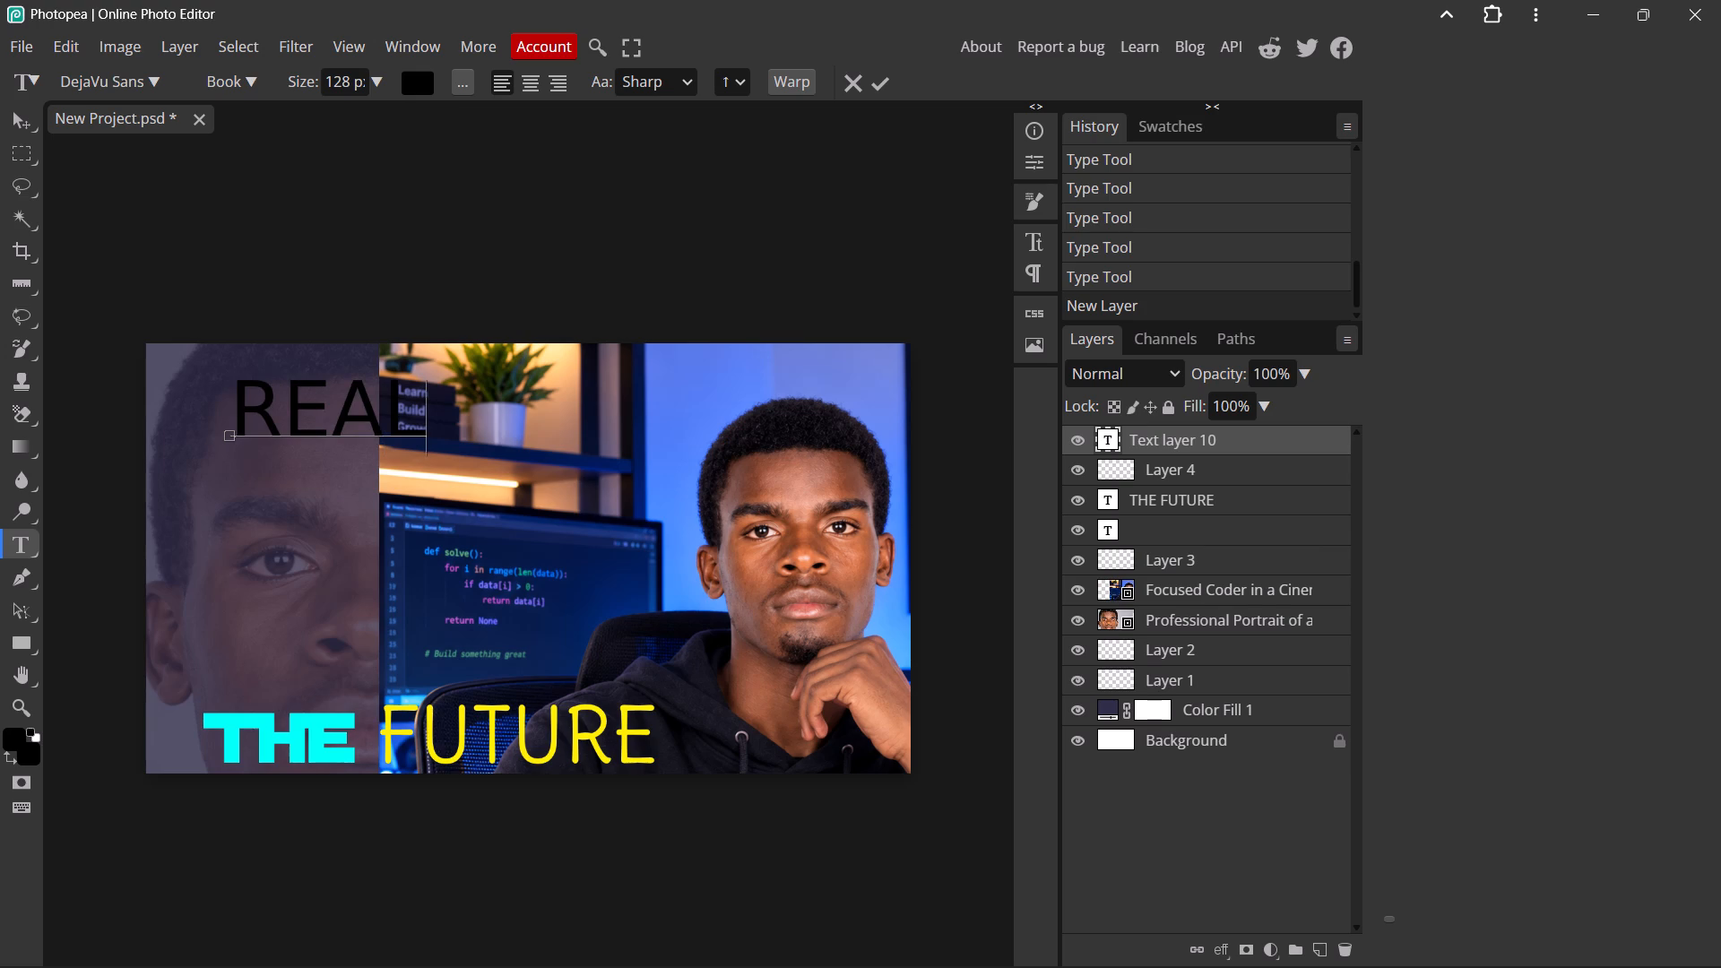
pyautogui.press('t')
pyautogui.write('EC')
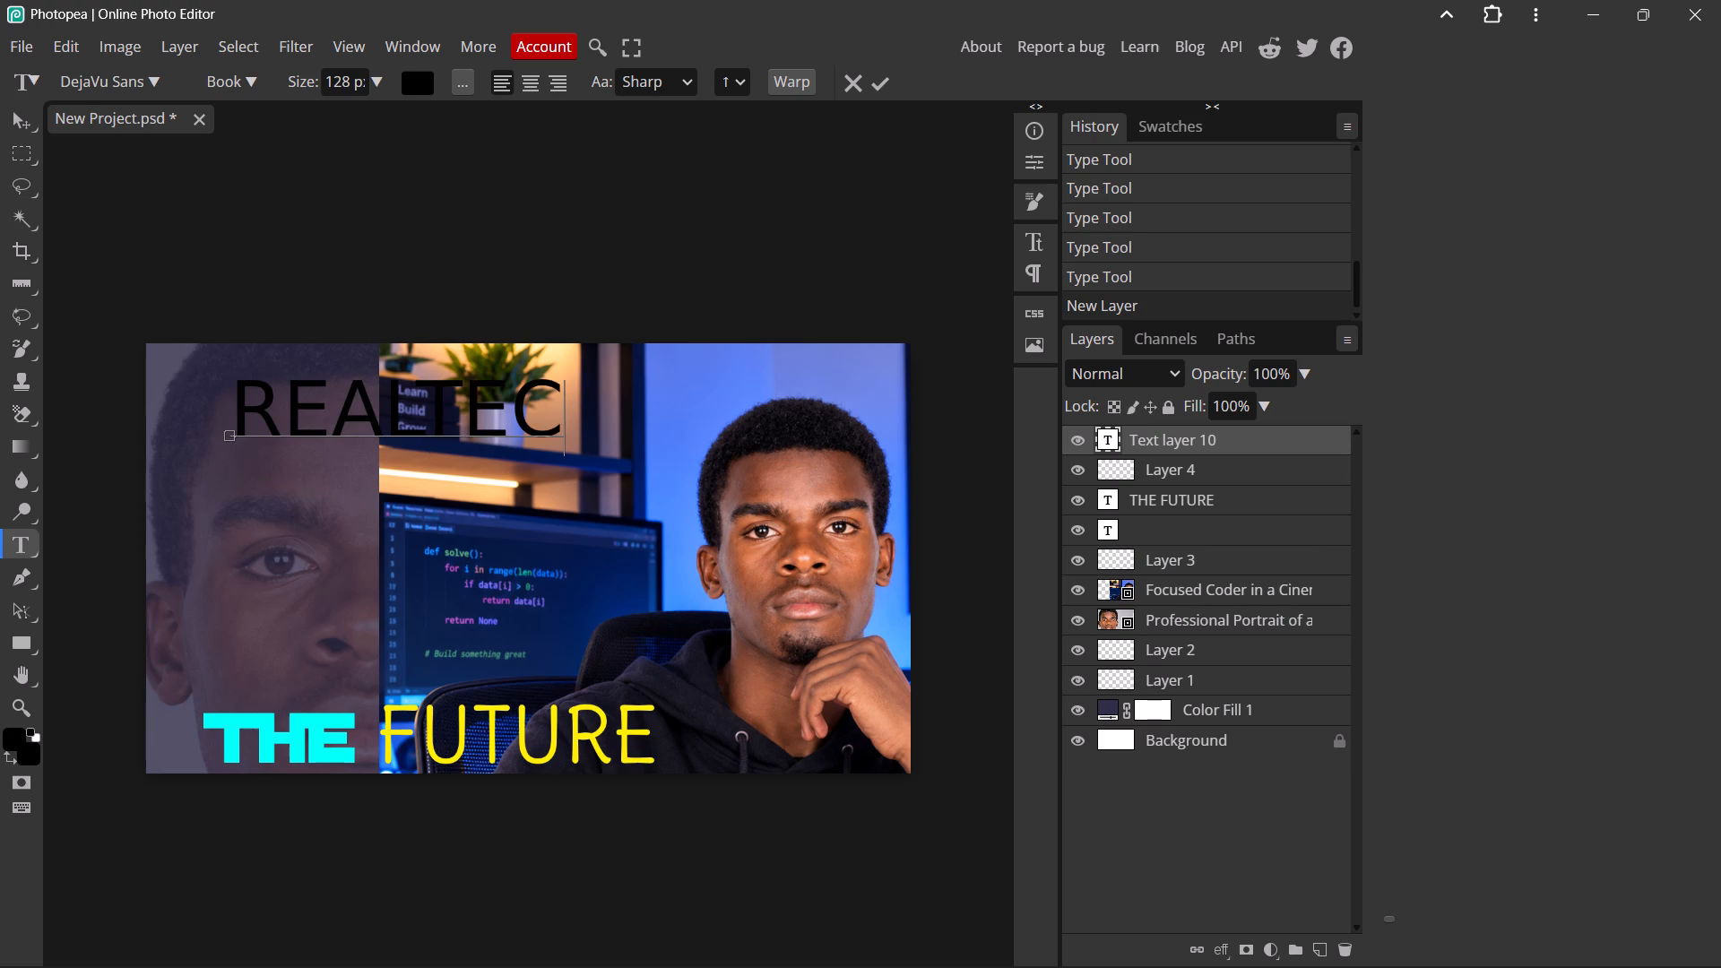
pyautogui.press('h')
pyautogui.press('space')
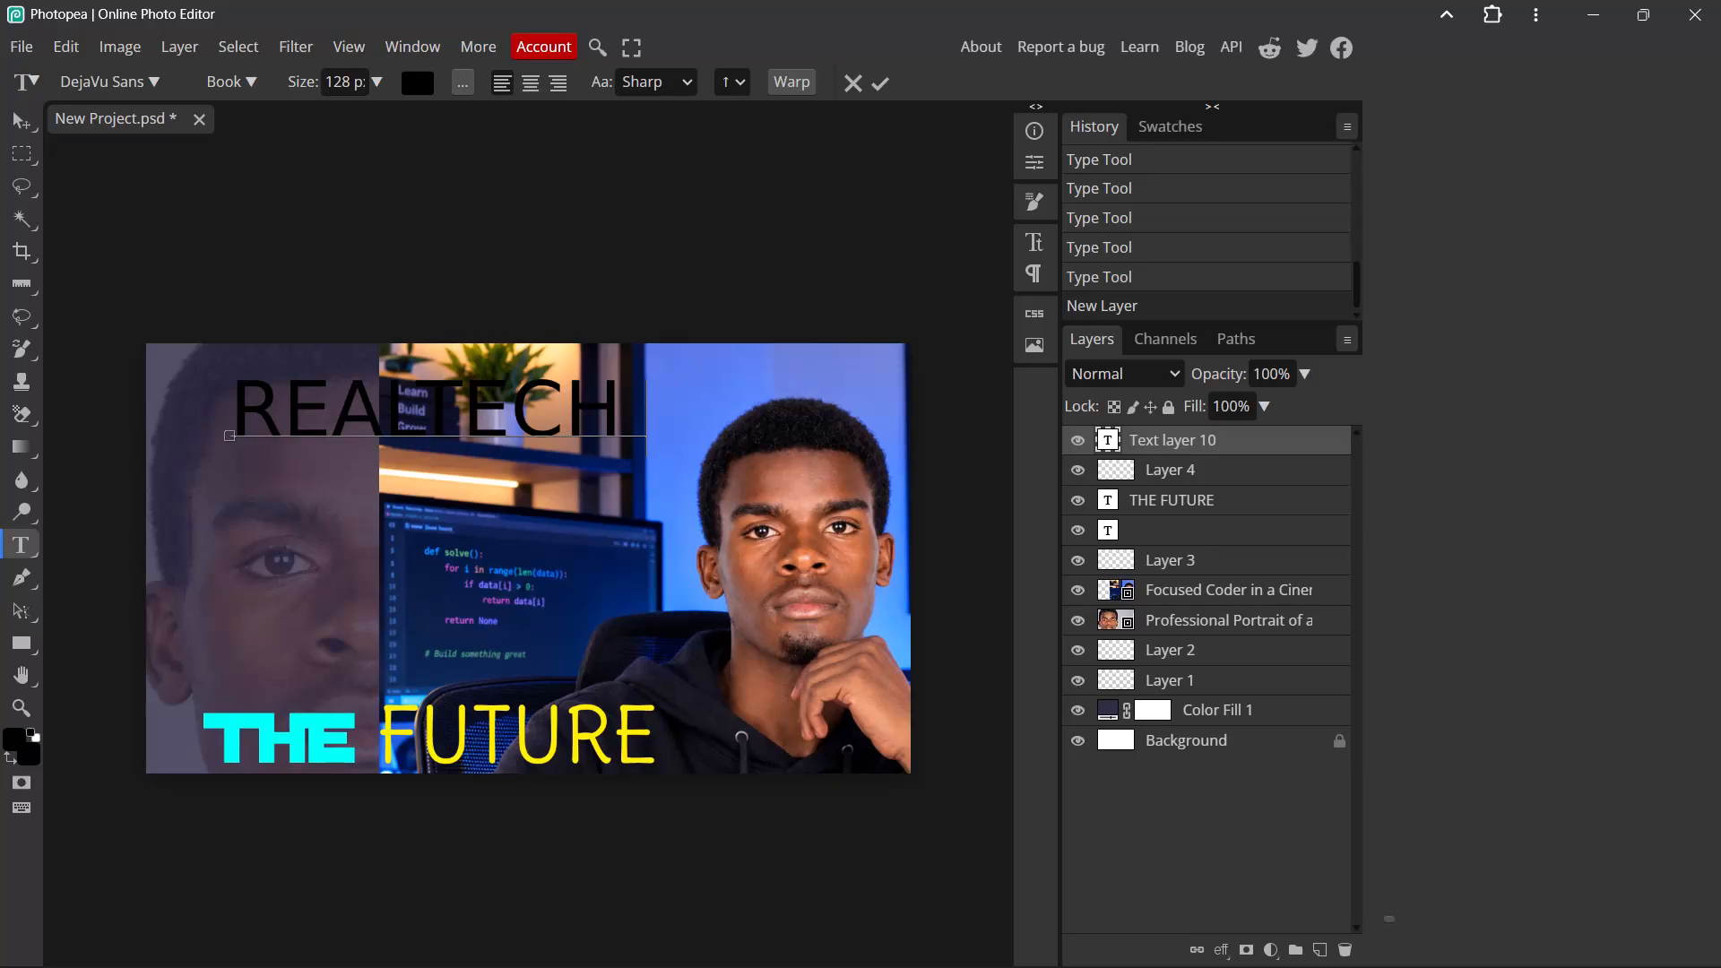
pyautogui.write('SO')
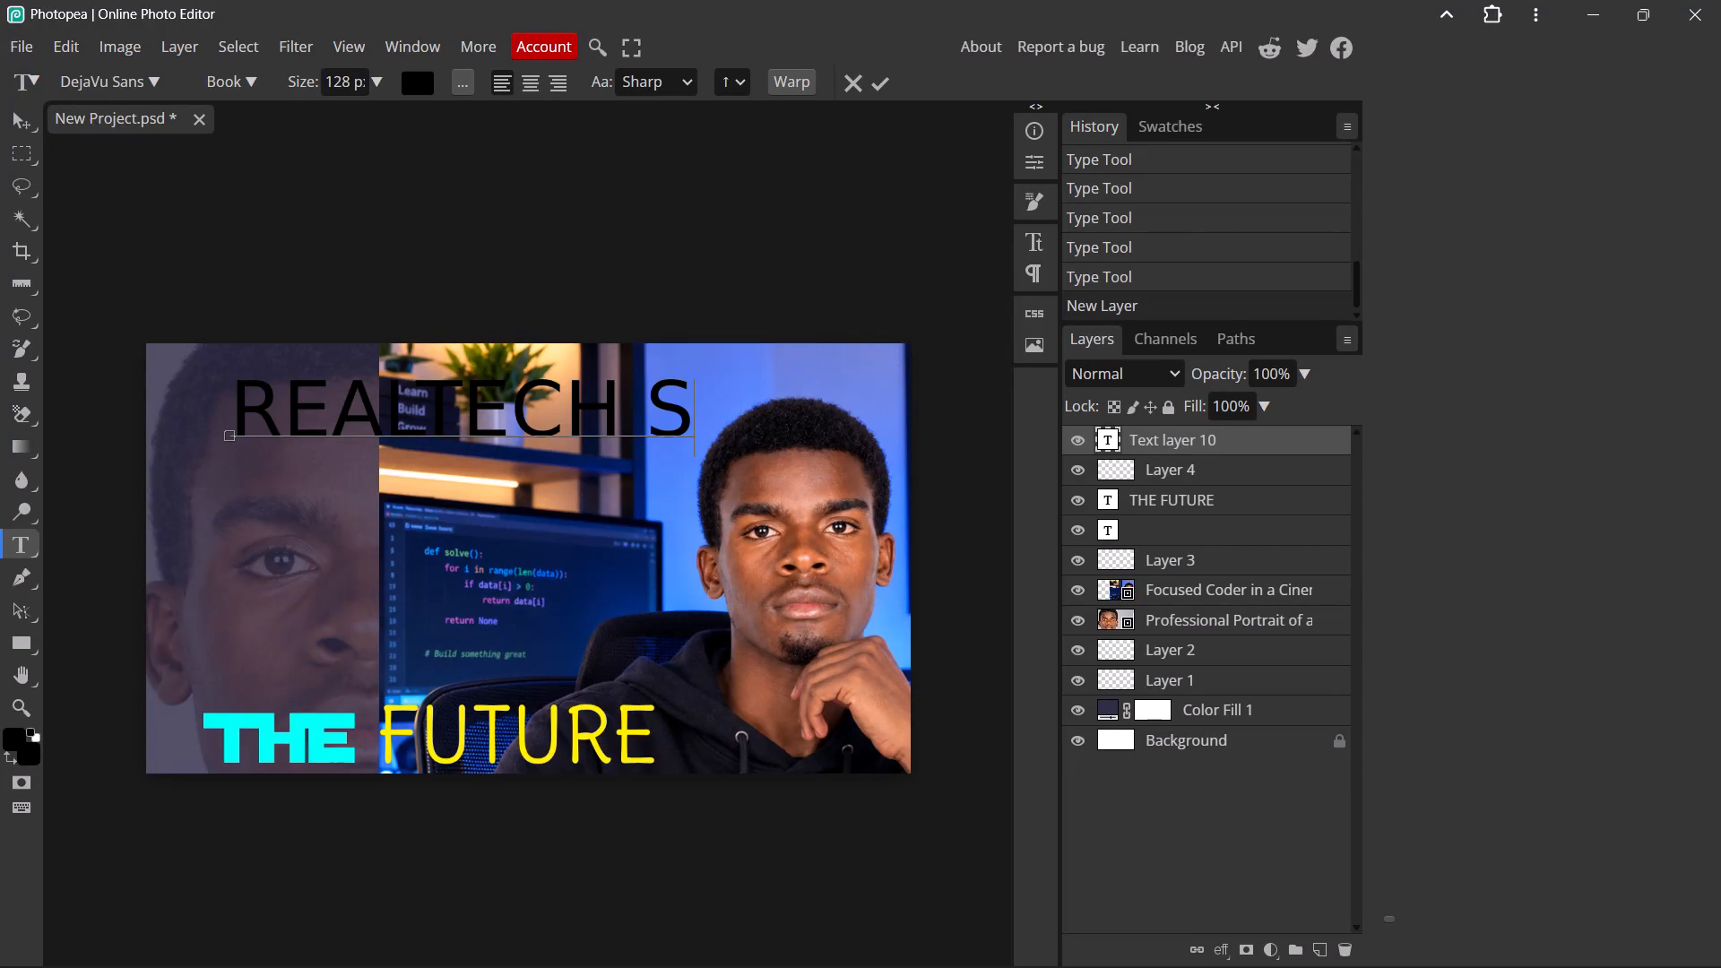
pyautogui.write('LUTIO')
pyautogui.write('NS')
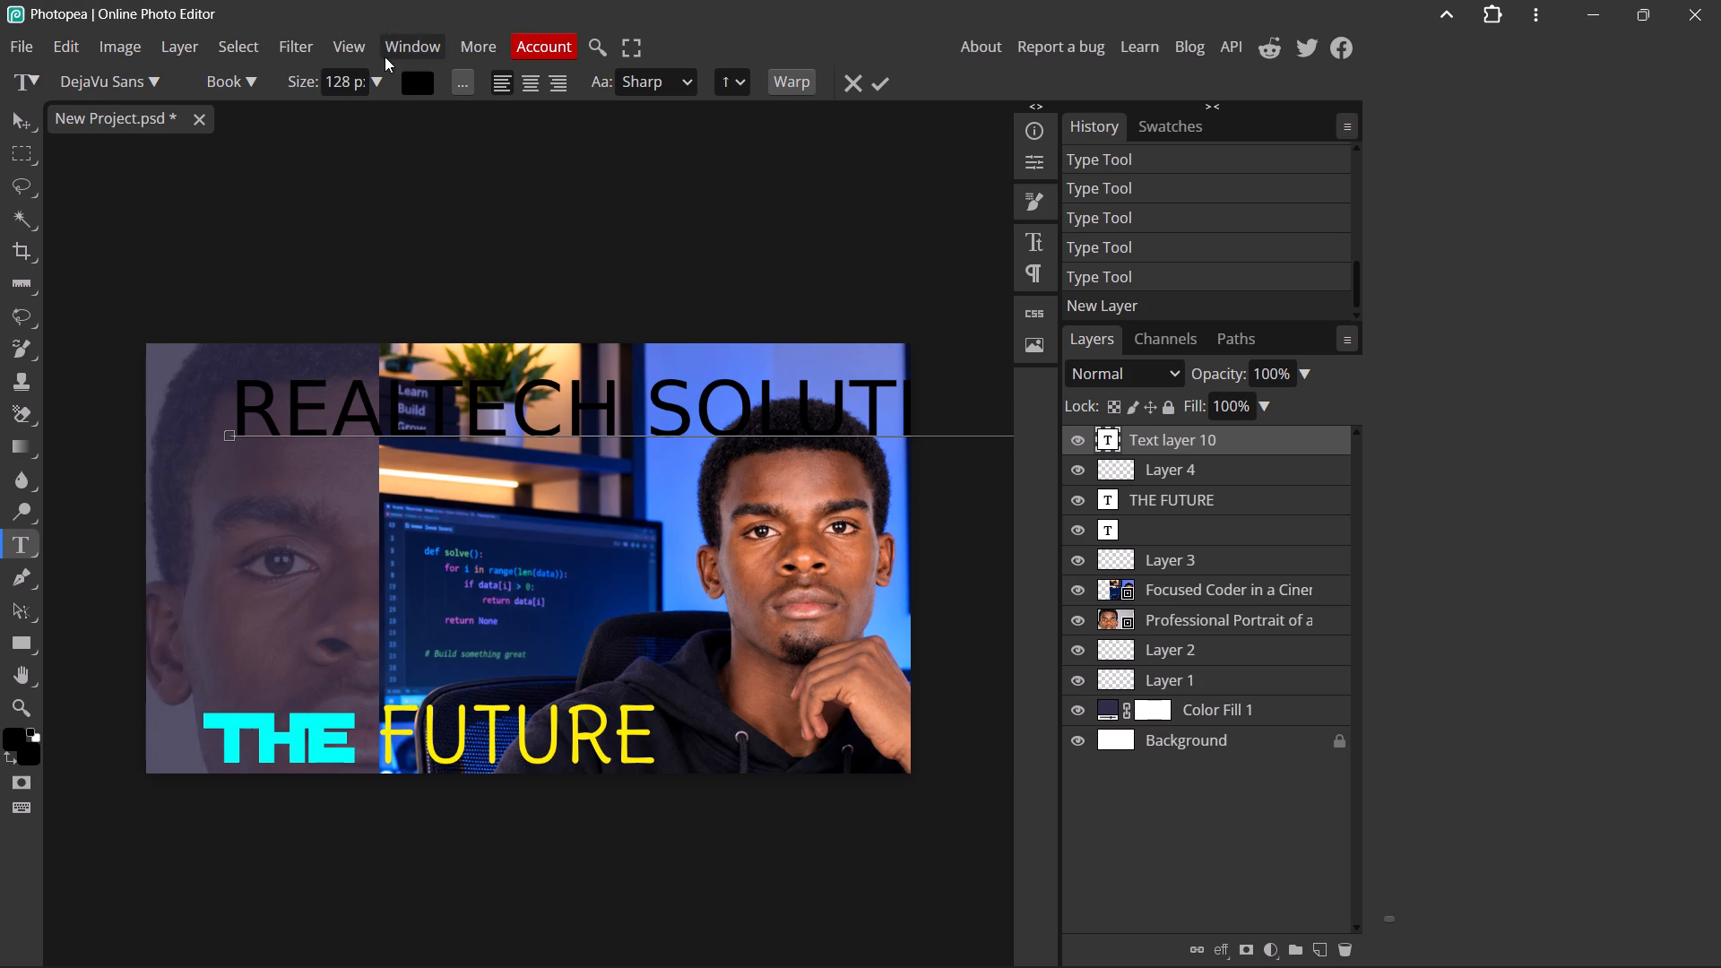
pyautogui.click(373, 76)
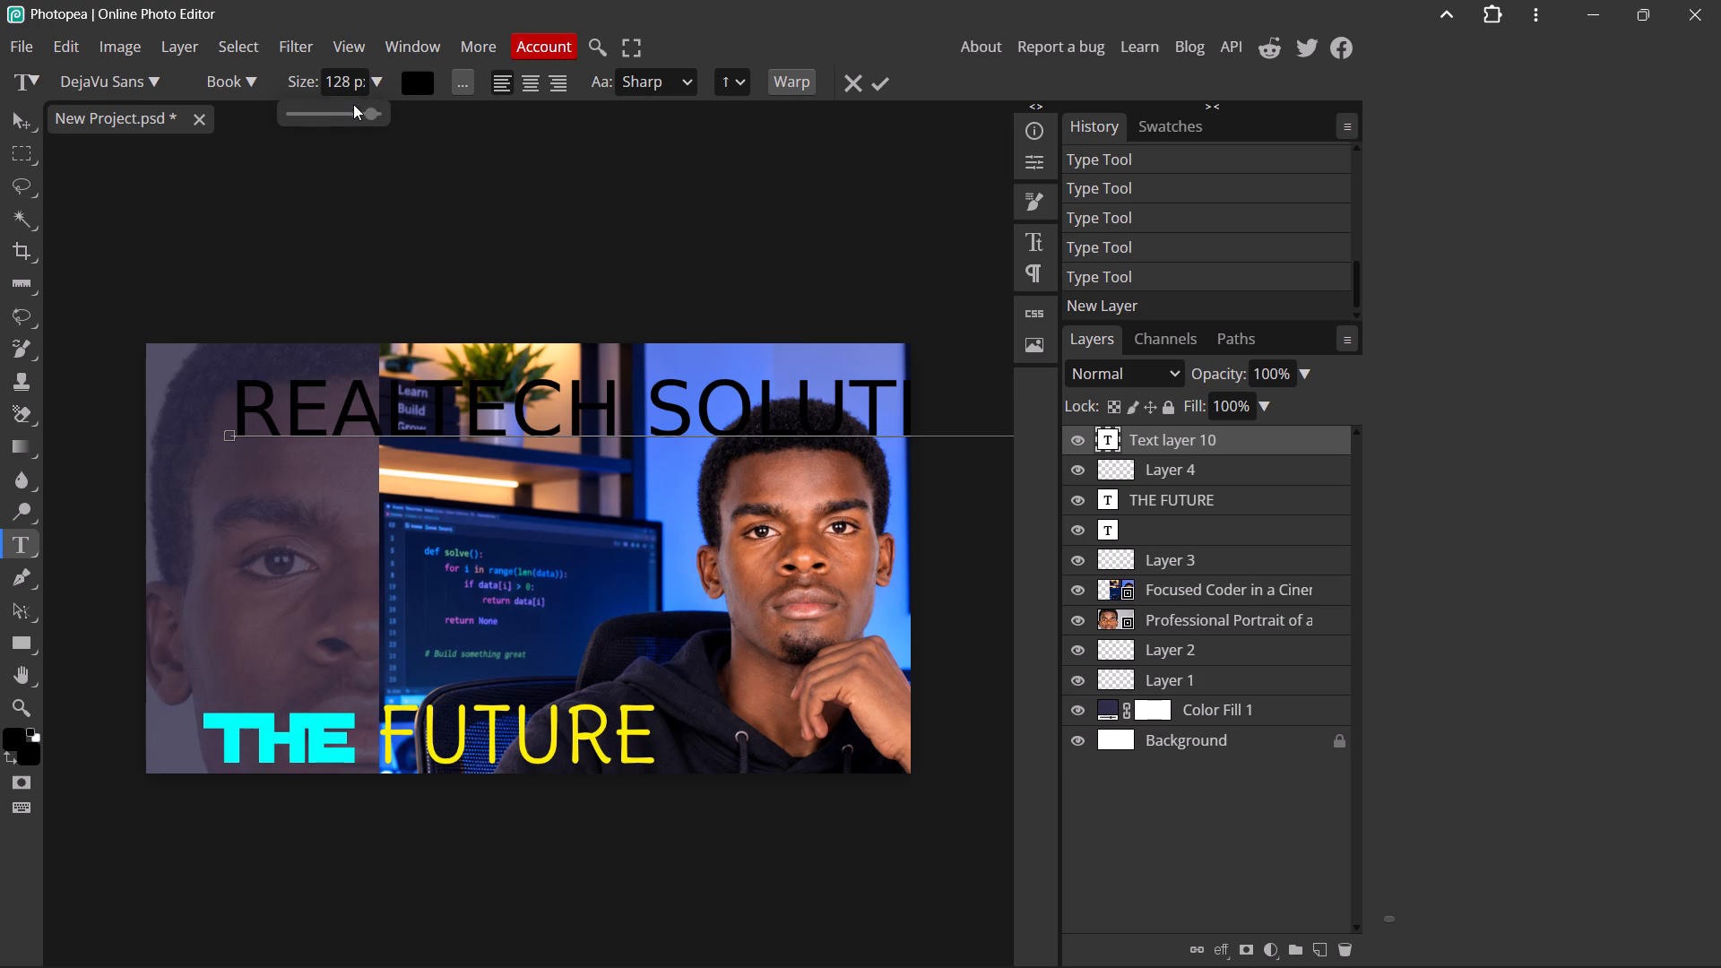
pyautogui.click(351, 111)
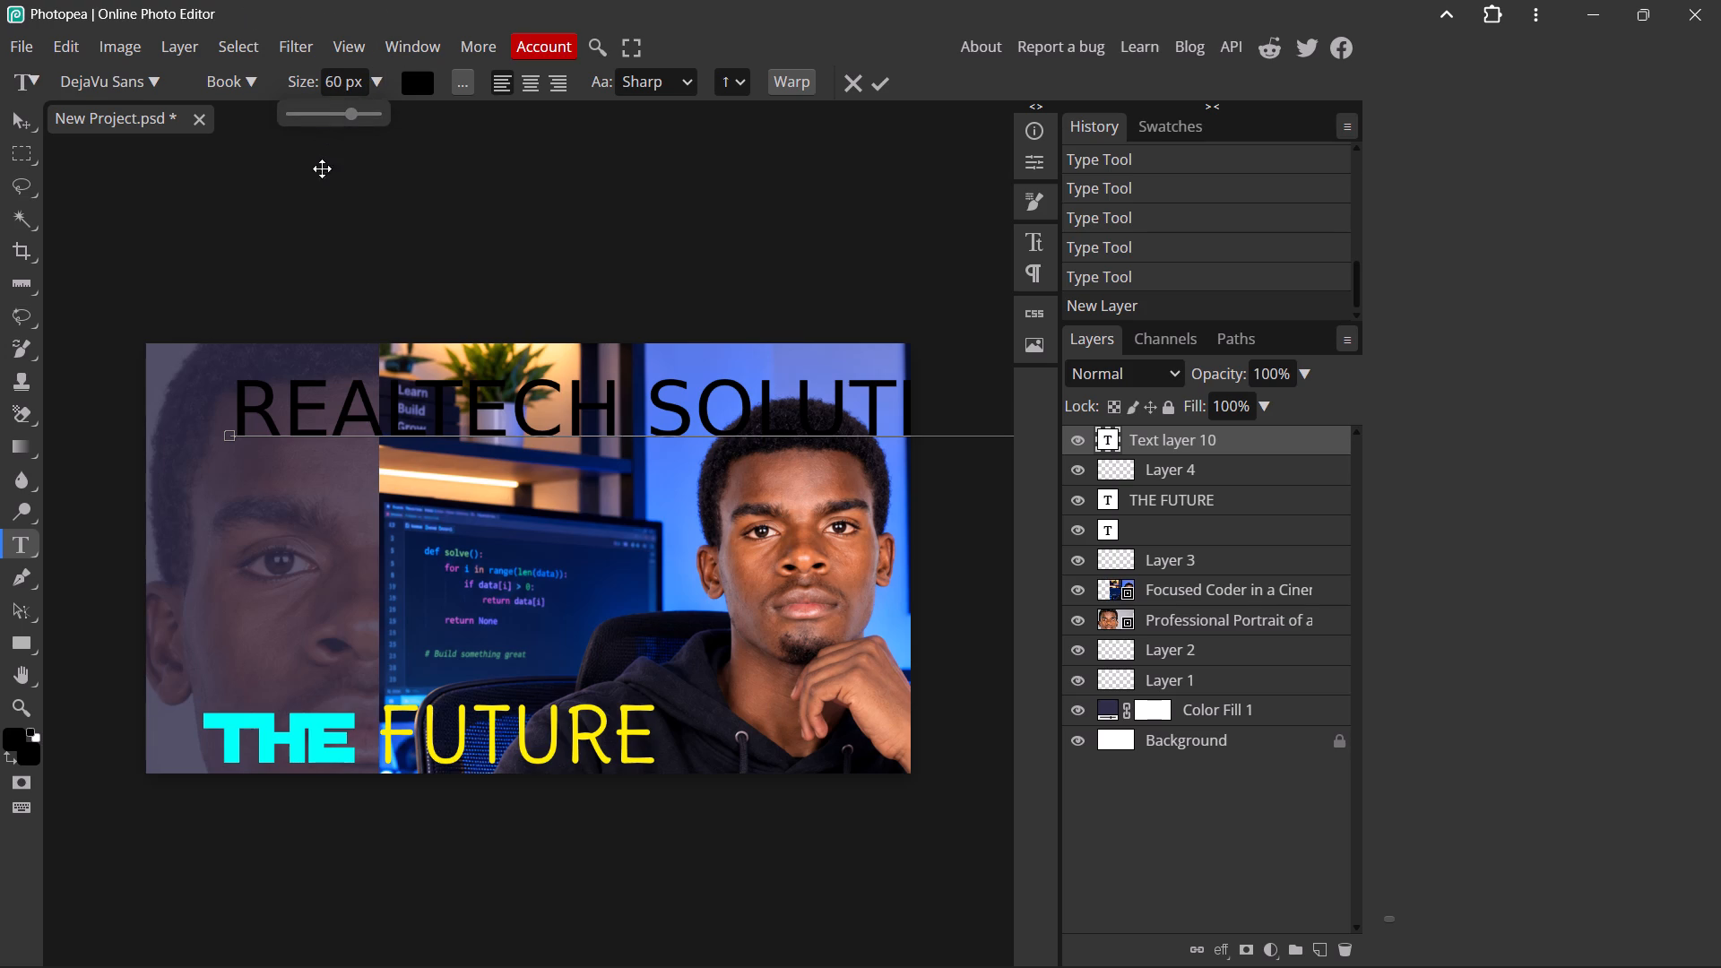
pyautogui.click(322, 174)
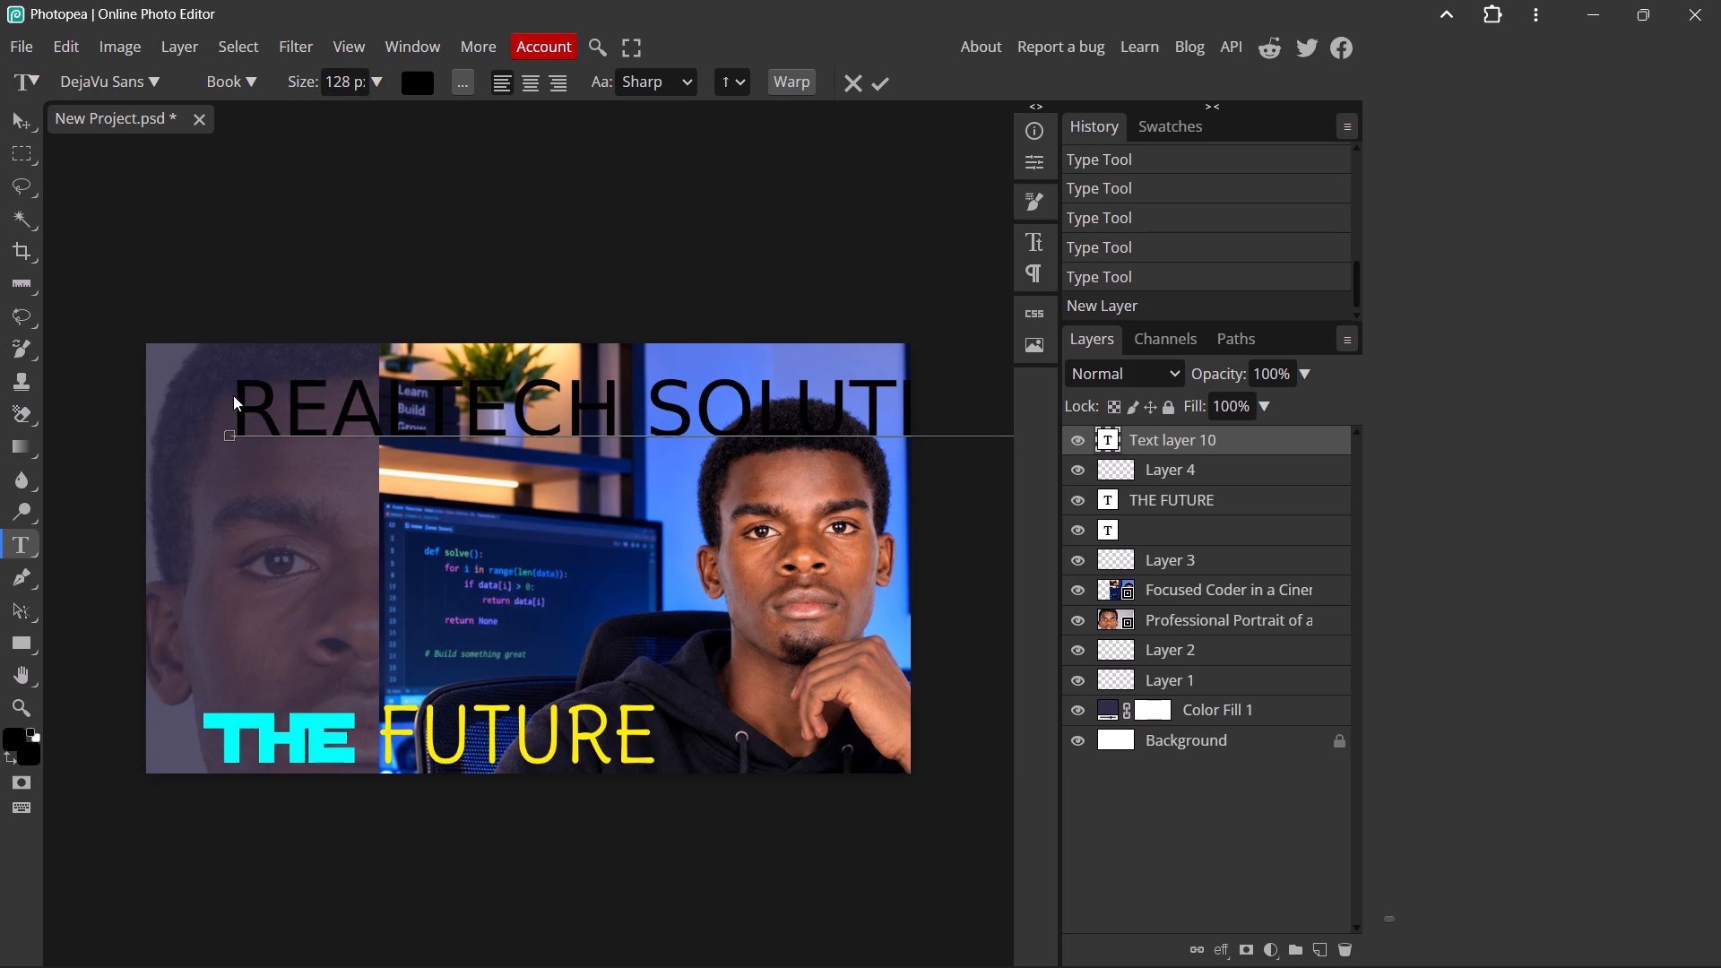
# Resize the "REALTECH SOLUTIO" part of the heading to 87 px and commit the text.
pyautogui.moveTo(237, 395); pyautogui.dragTo(465, 402)
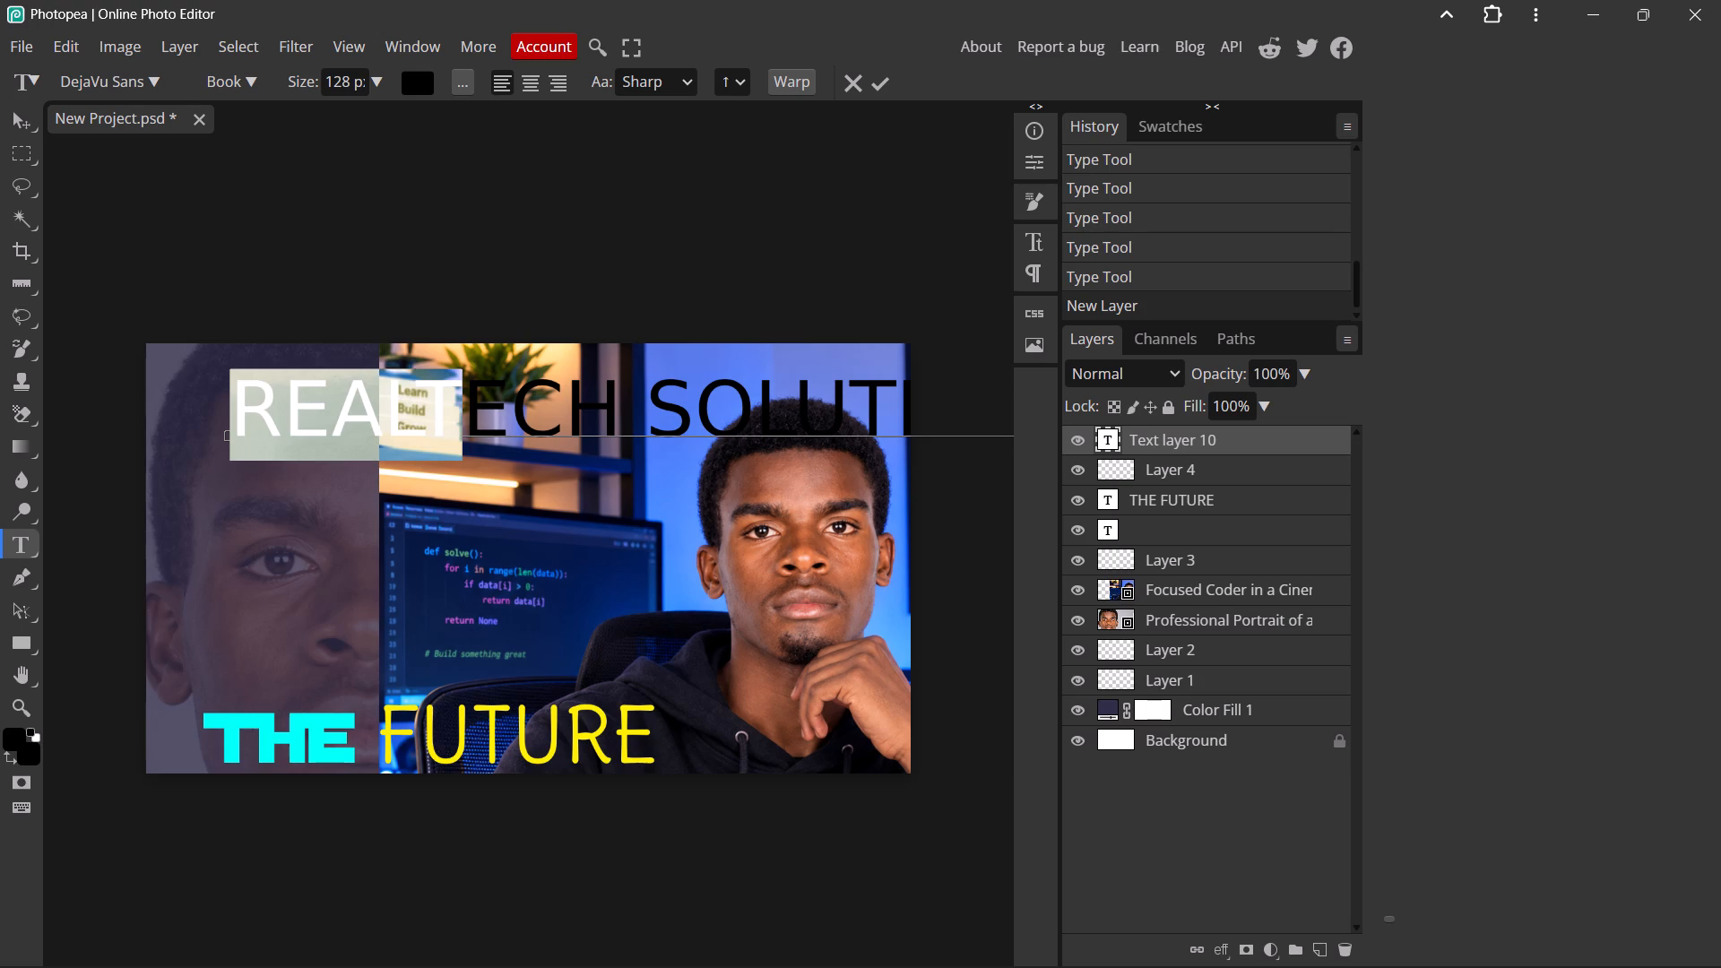
pyautogui.moveTo(465, 402); pyautogui.dragTo(919, 385)
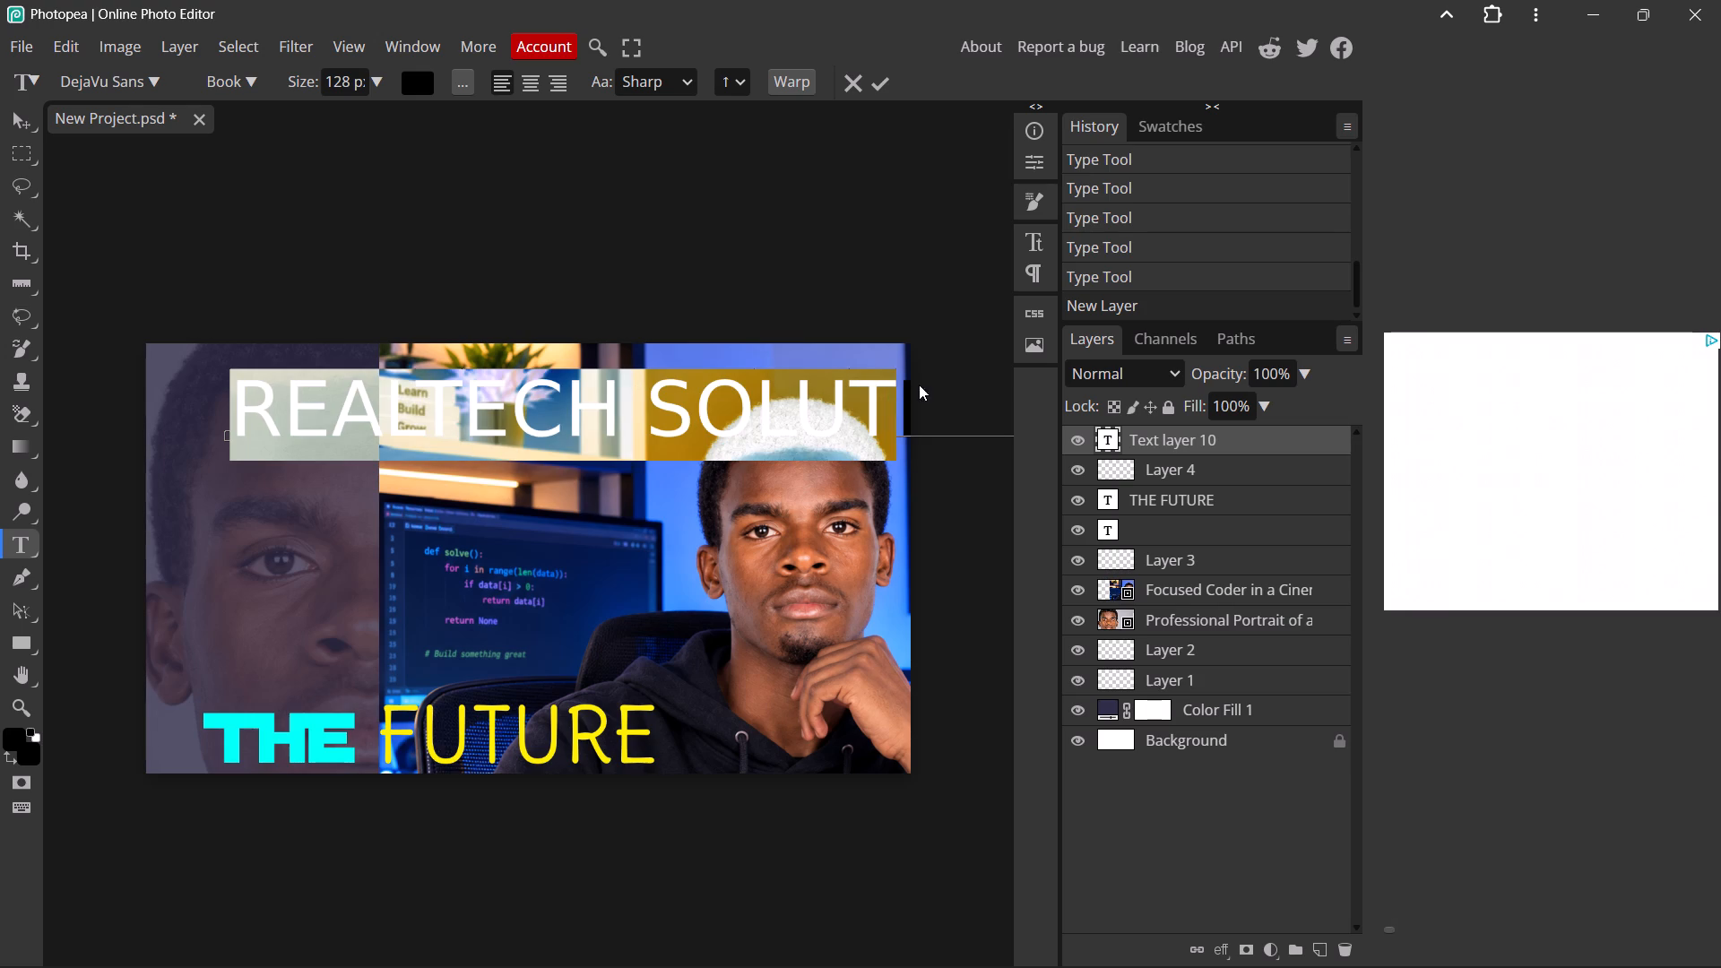
pyautogui.moveTo(919, 385); pyautogui.dragTo(1005, 392)
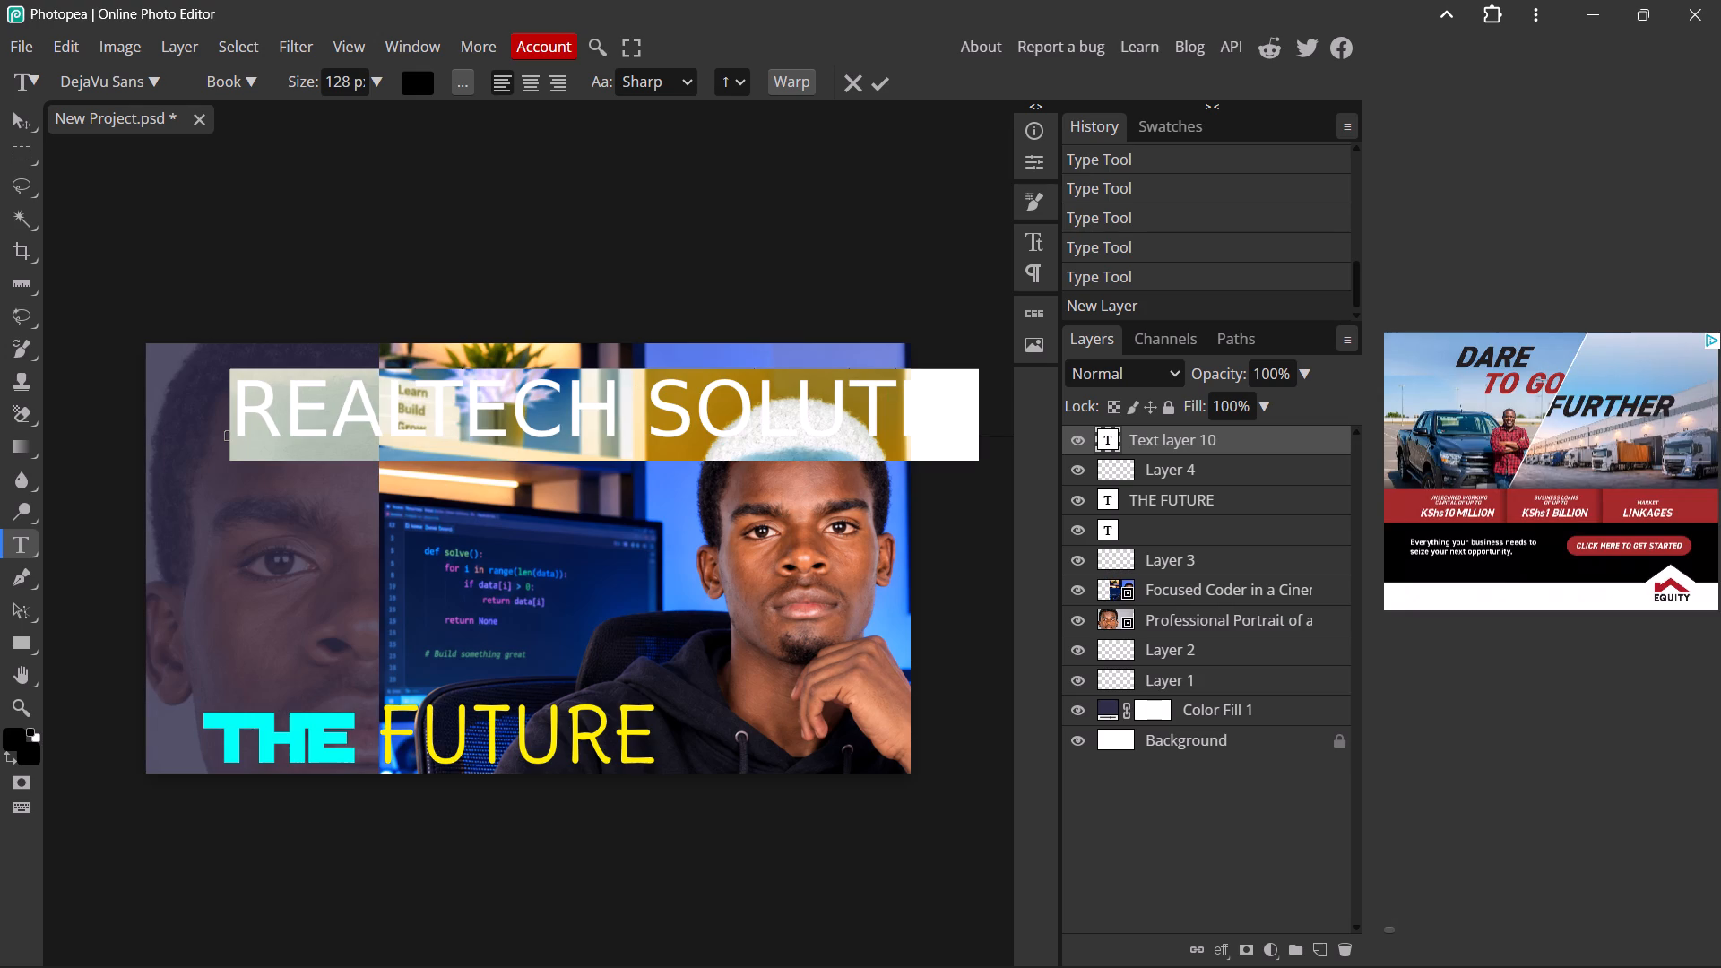
pyautogui.click(381, 85)
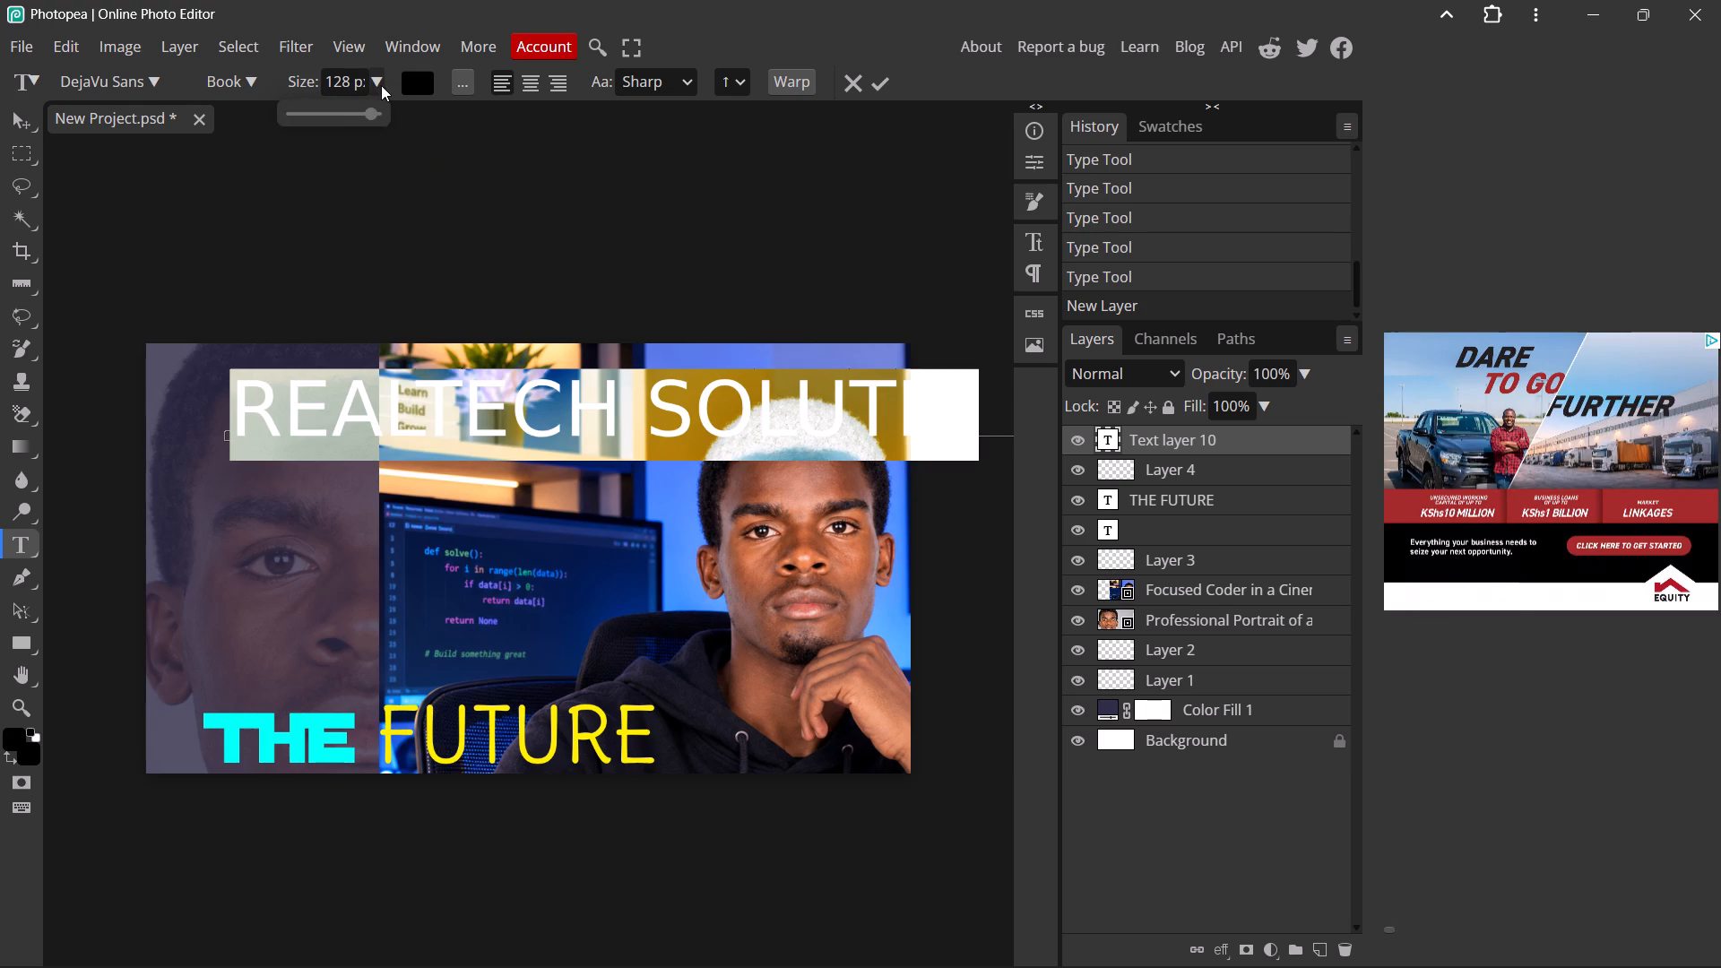
pyautogui.click(338, 114)
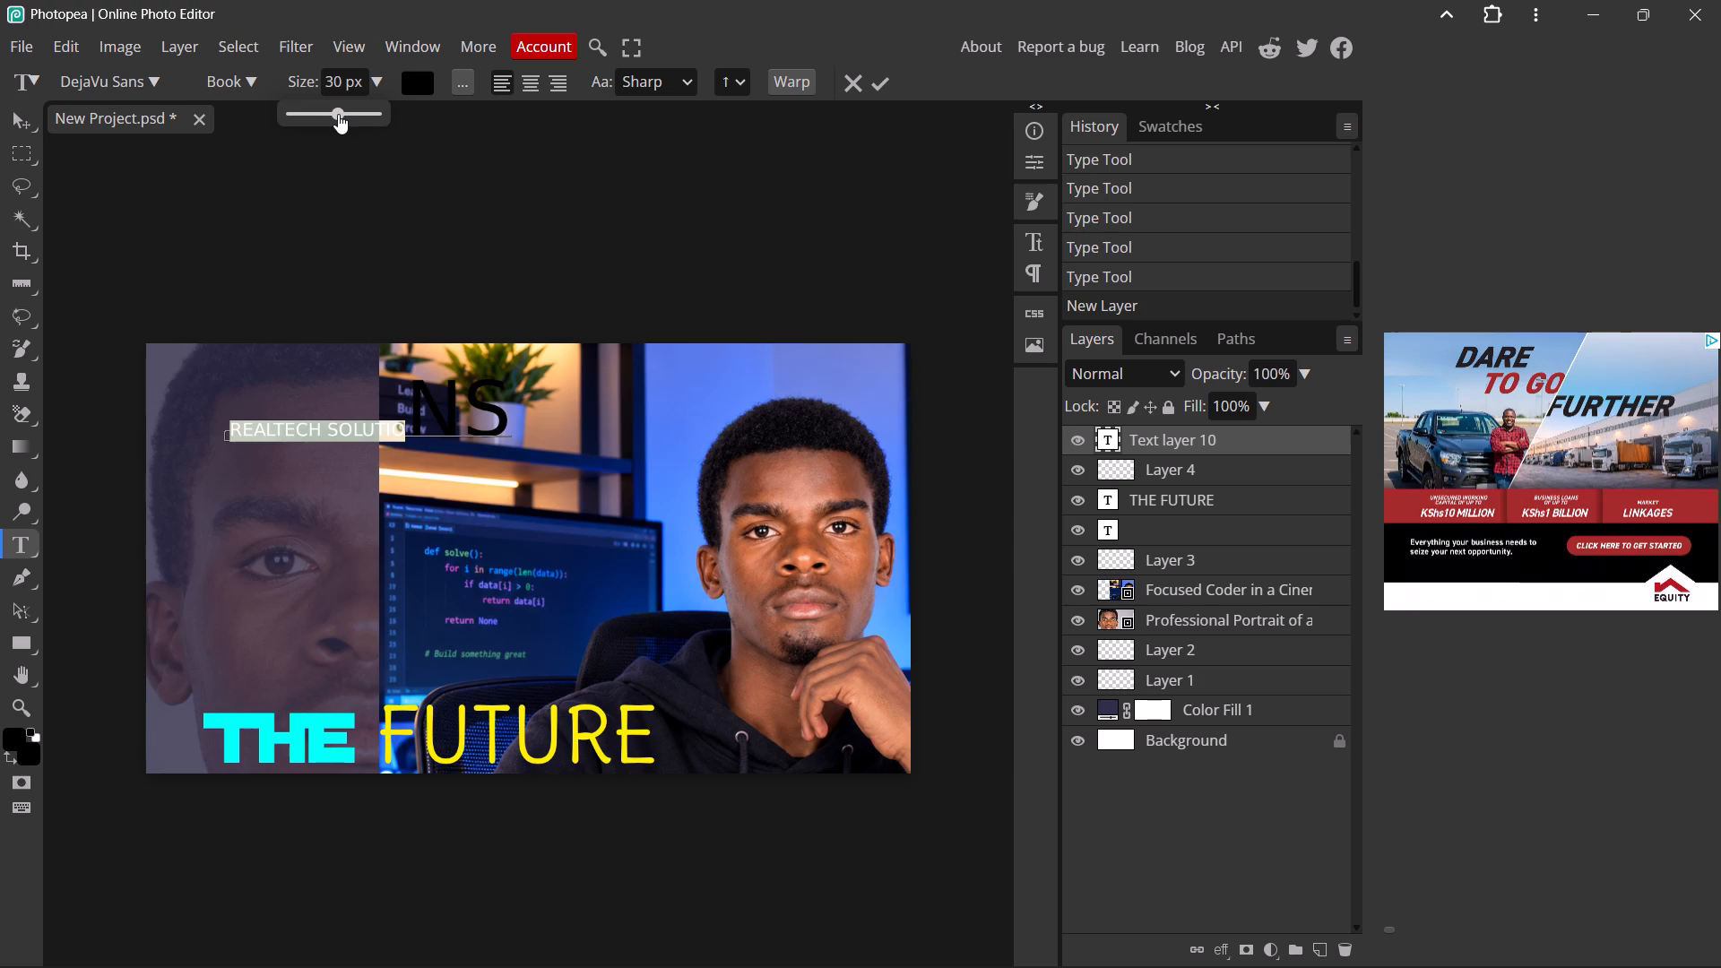
pyautogui.click(348, 109)
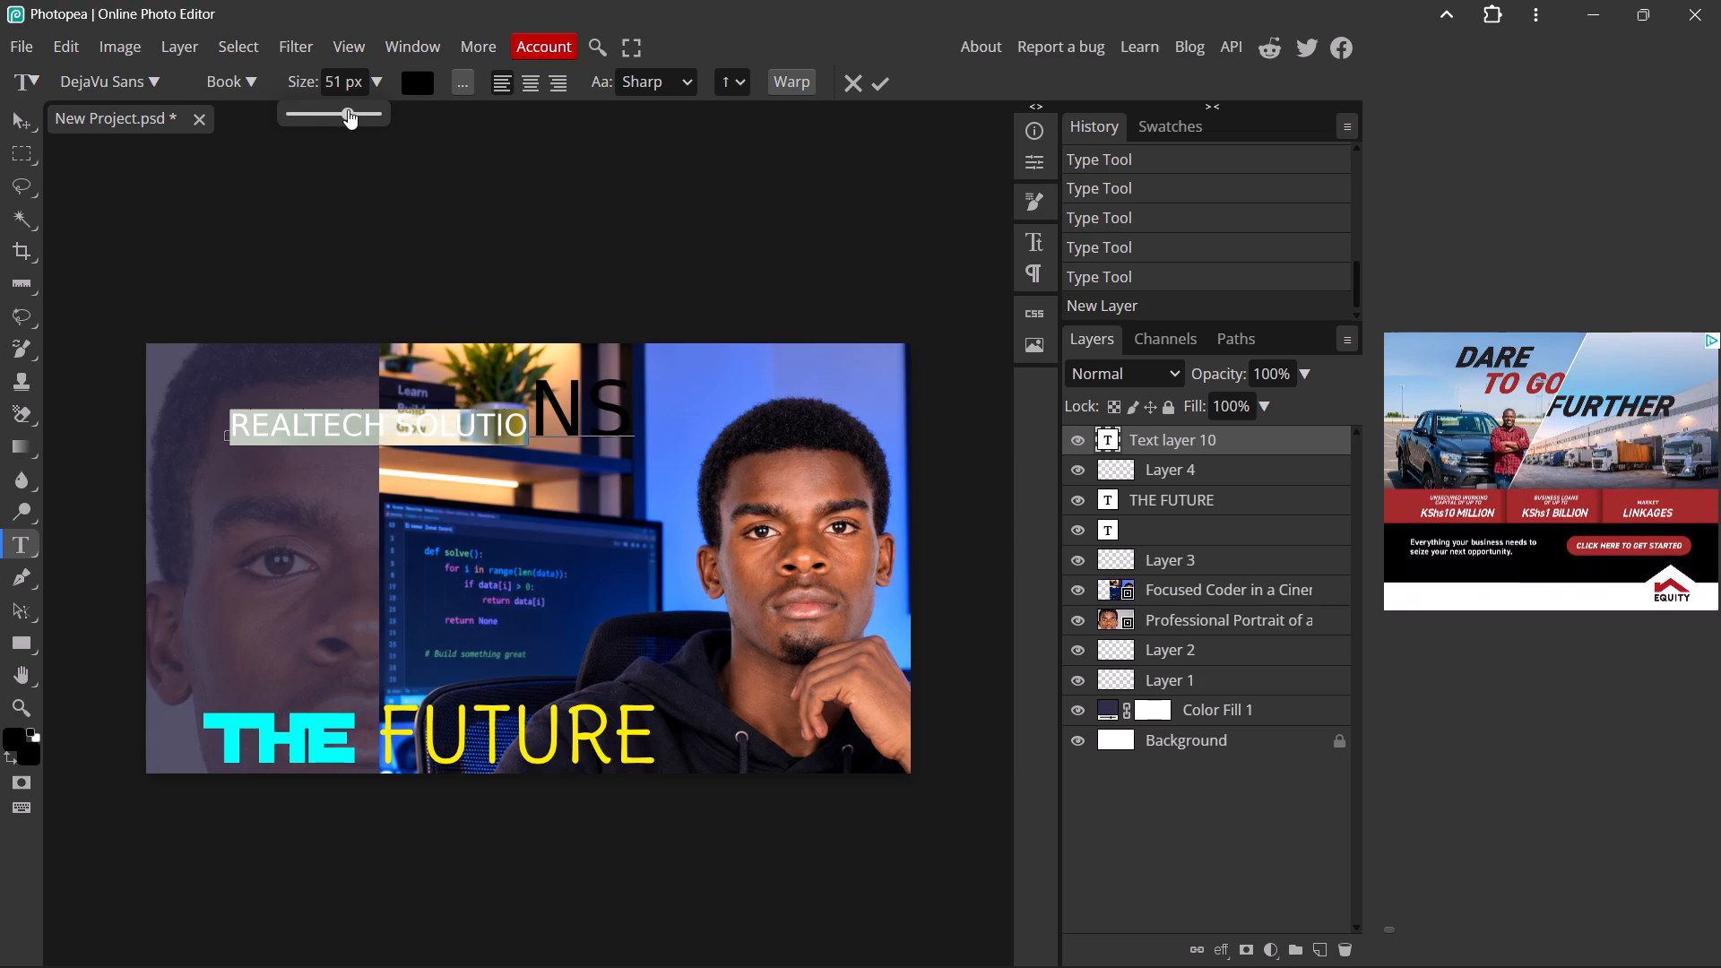
pyautogui.click(360, 112)
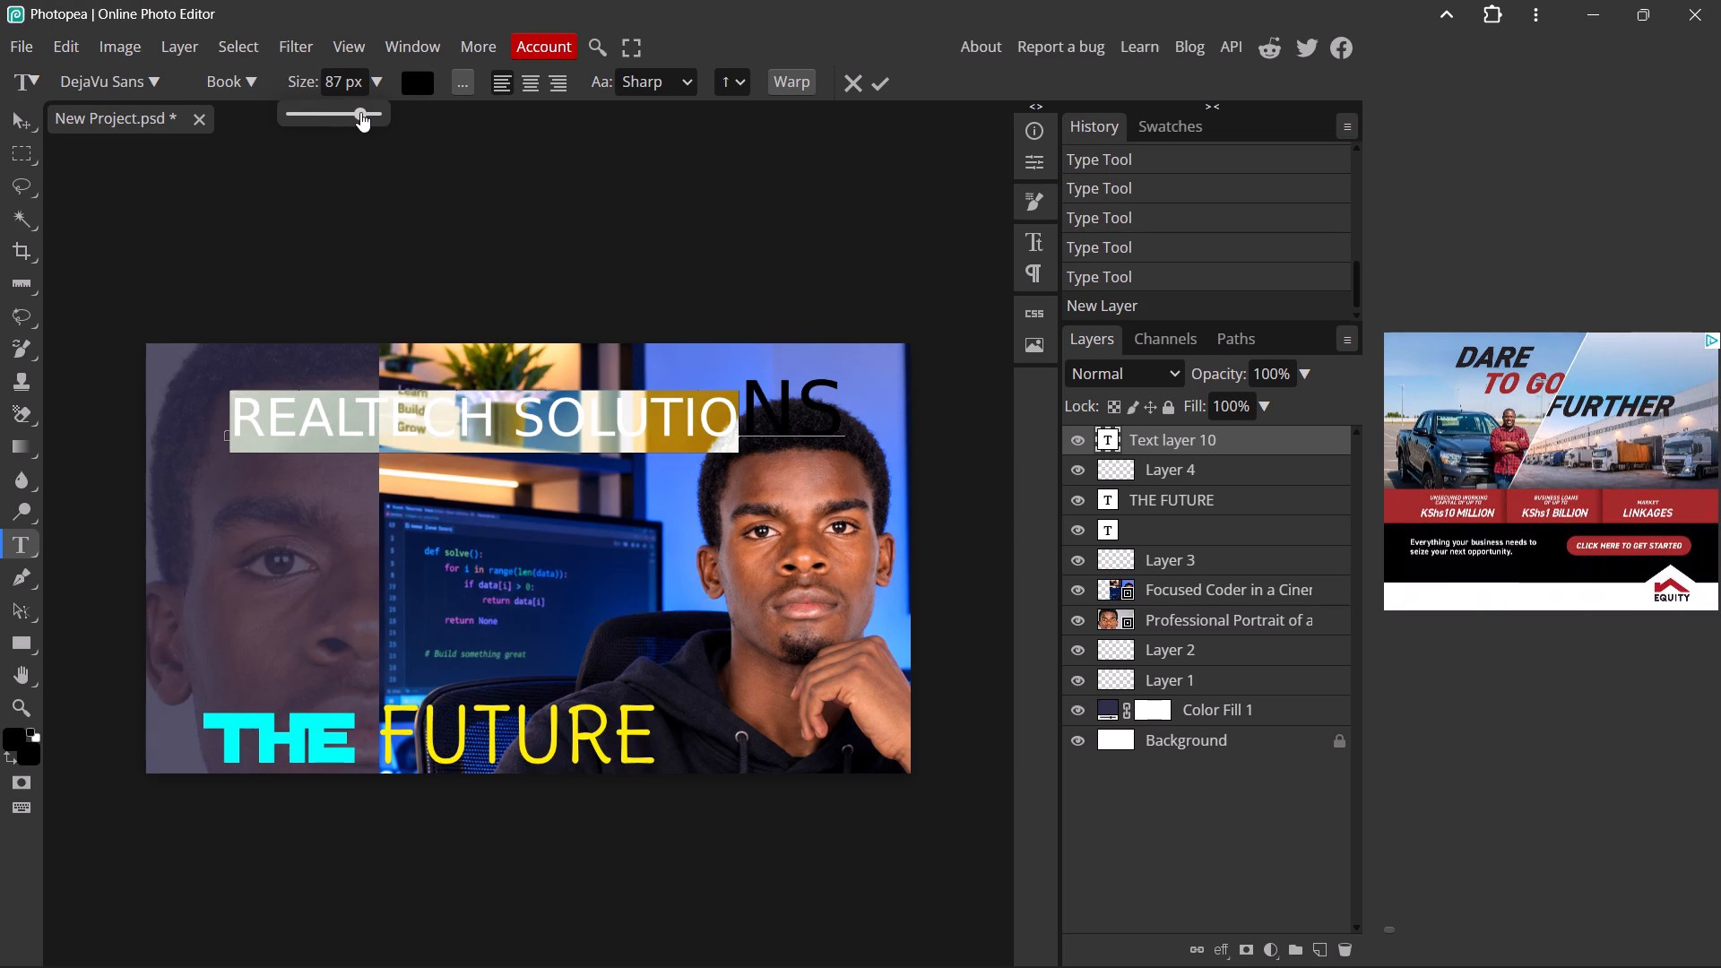
pyautogui.click(880, 81)
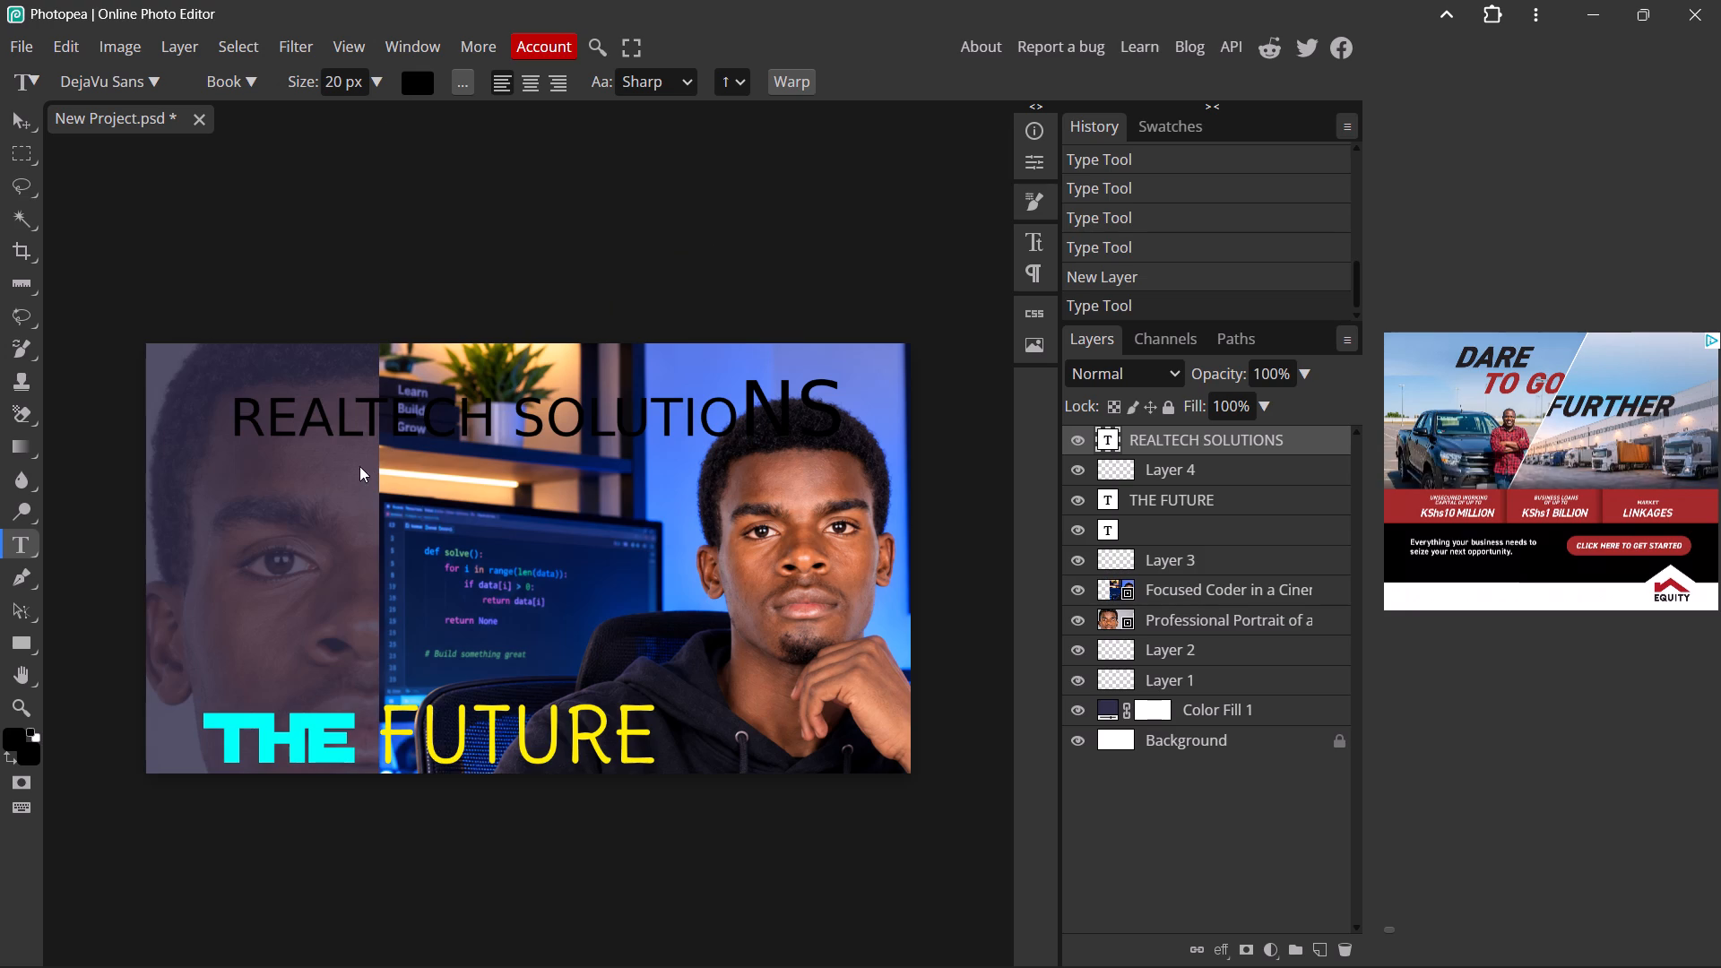
# Move the whole "REALTECH SOLUTIONS" heading to the canvas's top-left corner, along the top edge, and commit.
pyautogui.moveTo(238, 413); pyautogui.dragTo(854, 381)
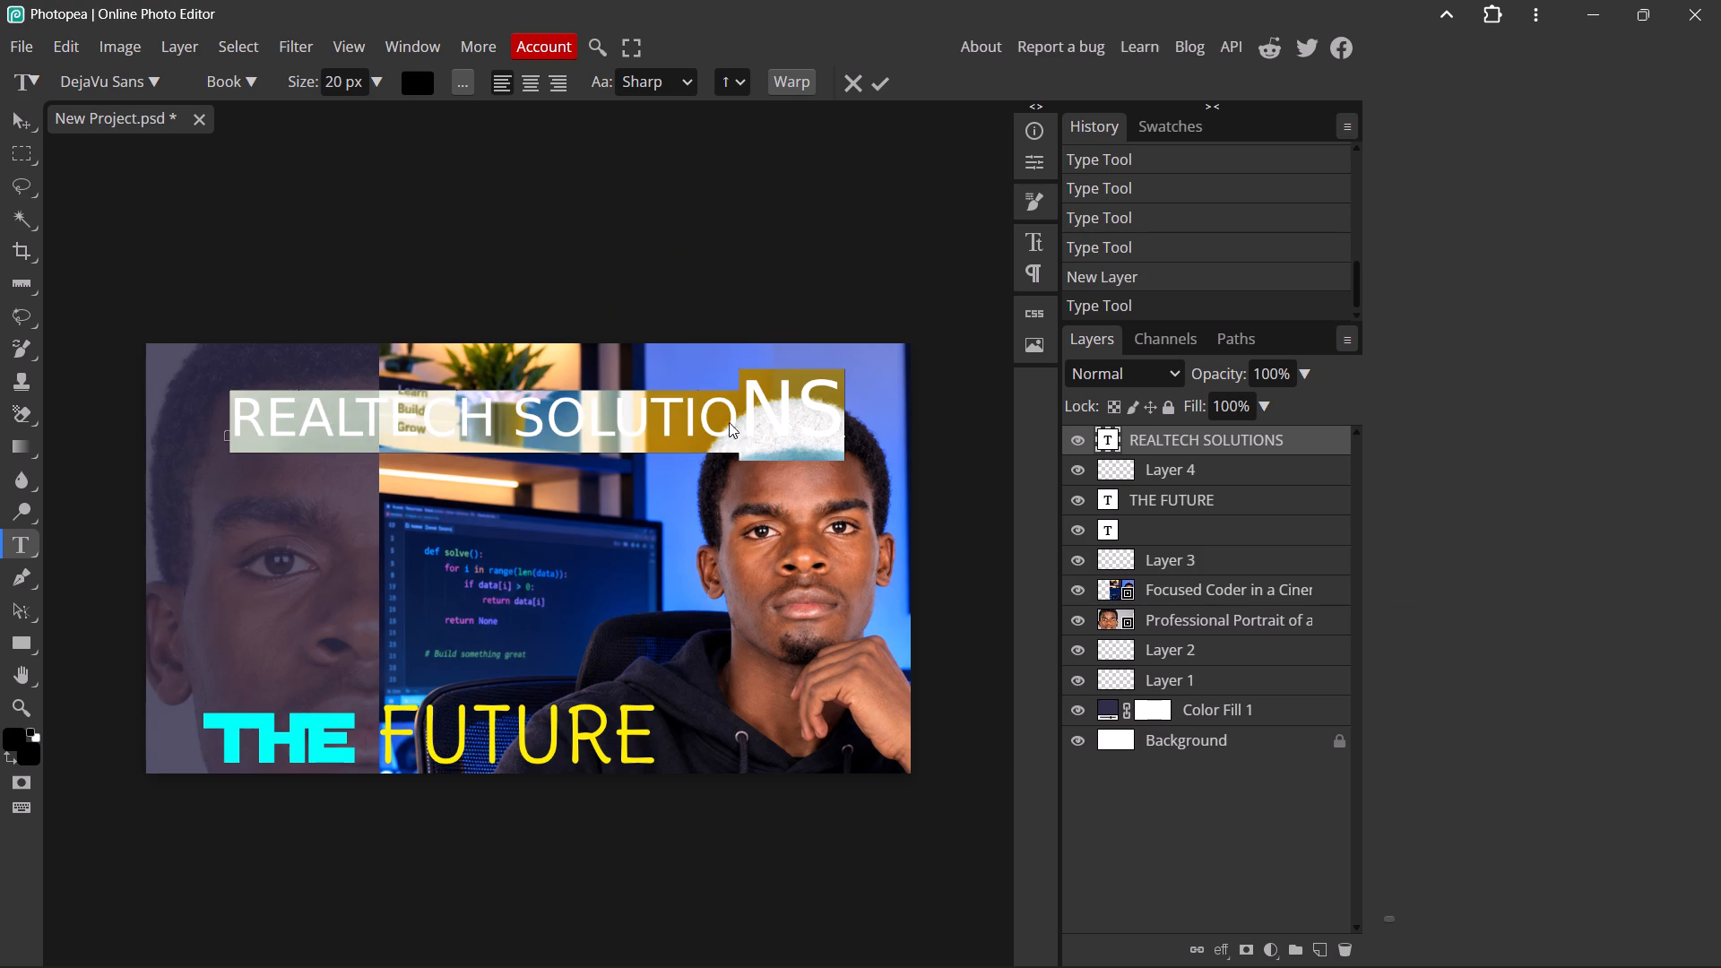
pyautogui.moveTo(342, 522); pyautogui.dragTo(307, 520)
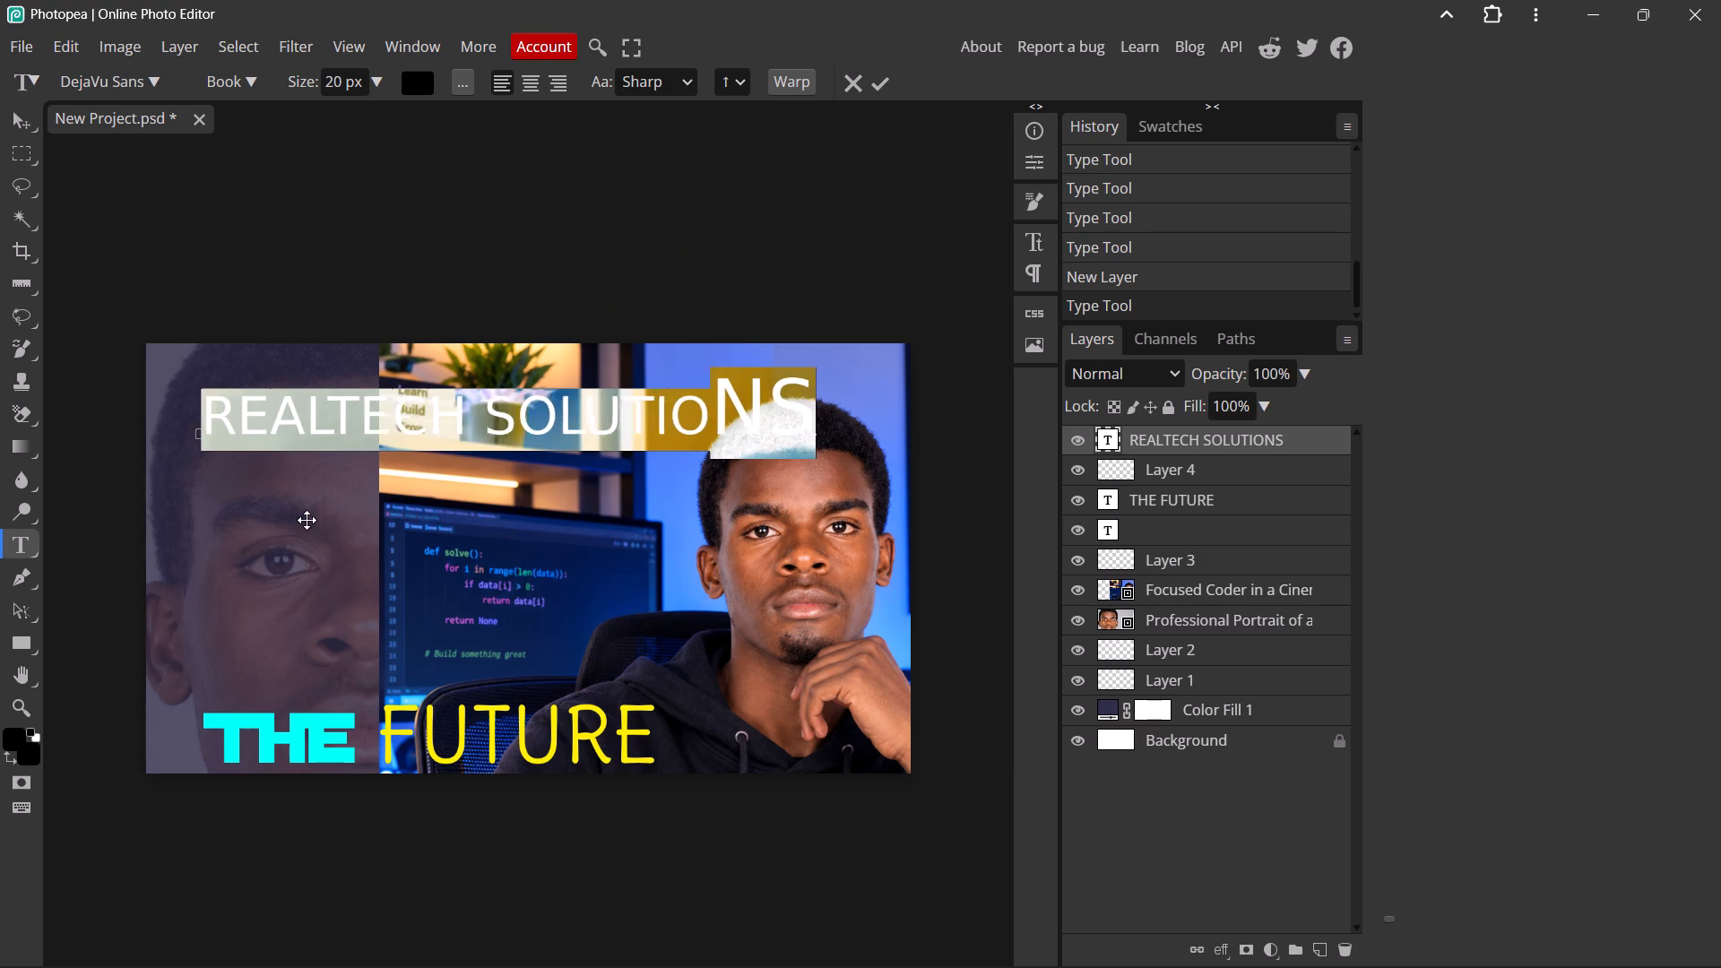
pyautogui.moveTo(307, 520); pyautogui.dragTo(255, 472)
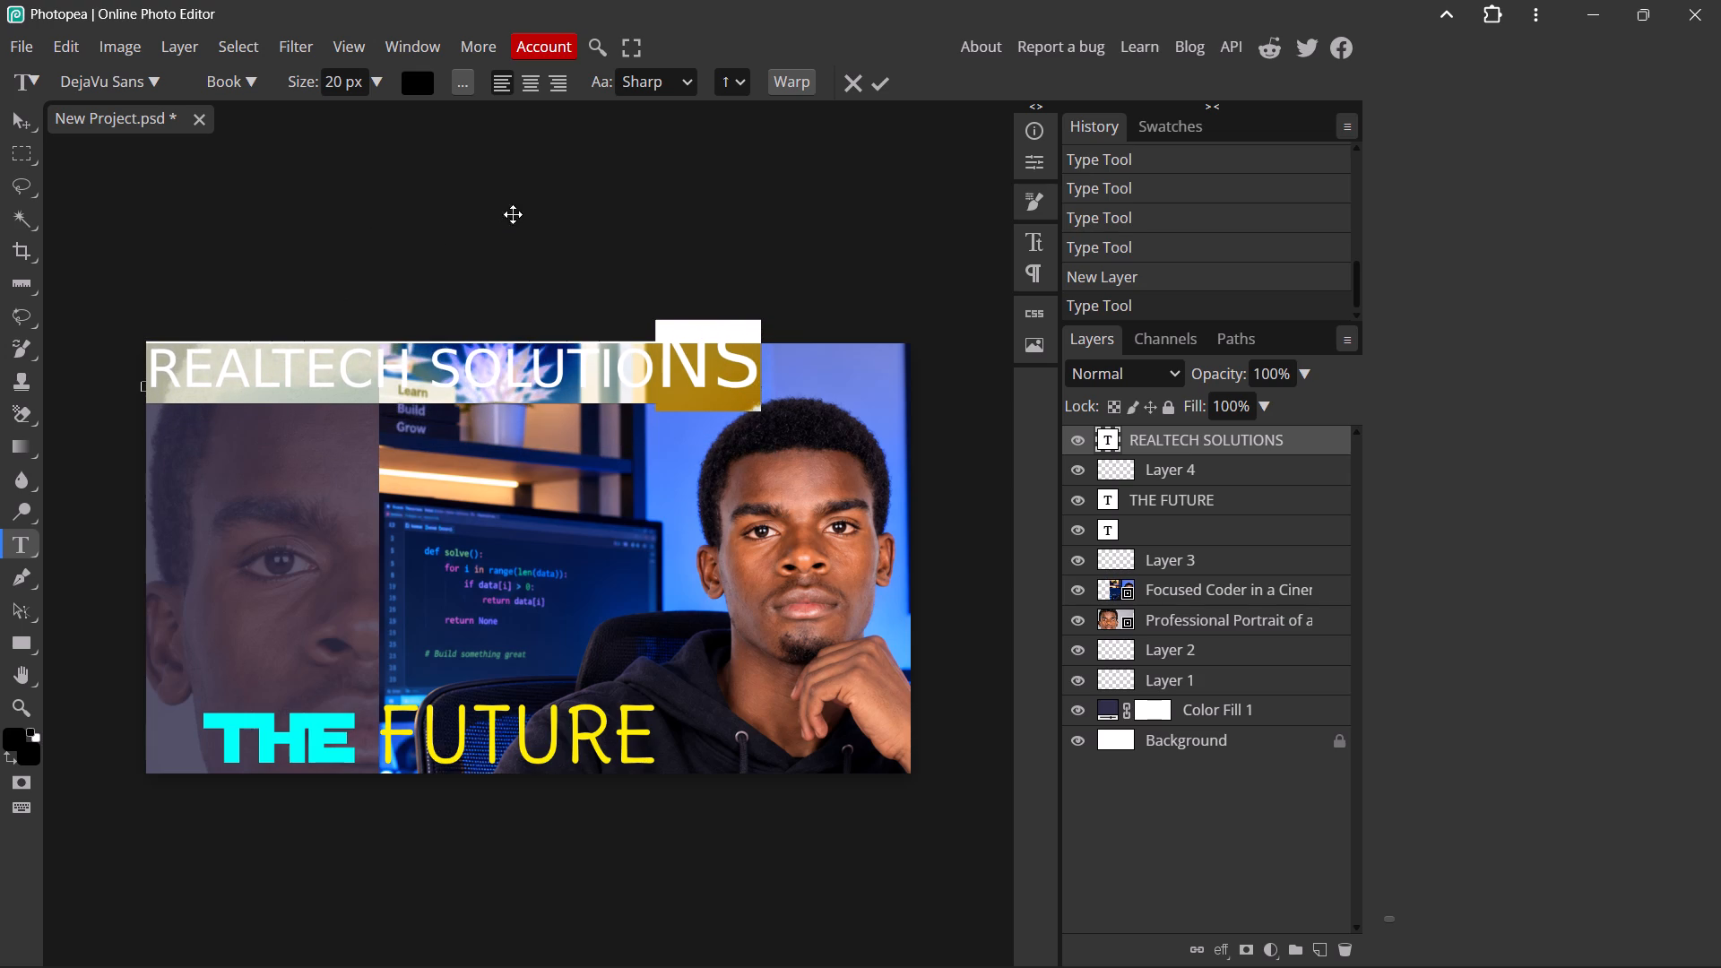
pyautogui.moveTo(893, 85); pyautogui.dragTo(881, 85)
pyautogui.click(881, 85)
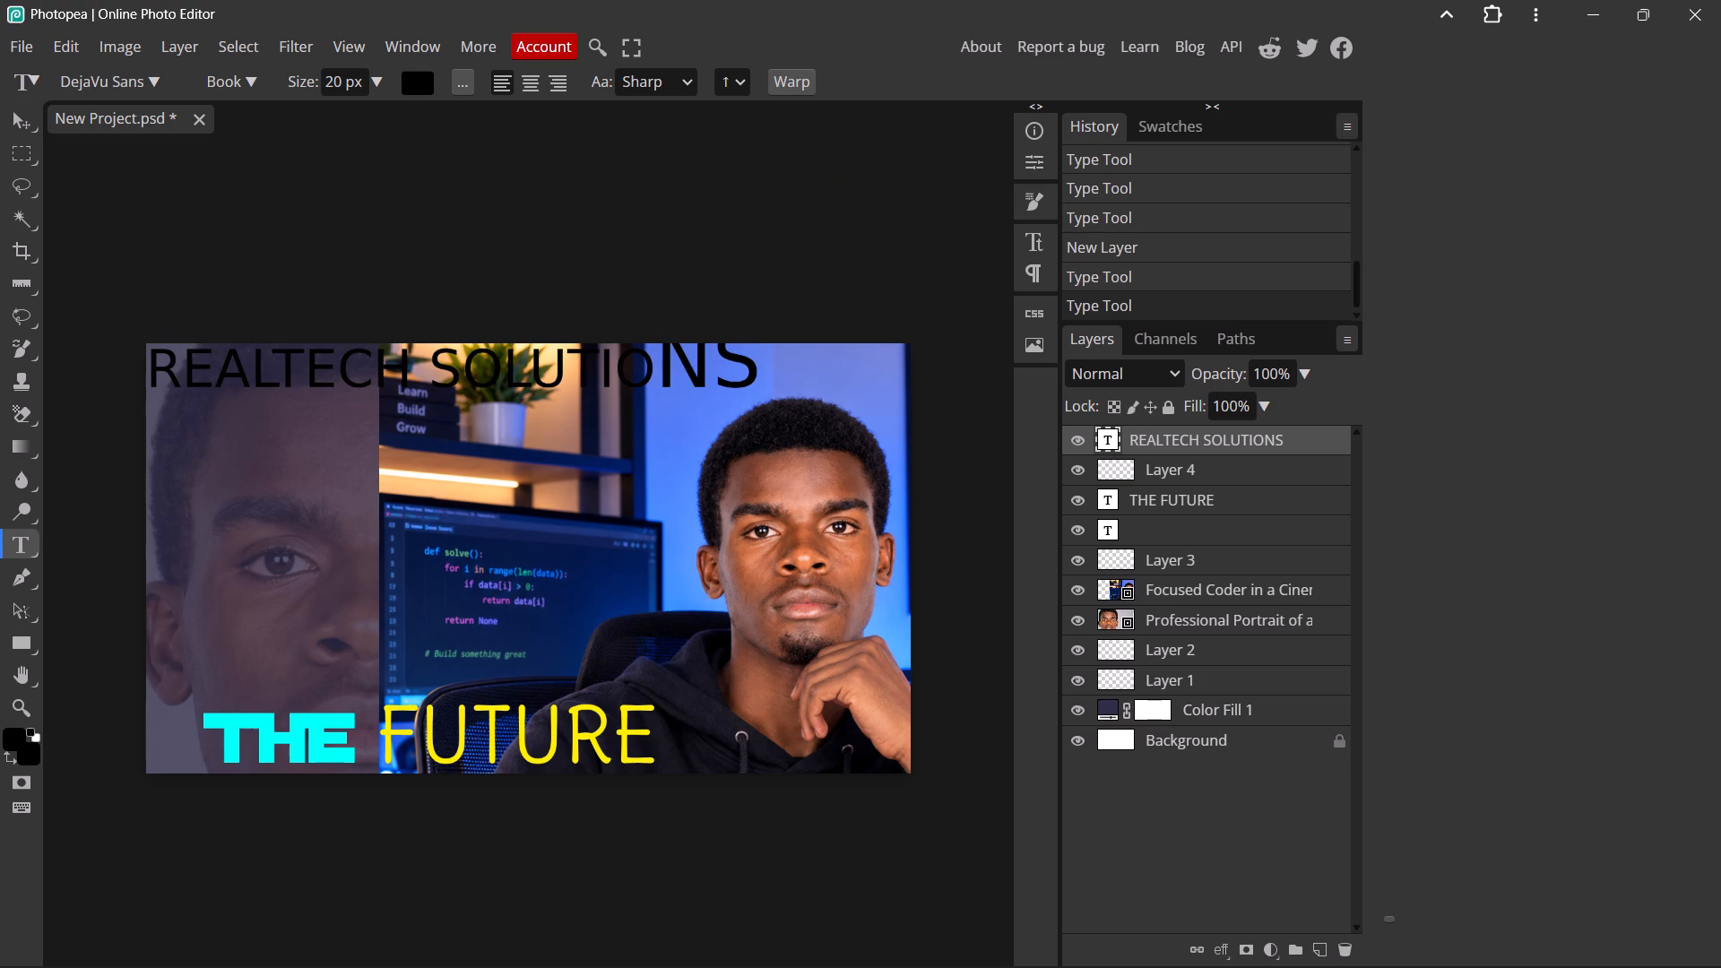
# Set the heading's last two letters, "NS", to 87 px and commit the text.
pyautogui.moveTo(658, 359); pyautogui.dragTo(773, 345)
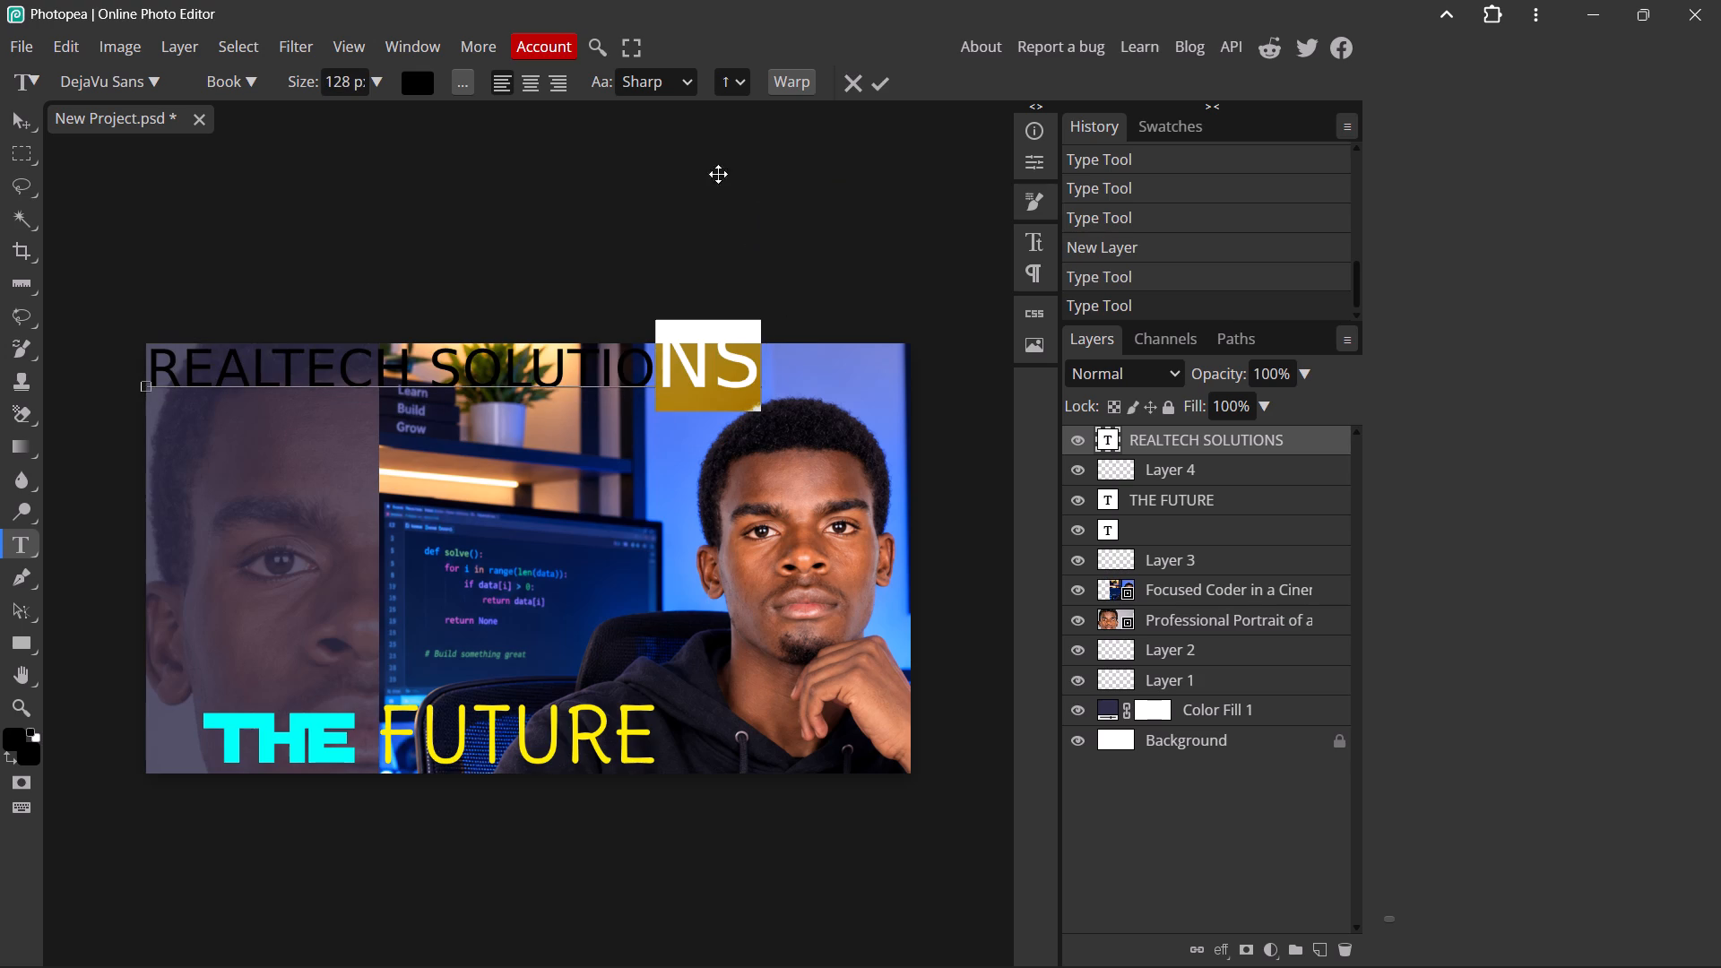
pyautogui.click(359, 92)
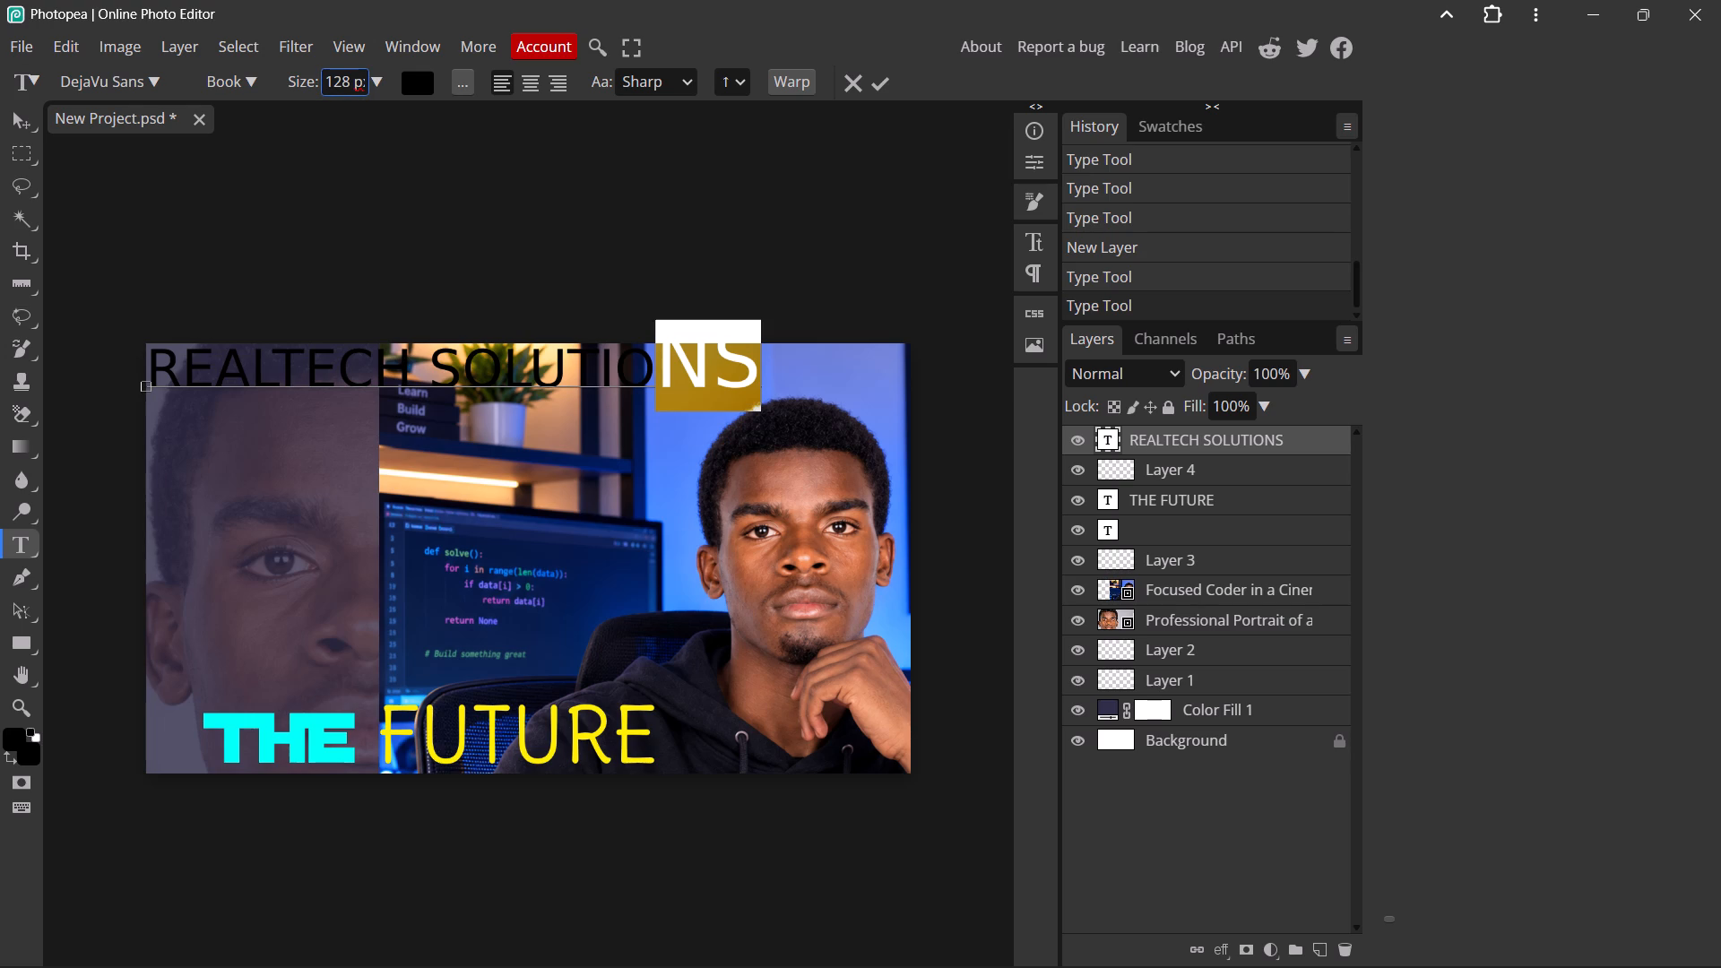
pyautogui.click(376, 79)
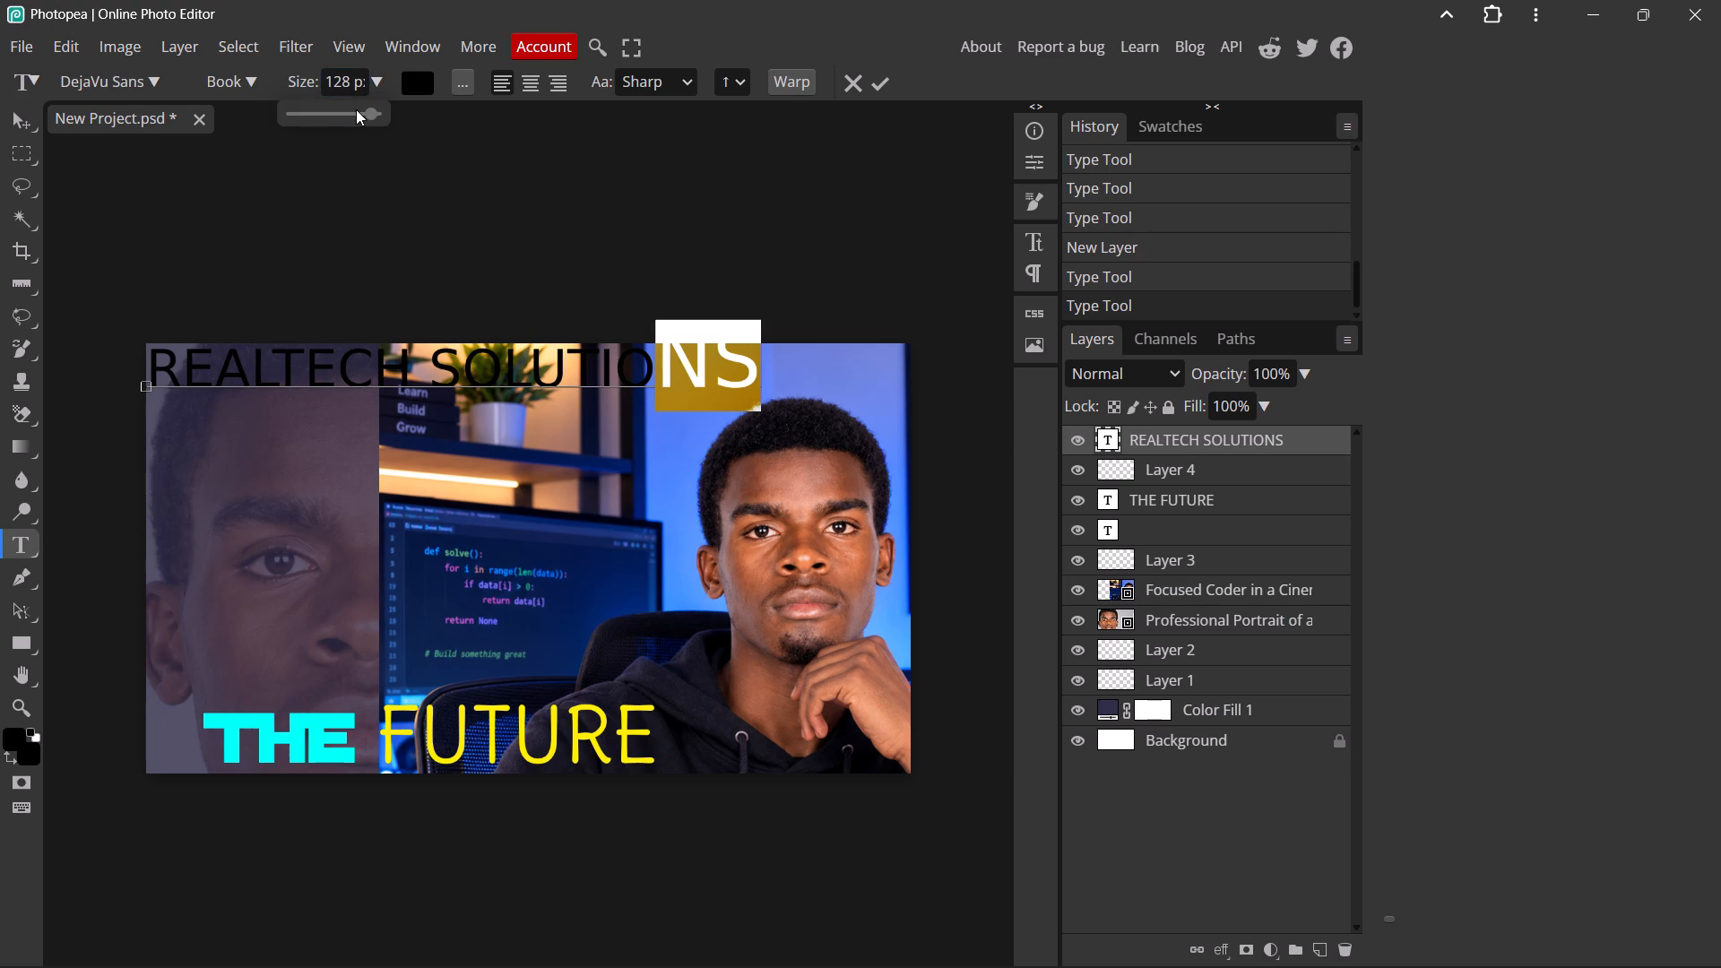
pyautogui.click(352, 109)
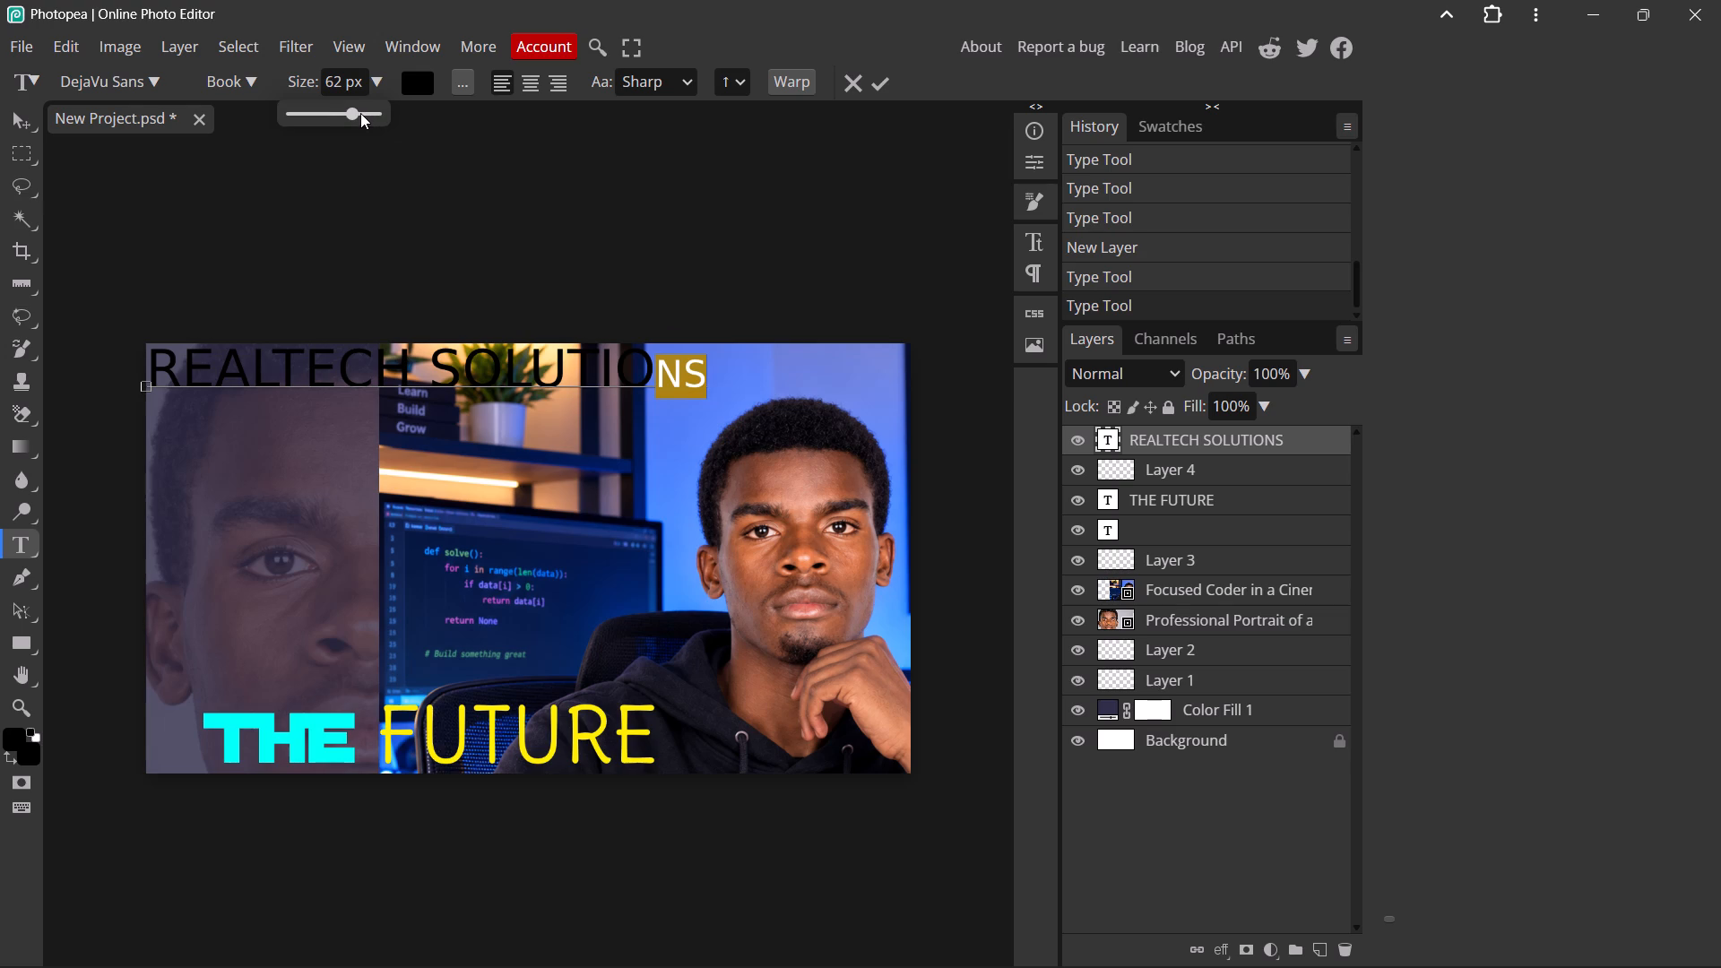
pyautogui.click(360, 112)
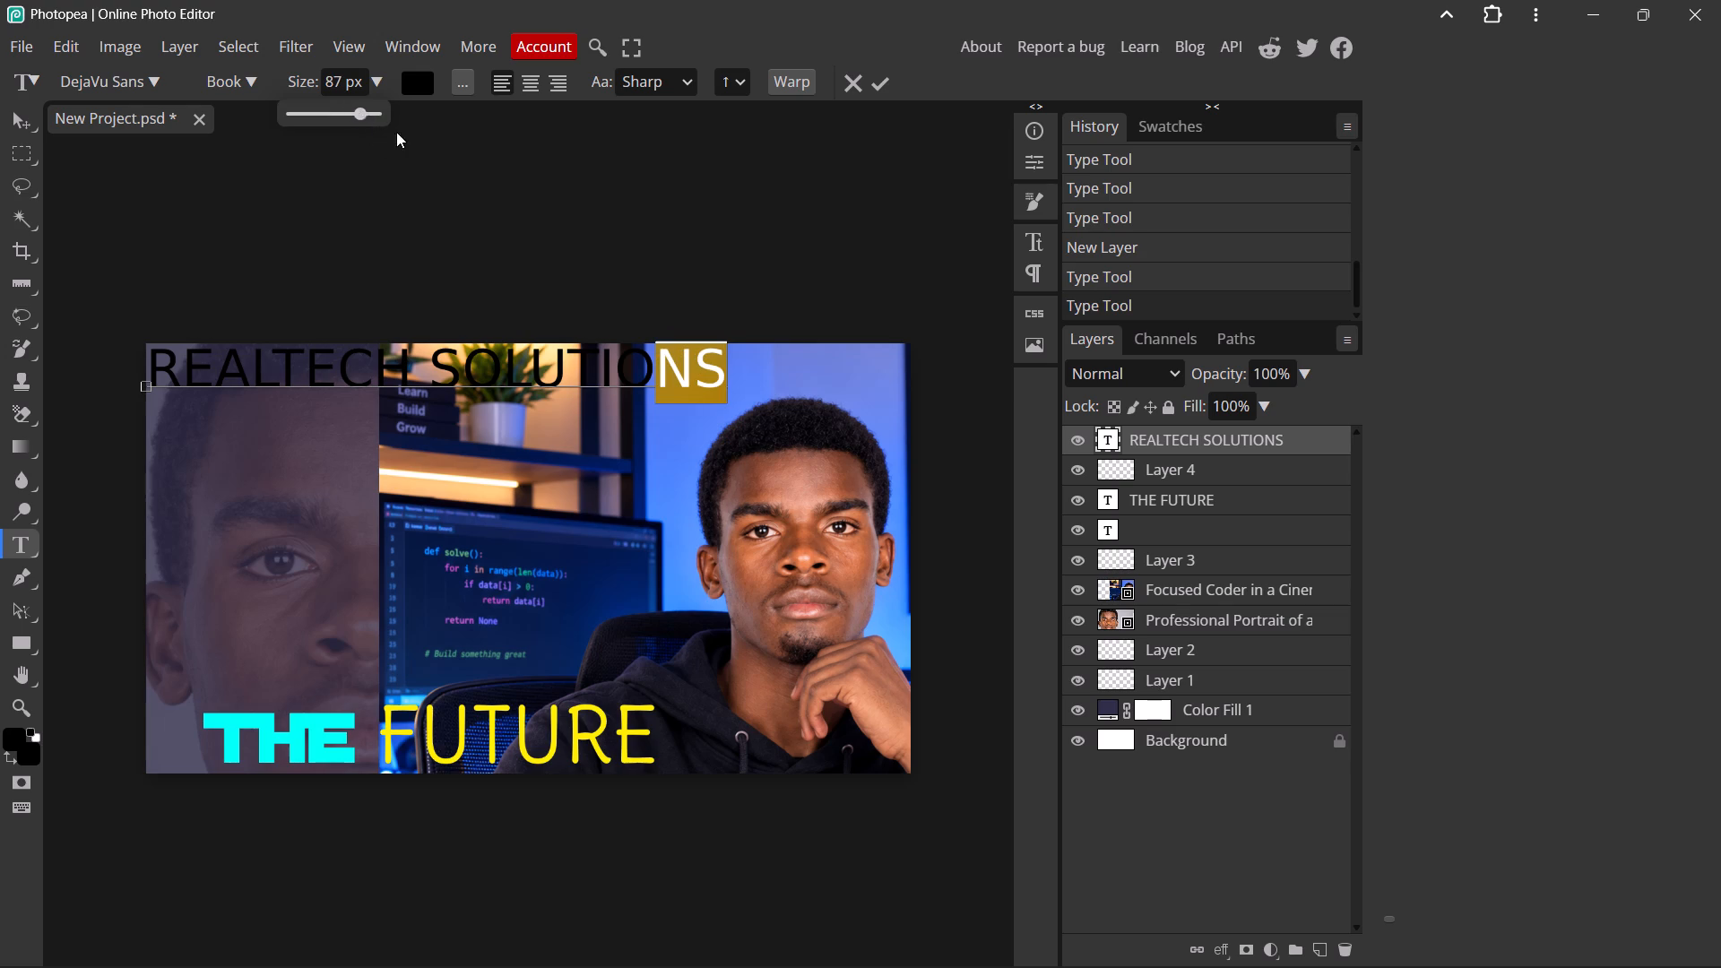
pyautogui.click(878, 76)
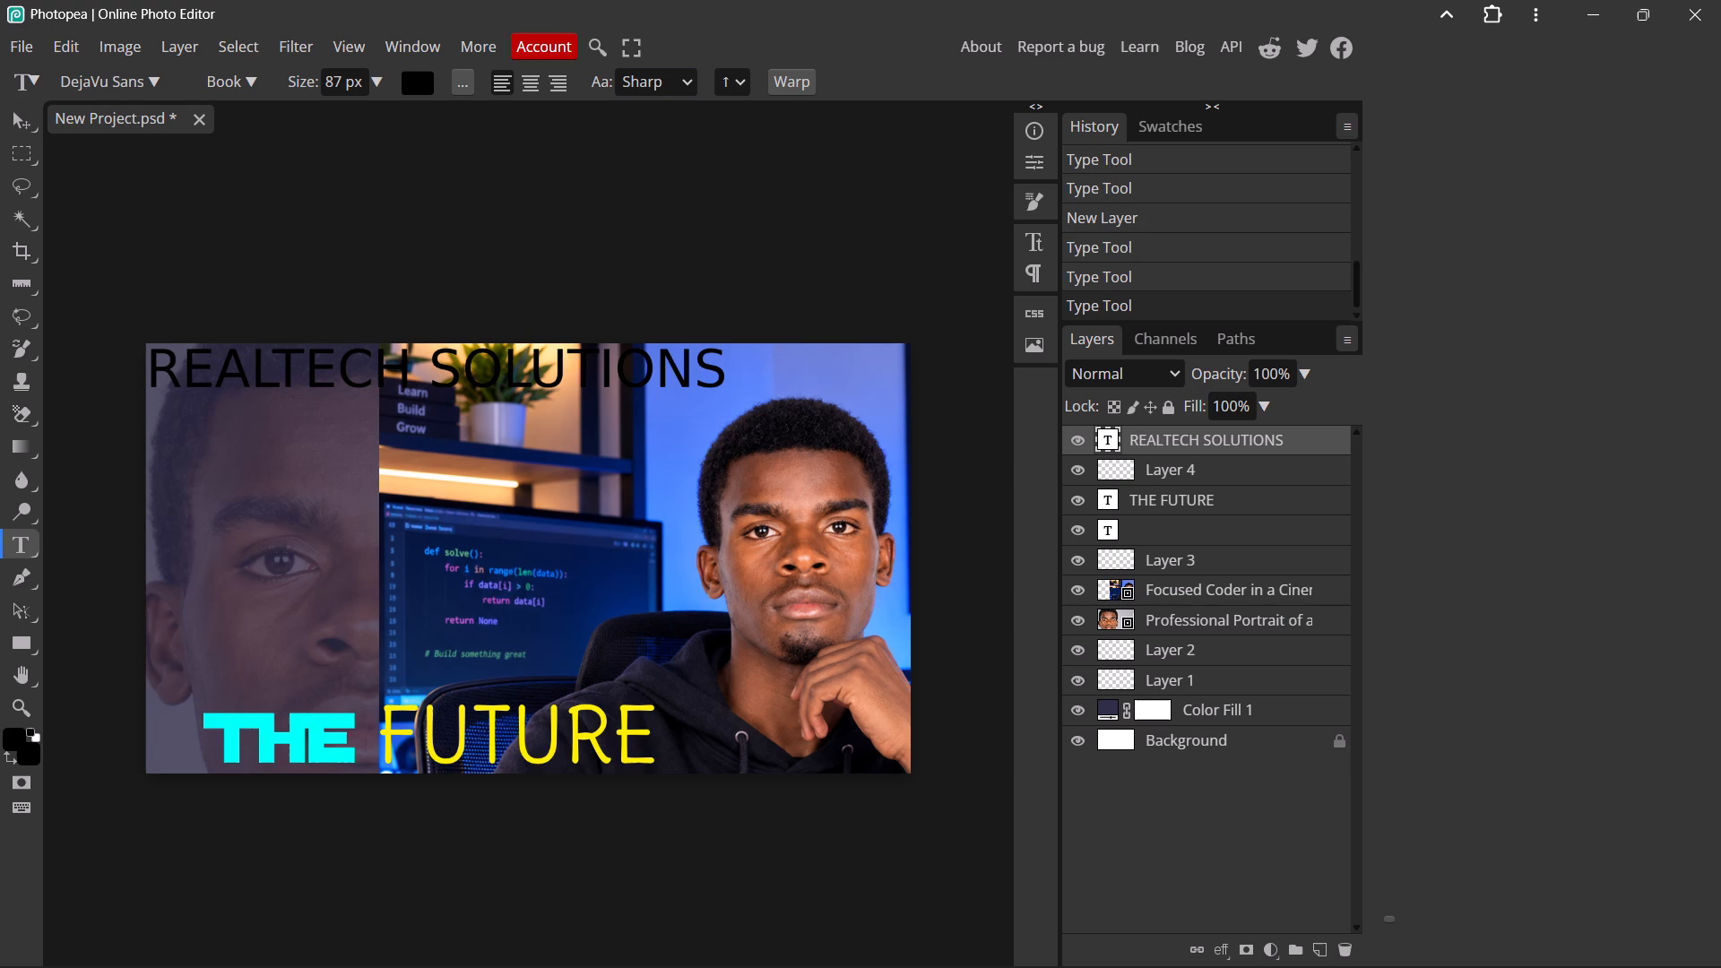
# Recolor only the word "REALTECH" in the heading to light blue #00b6ff and commit the text.
pyautogui.moveTo(153, 368); pyautogui.dragTo(367, 358)
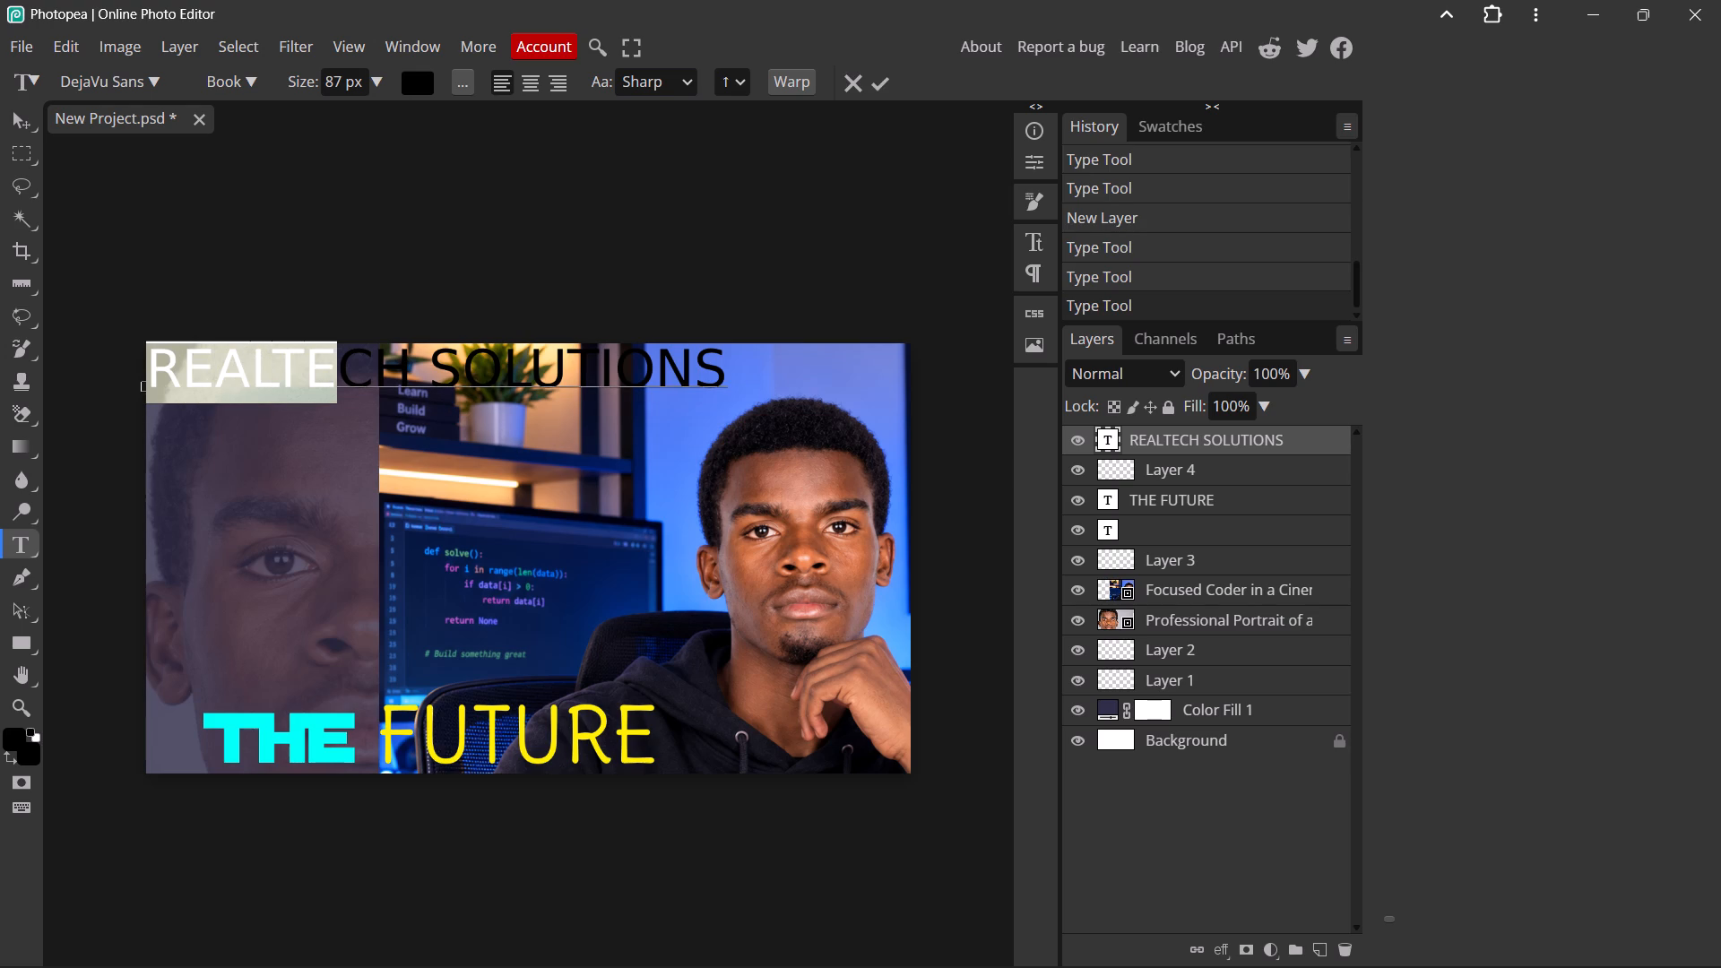
pyautogui.moveTo(367, 358); pyautogui.dragTo(407, 362)
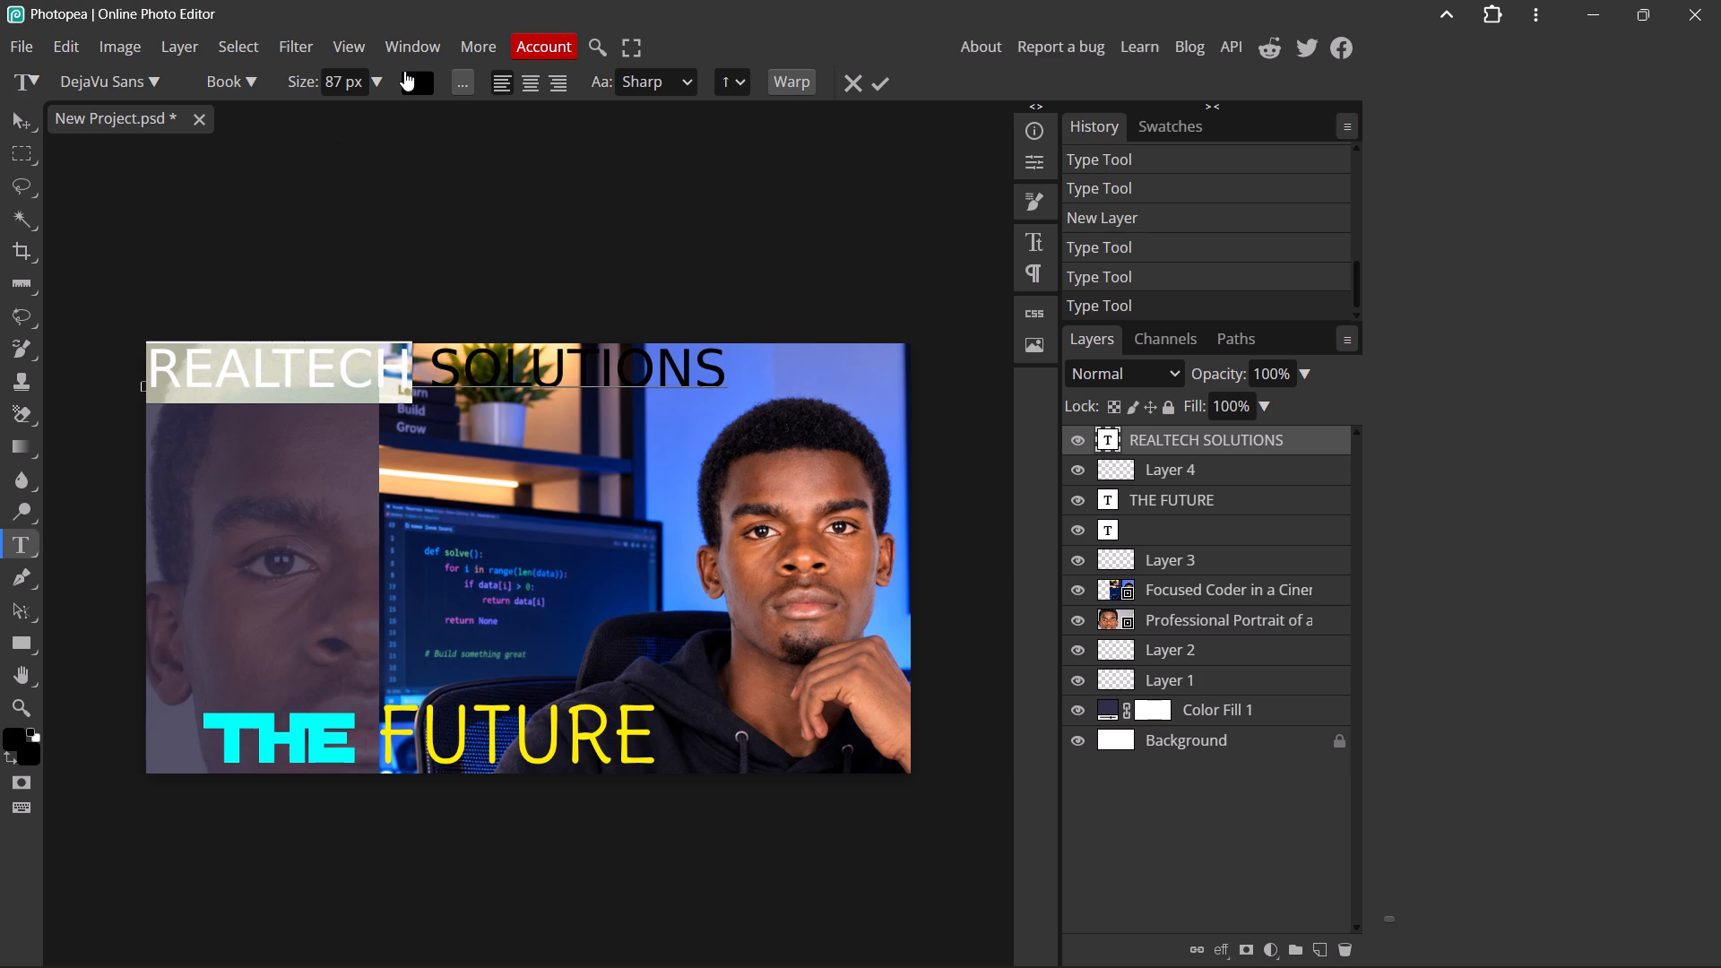
pyautogui.click(416, 77)
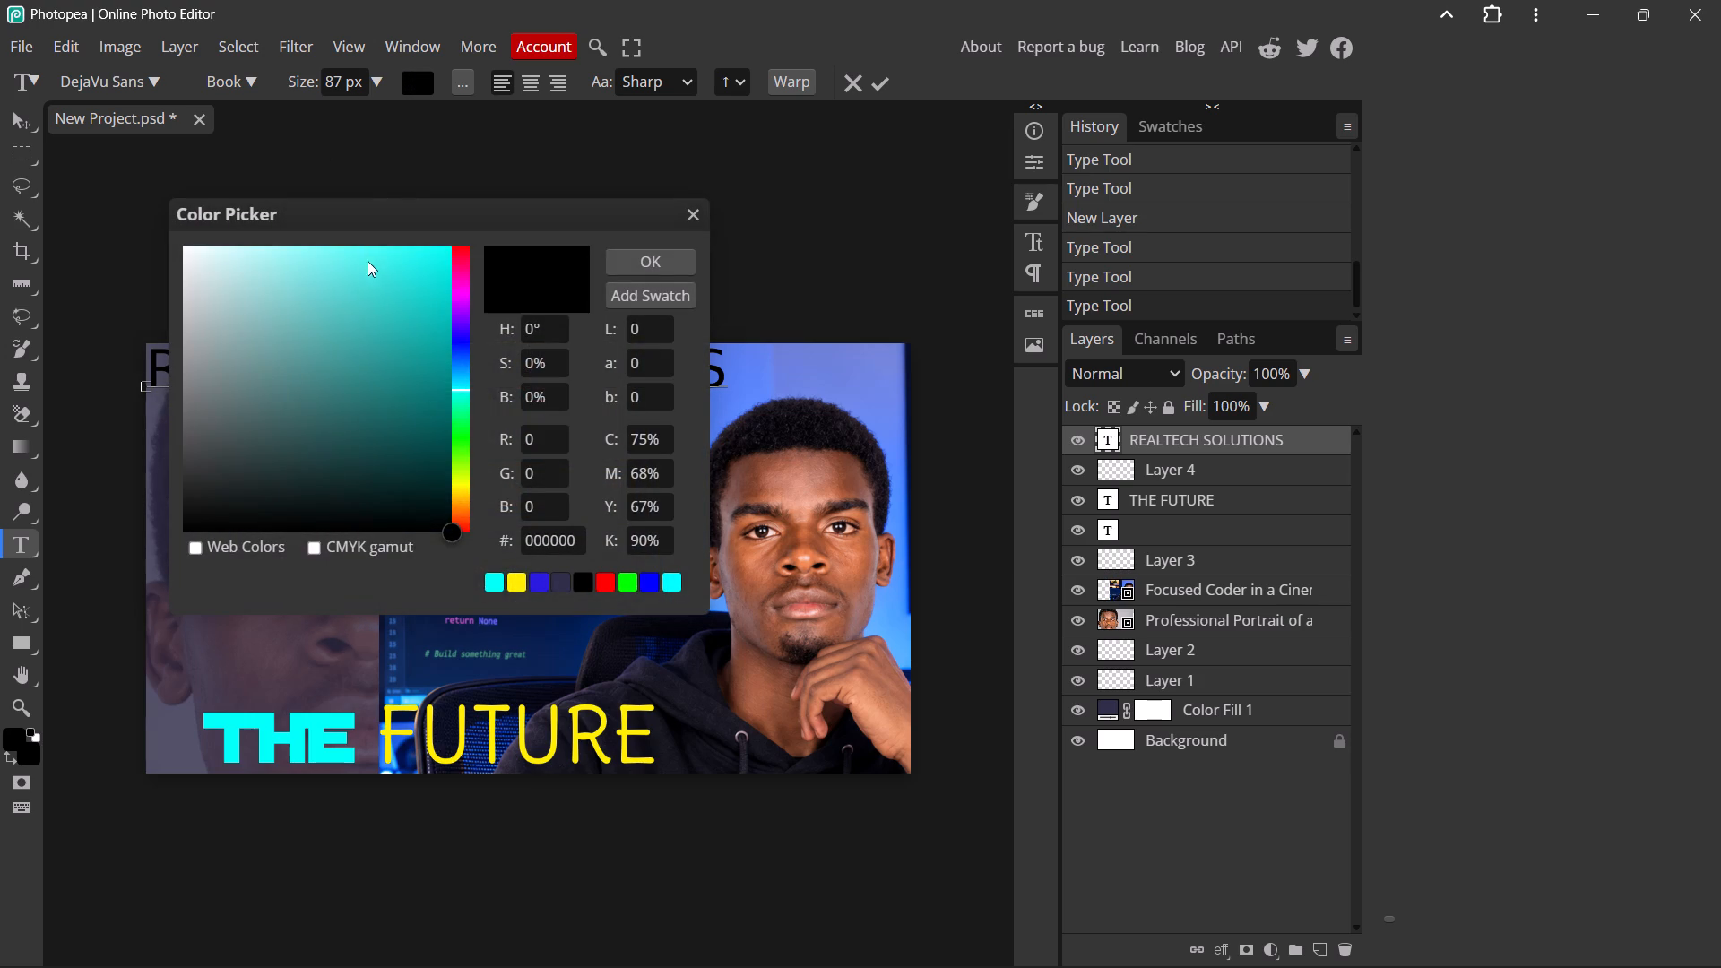
pyautogui.click(460, 478)
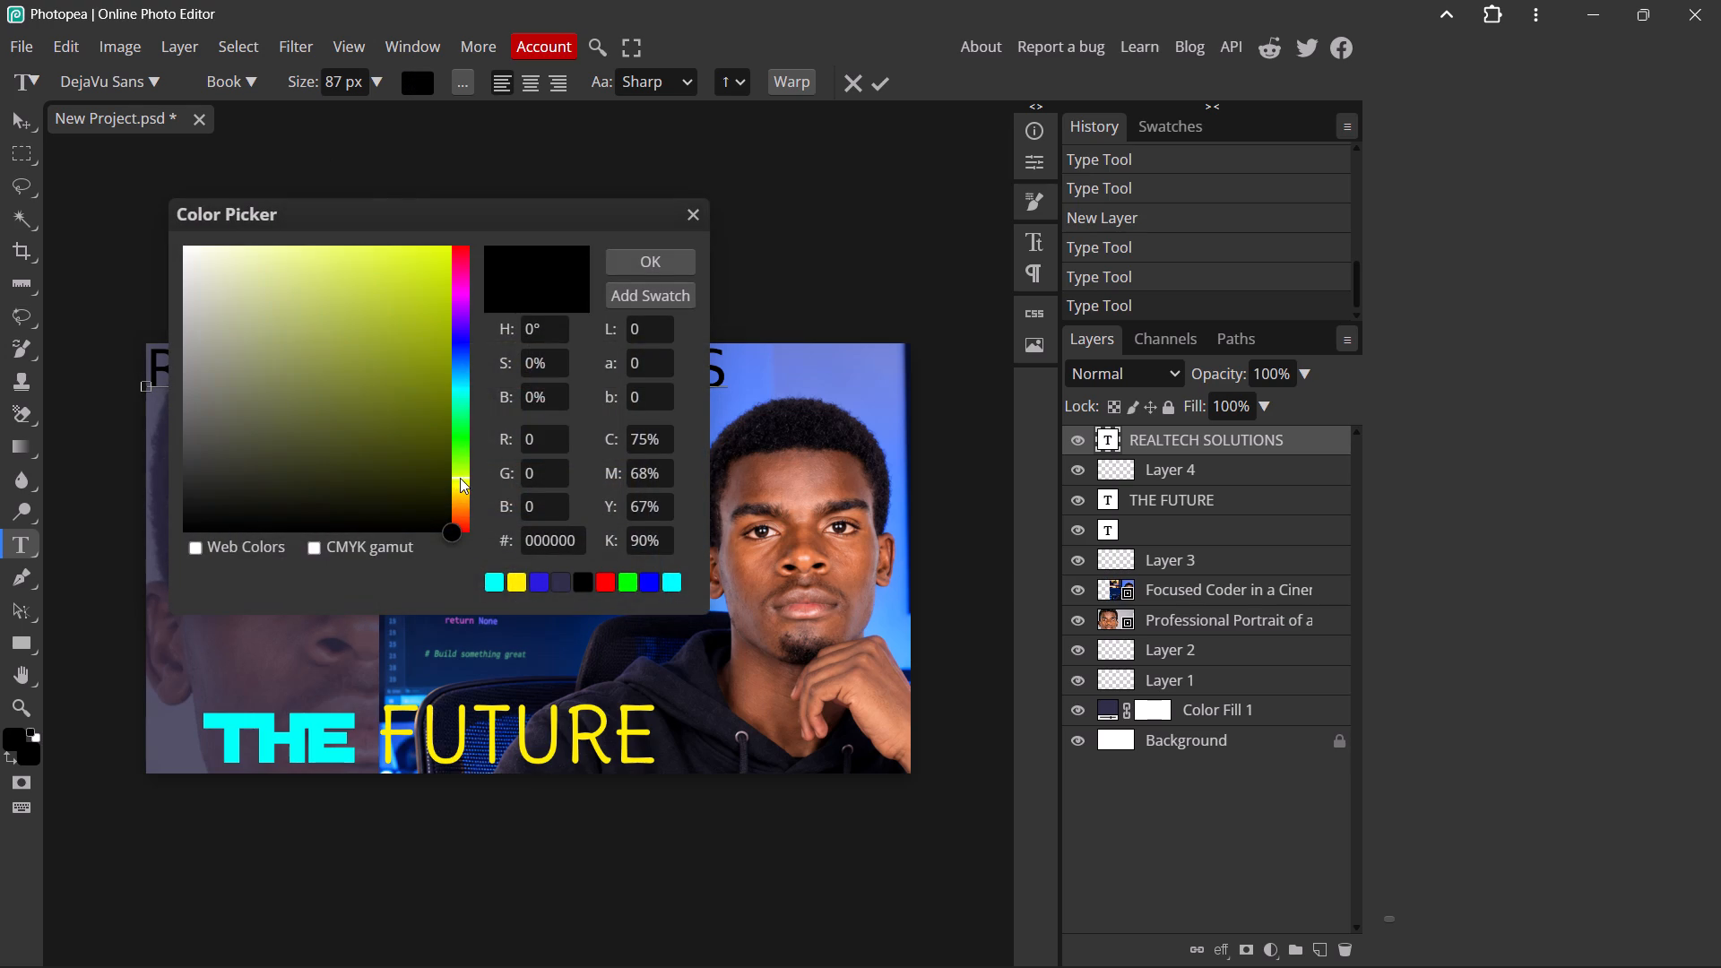
pyautogui.click(458, 375)
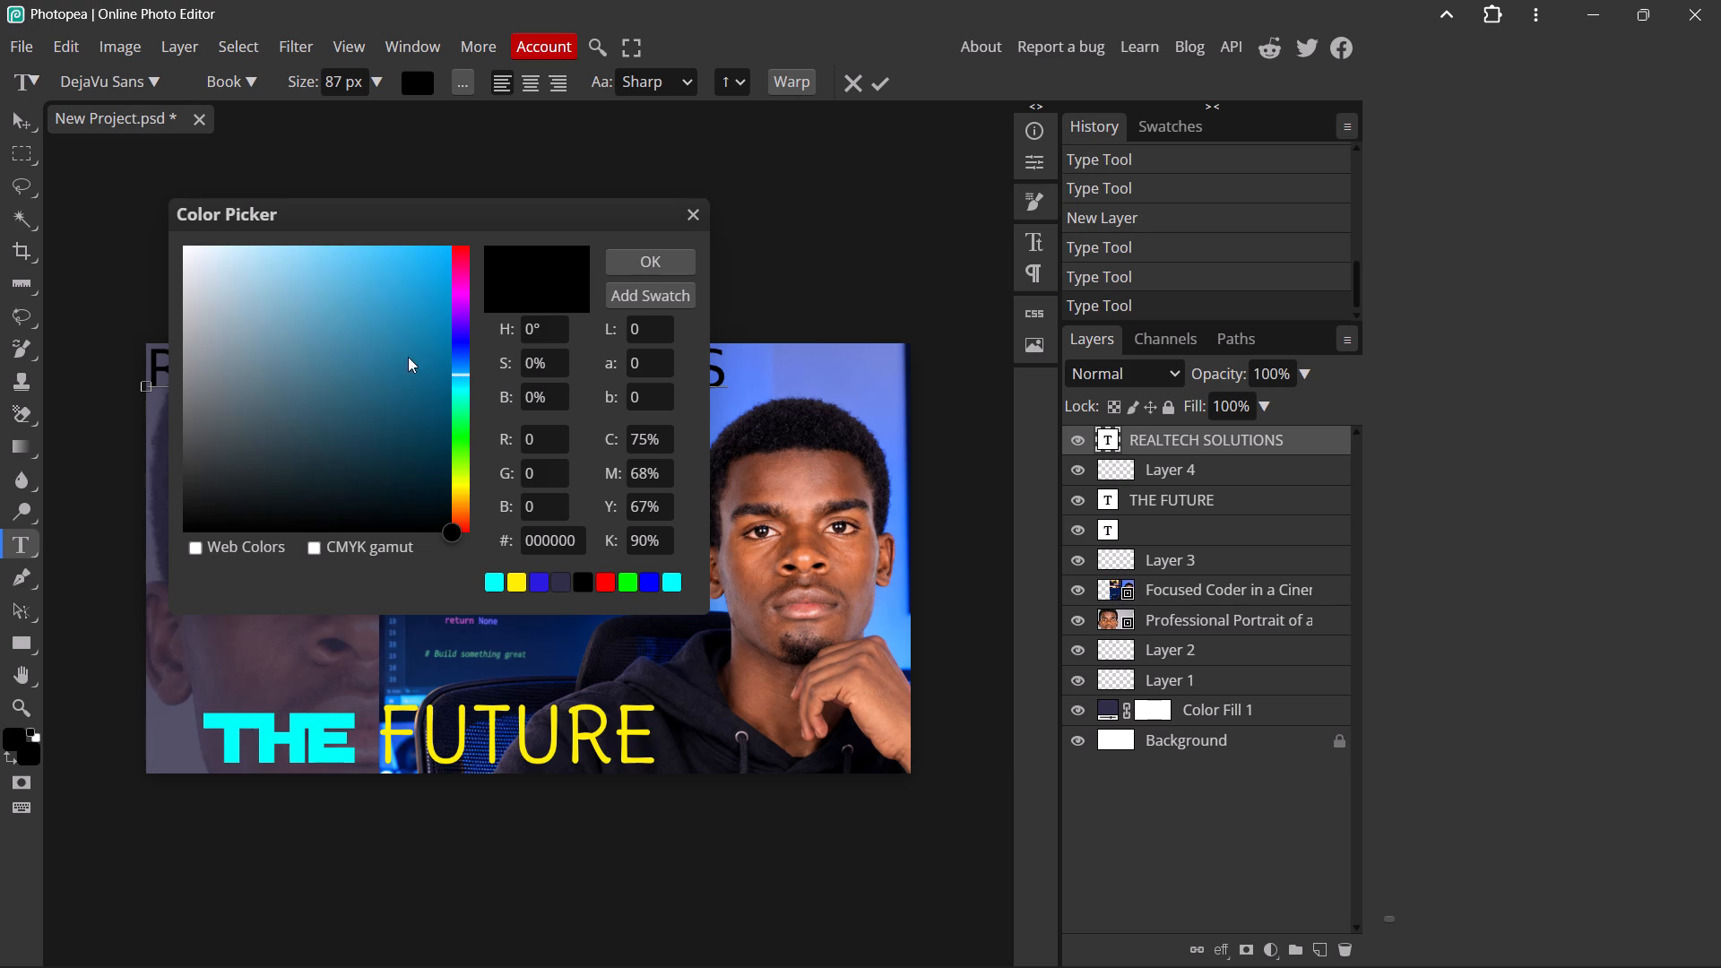
pyautogui.moveTo(367, 321); pyautogui.dragTo(548, 179)
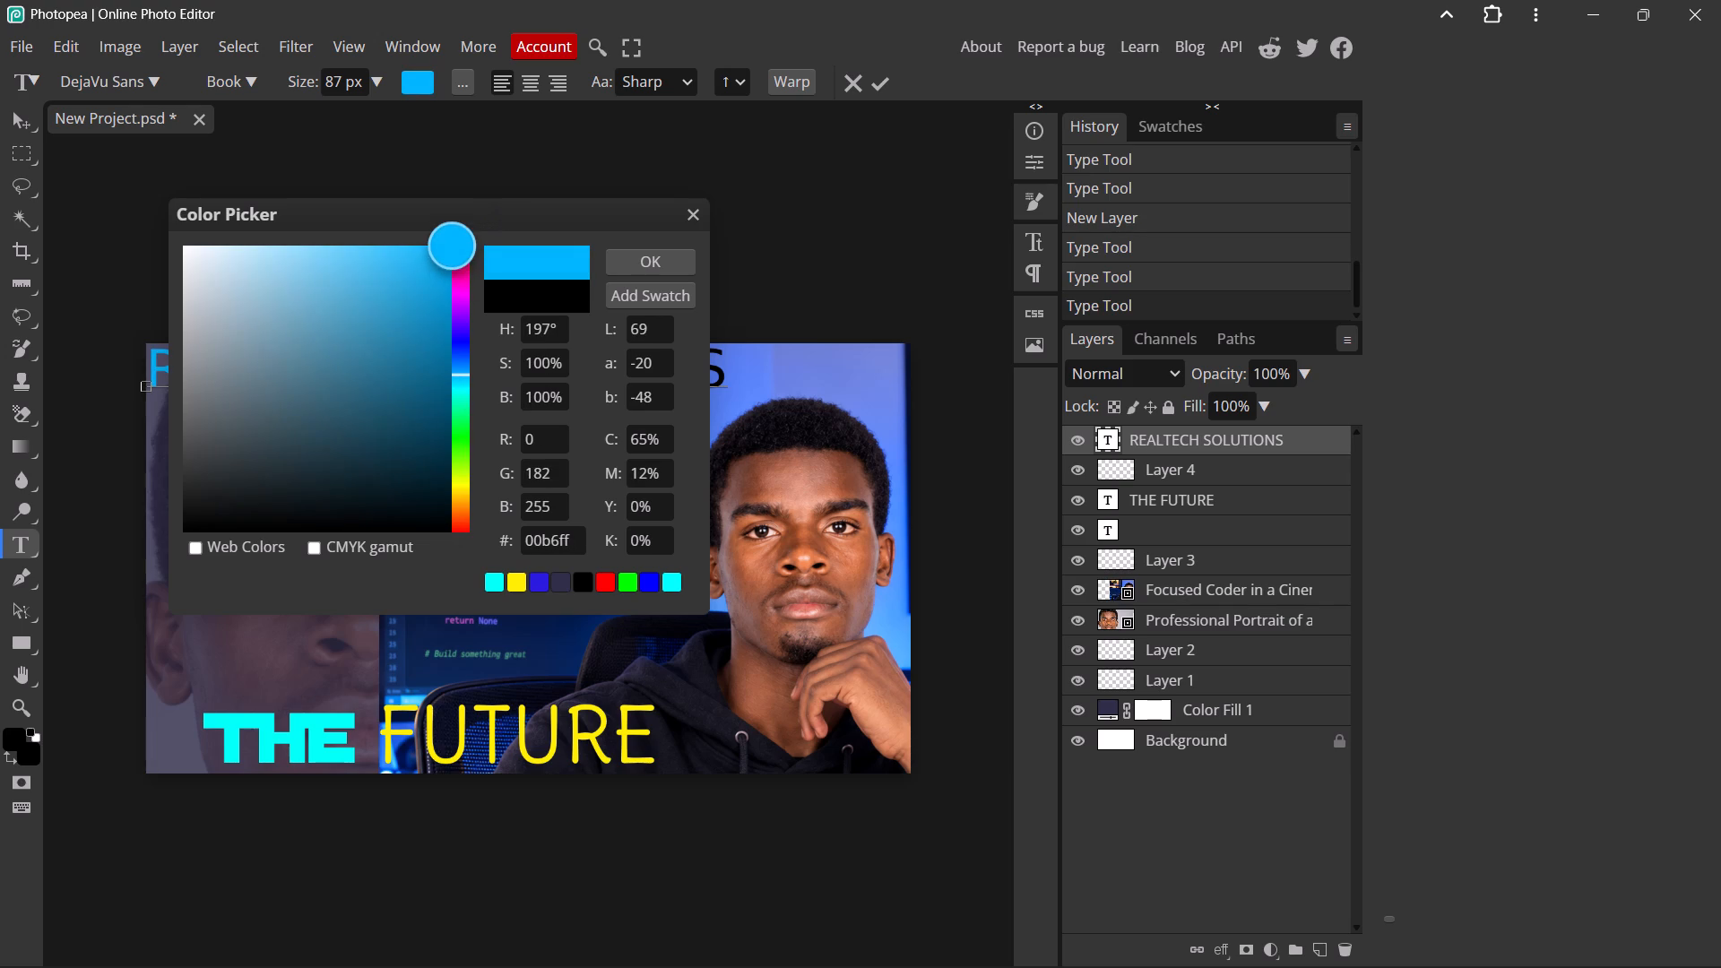
pyautogui.click(617, 254)
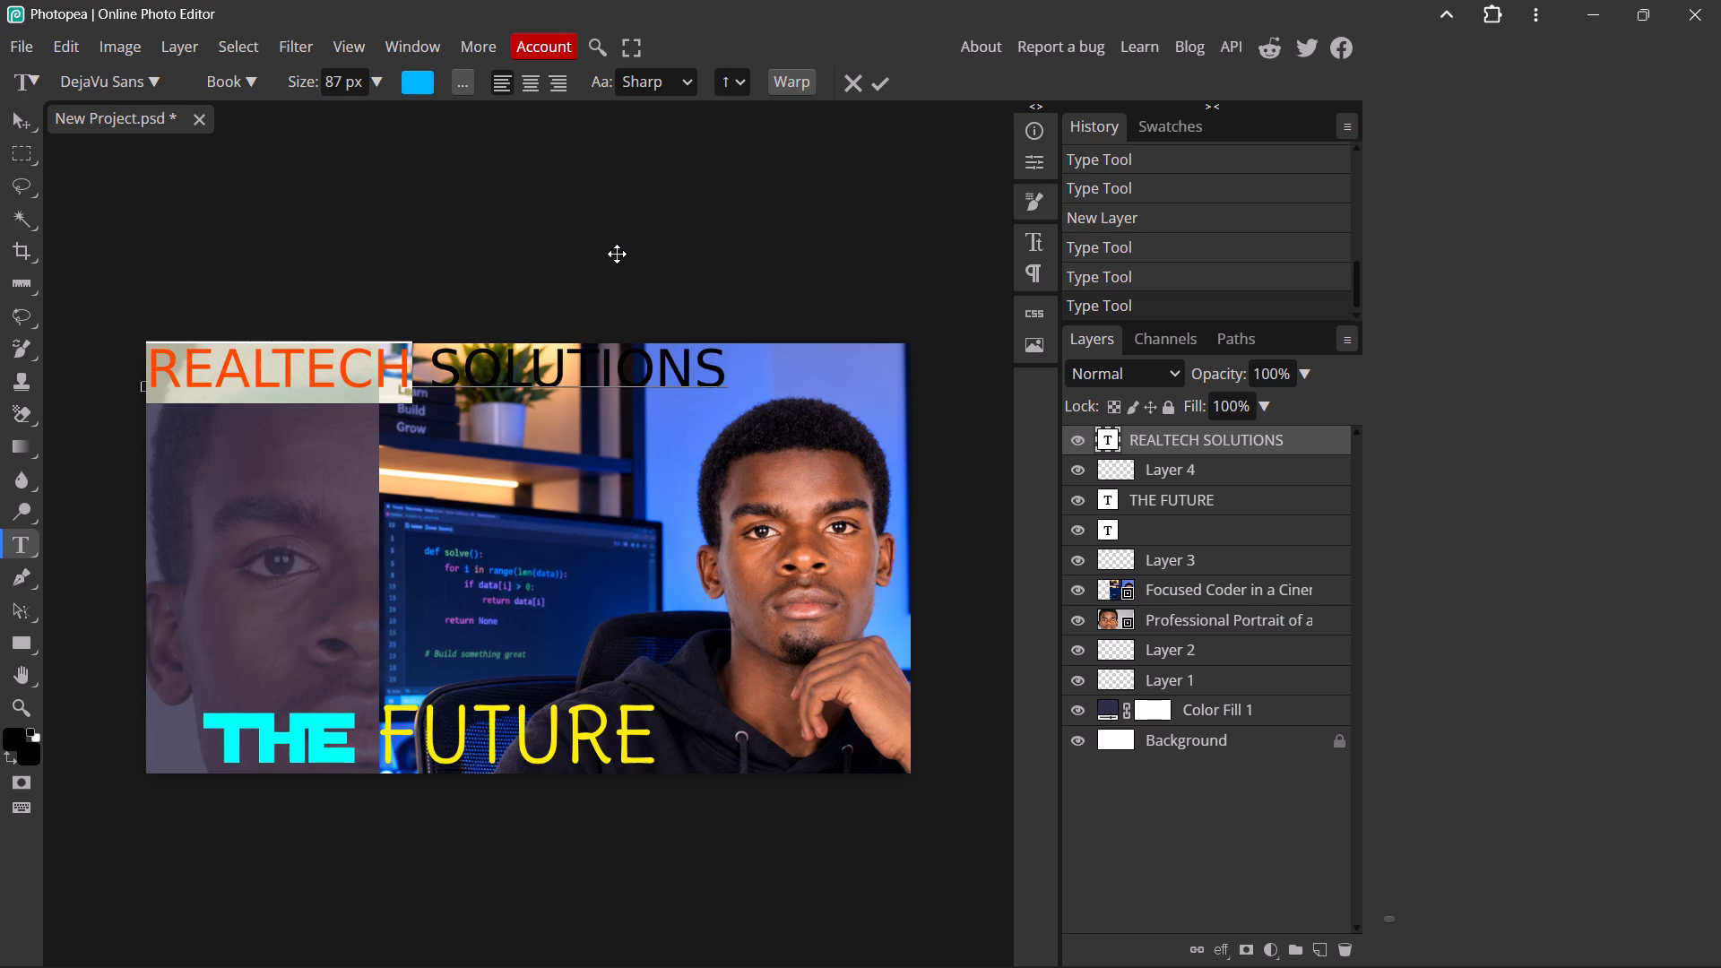
pyautogui.click(881, 86)
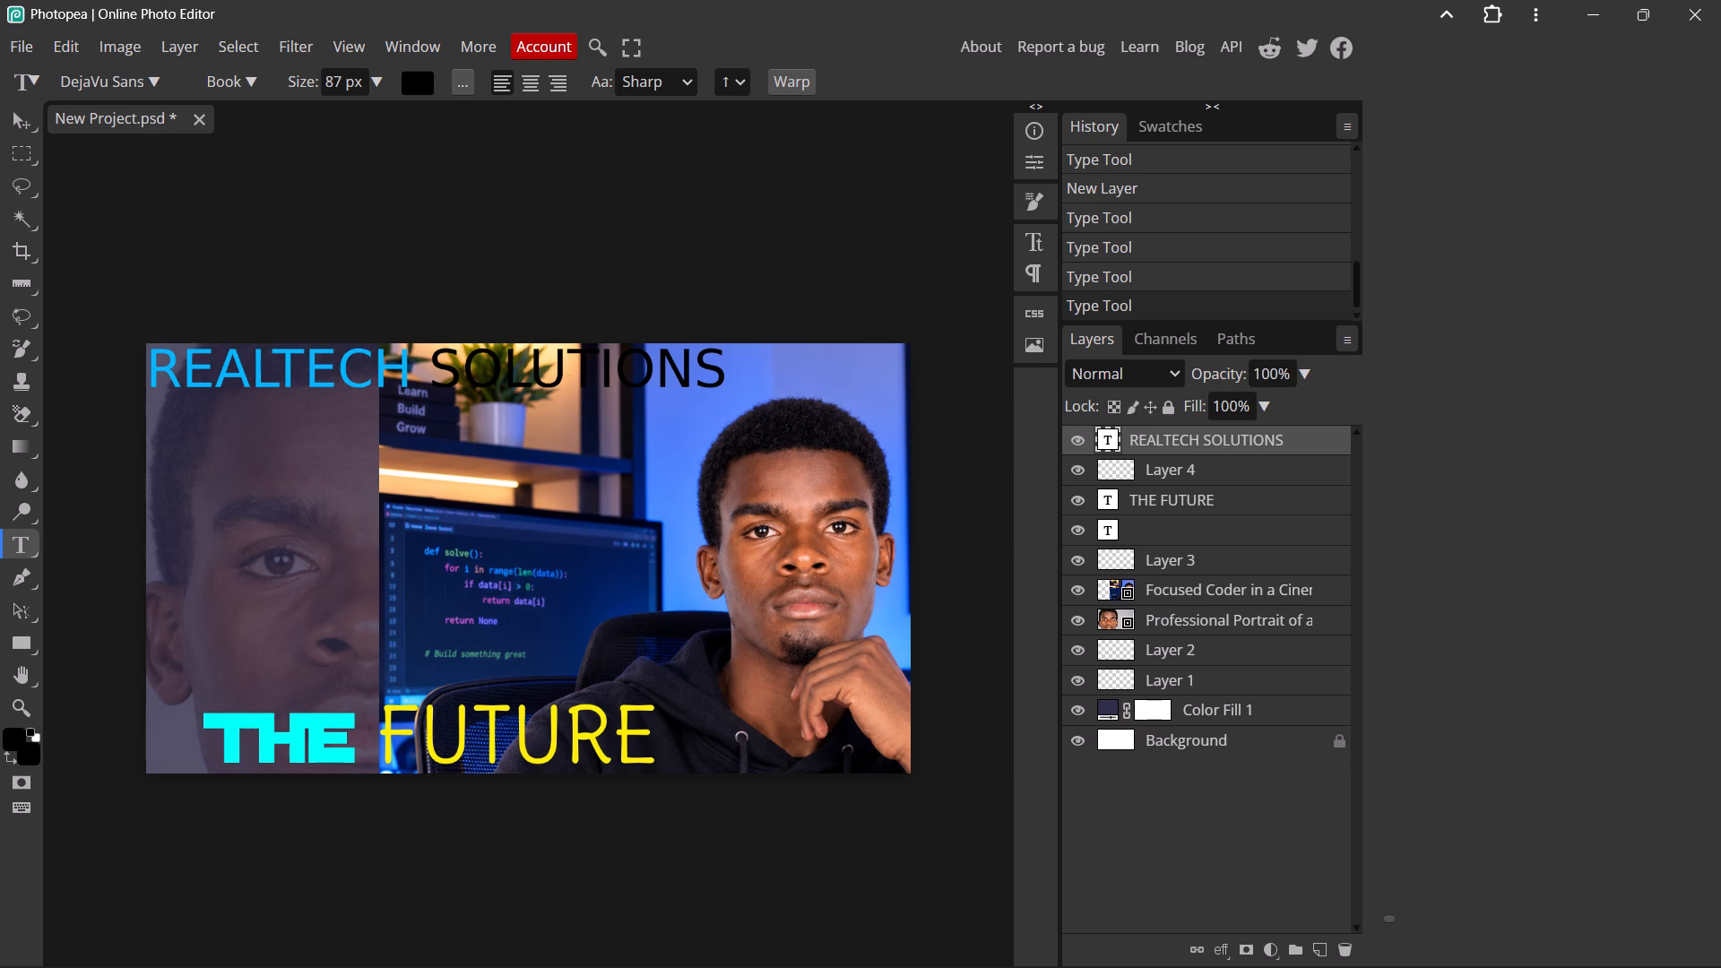
# Recolor only the word "SOLUTIONS" in the heading to golden yellow #ffc700 and commit the text.
pyautogui.moveTo(443, 361); pyautogui.dragTo(725, 351)
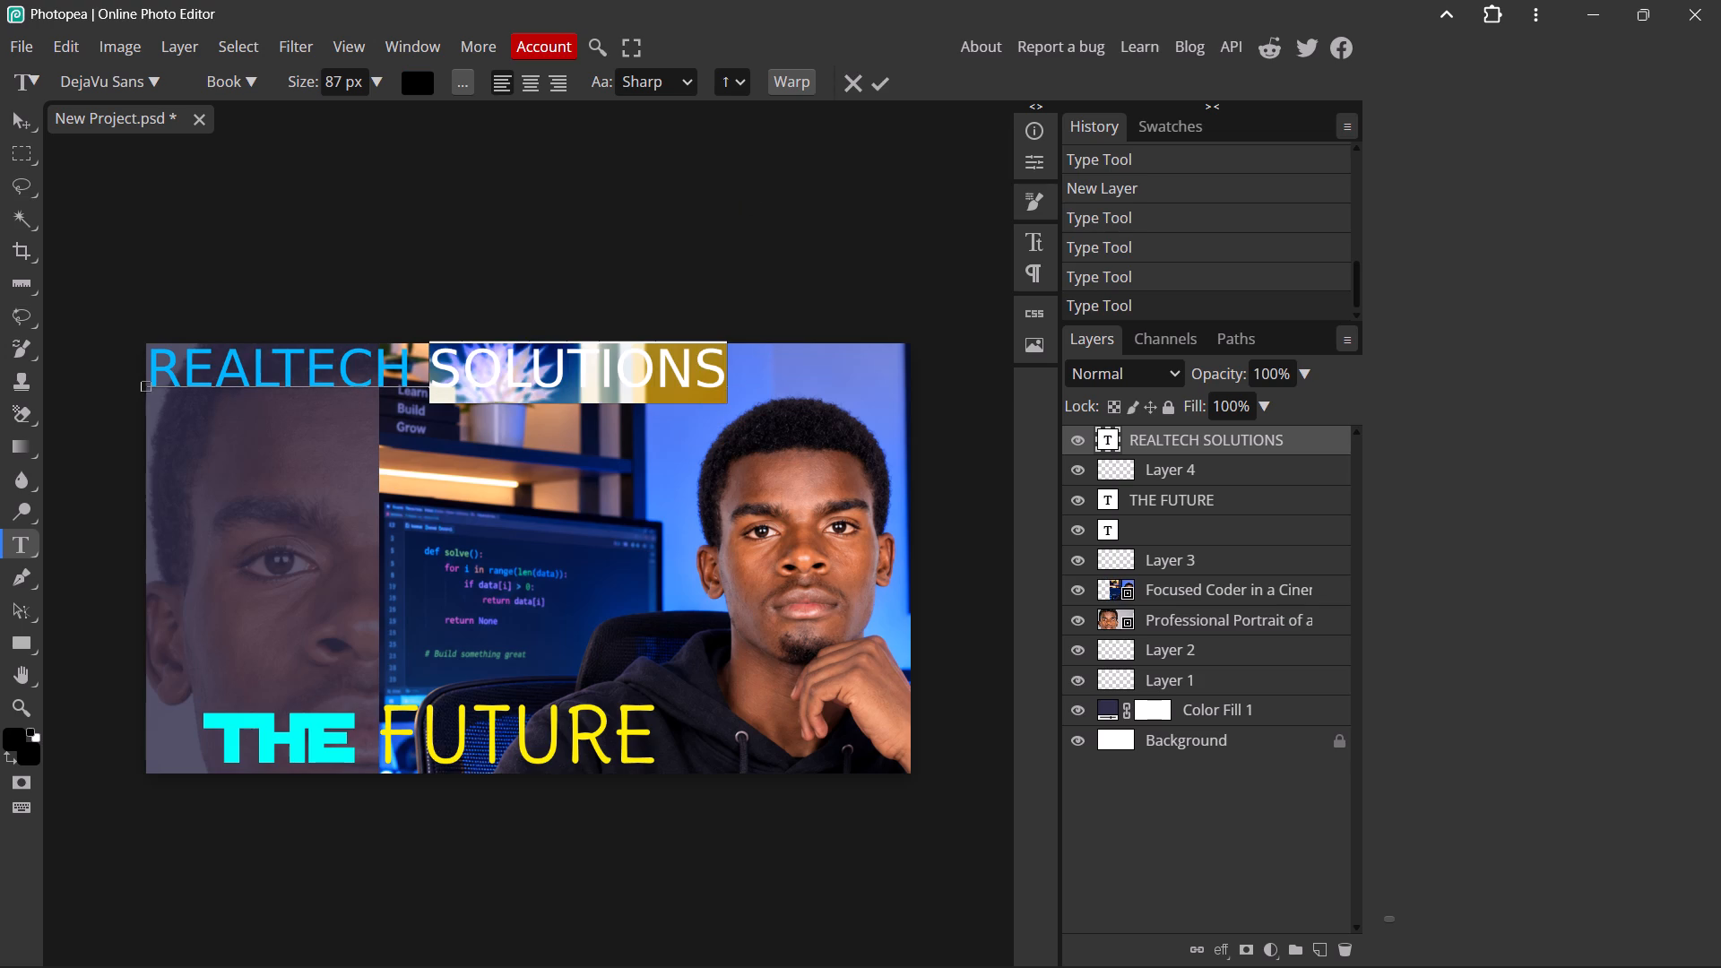
pyautogui.moveTo(725, 351); pyautogui.dragTo(733, 351)
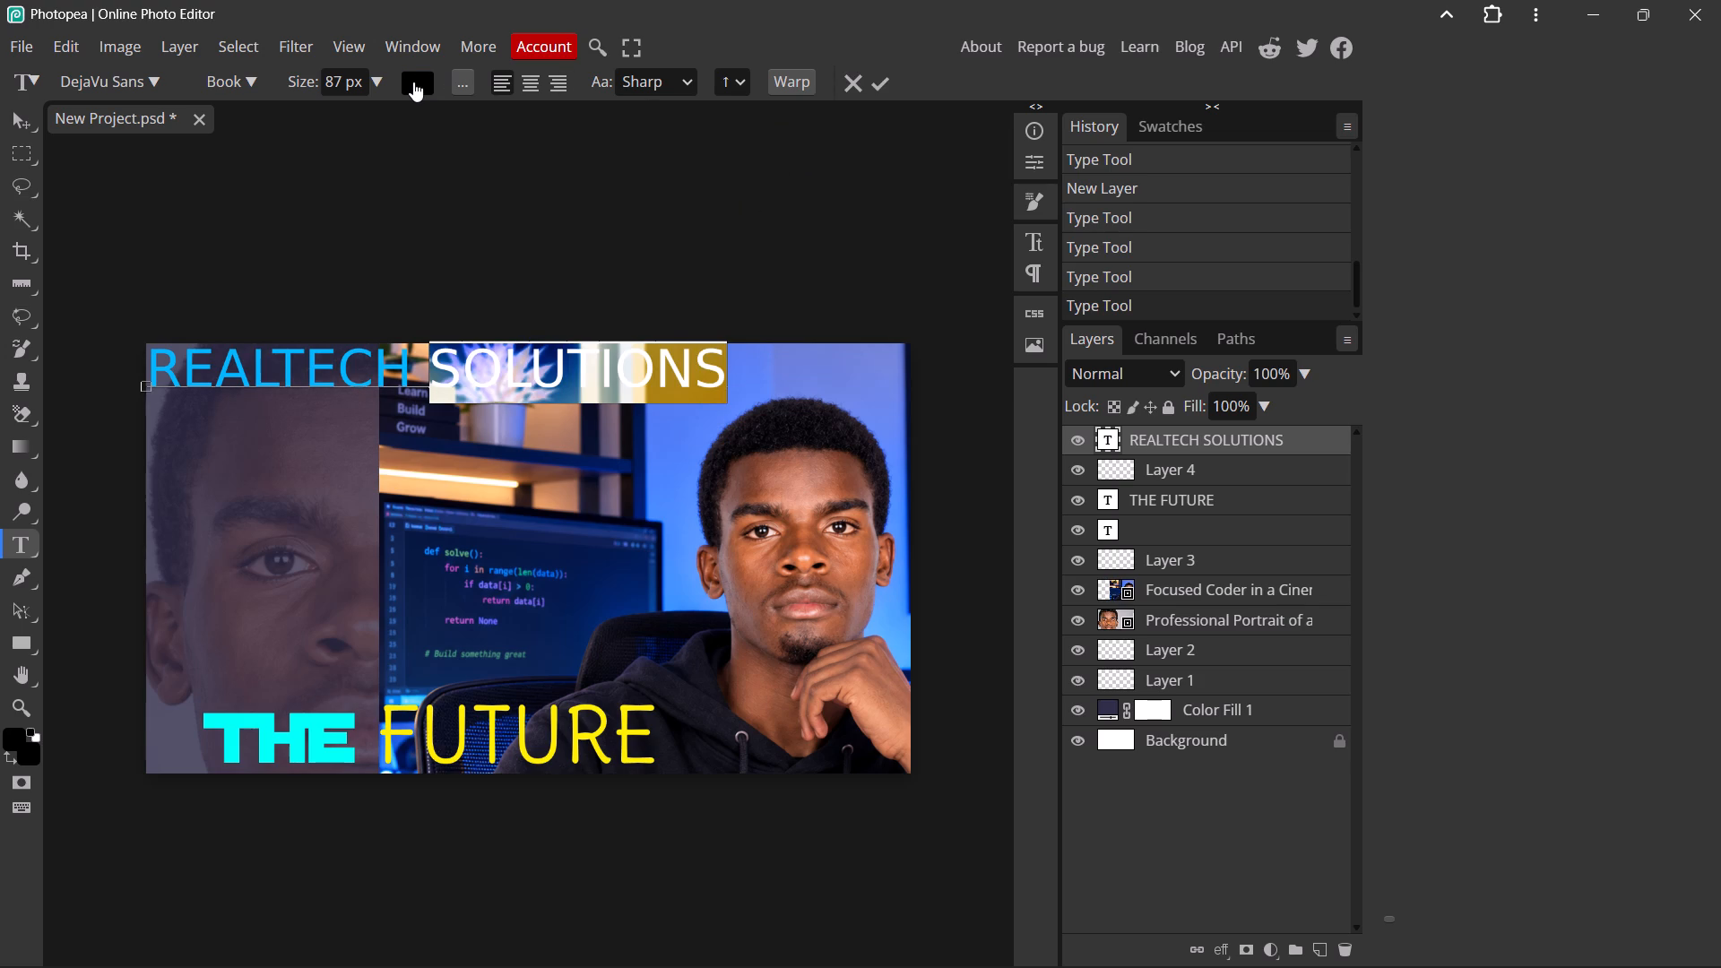
pyautogui.click(413, 82)
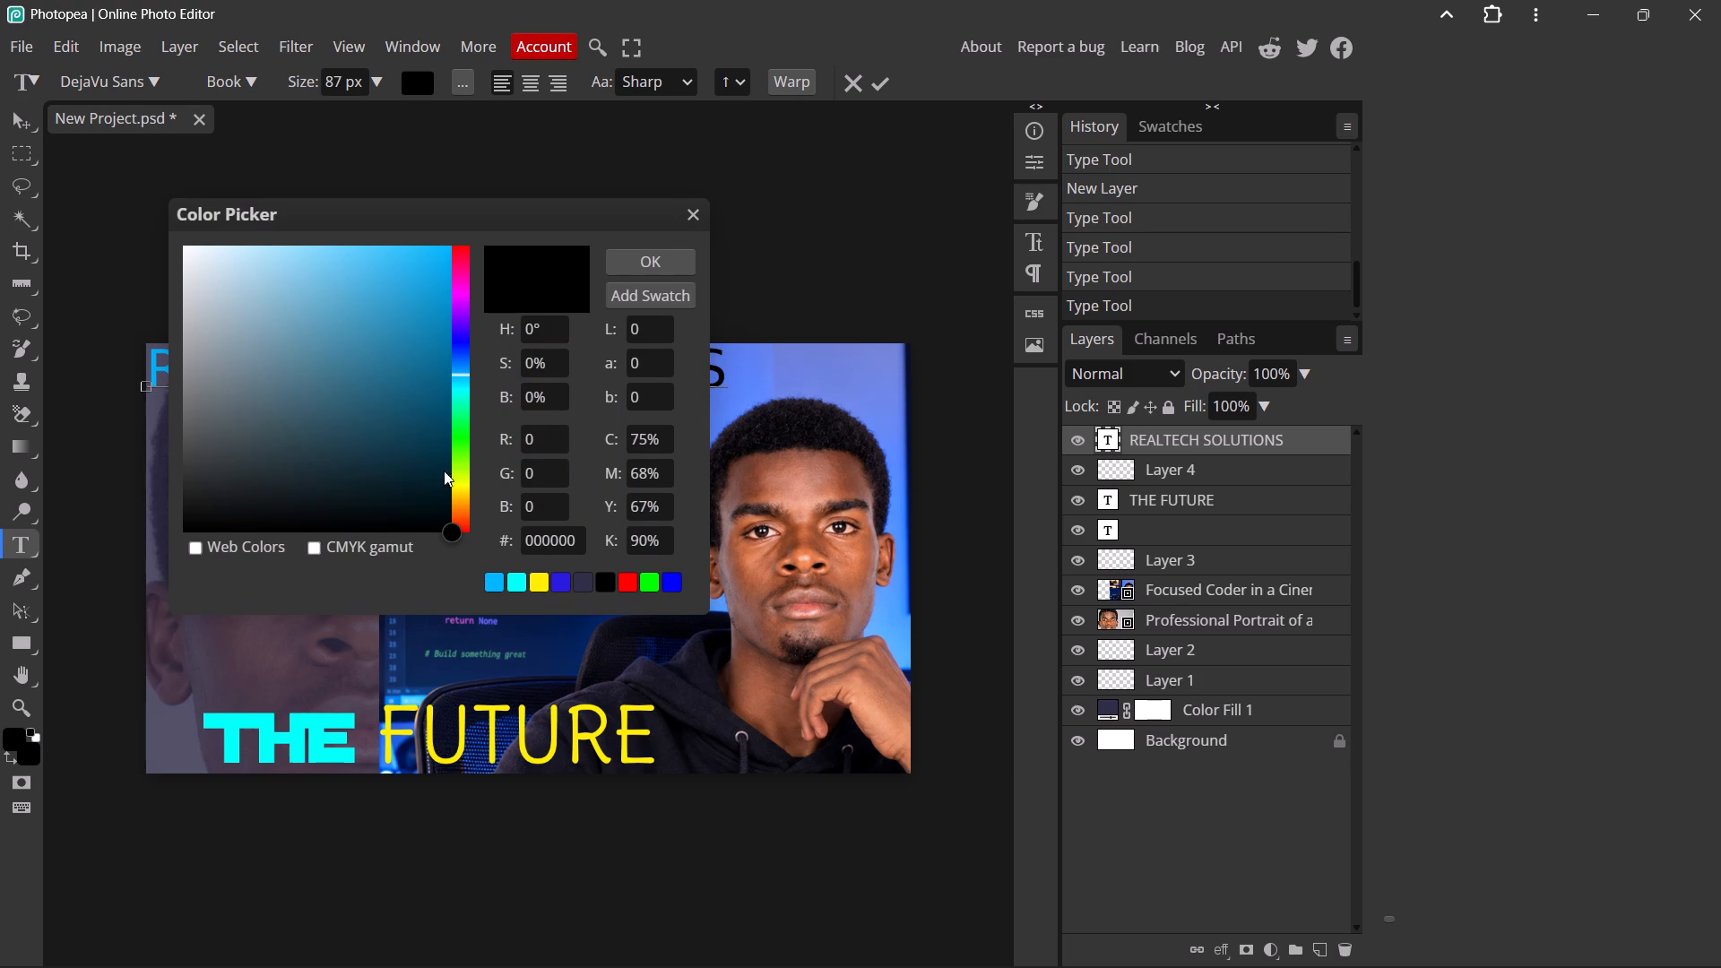
pyautogui.click(457, 494)
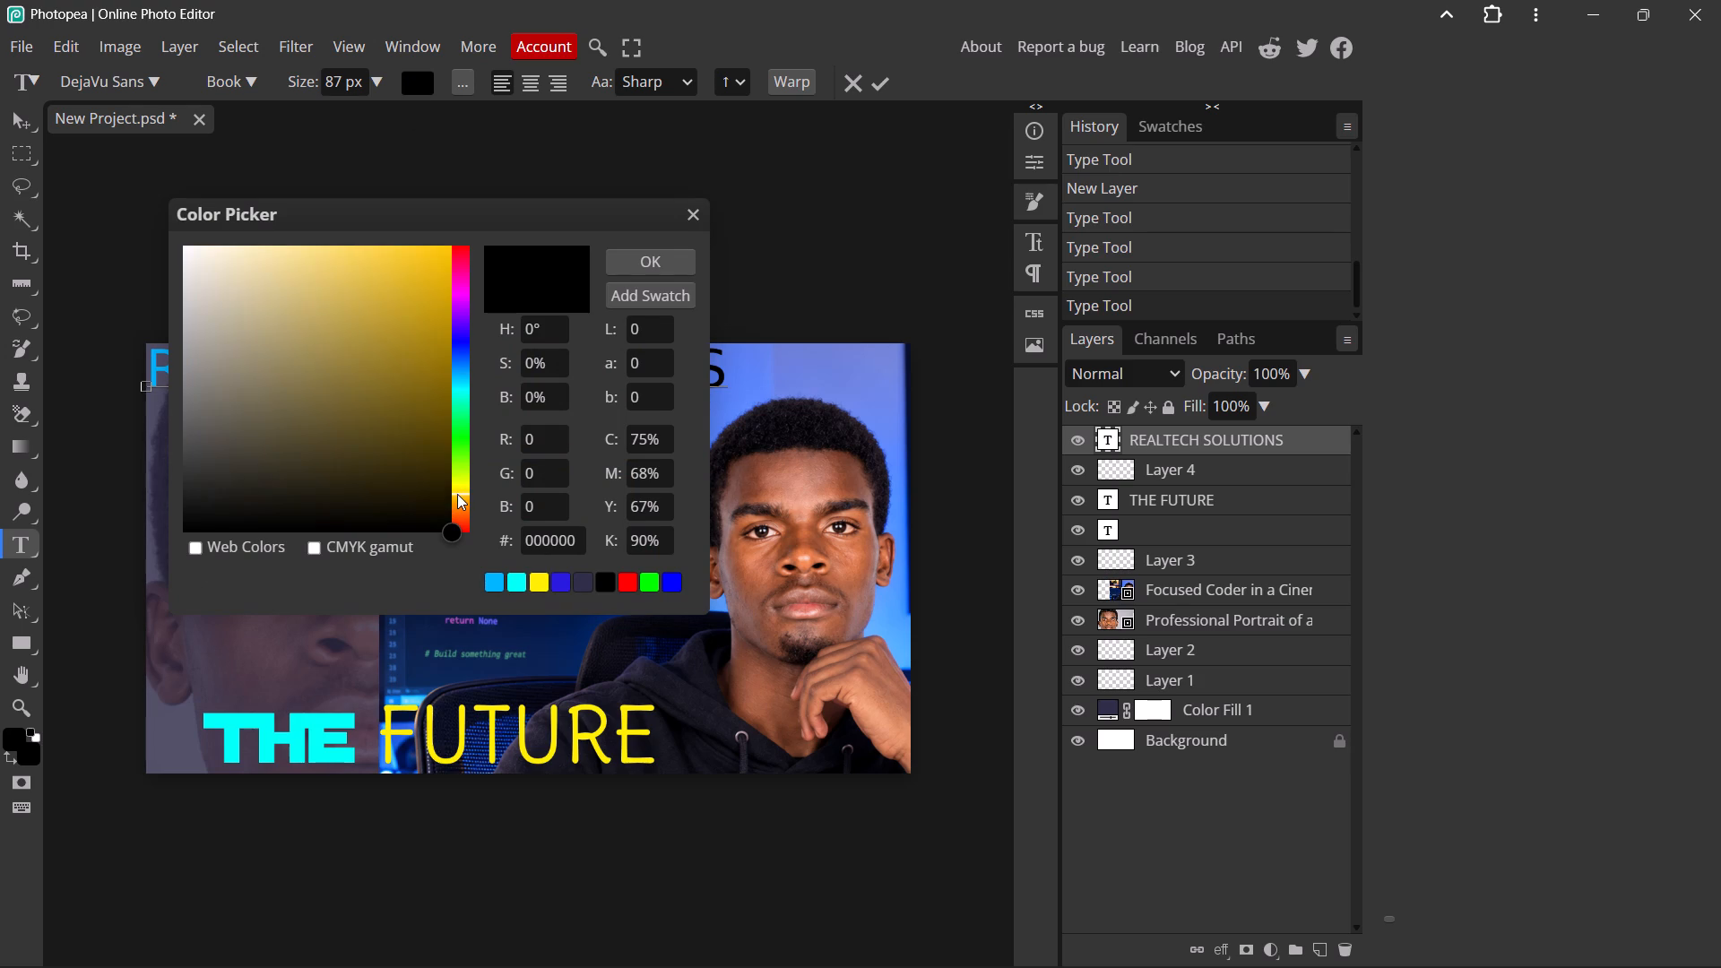
pyautogui.moveTo(360, 368); pyautogui.dragTo(510, 153)
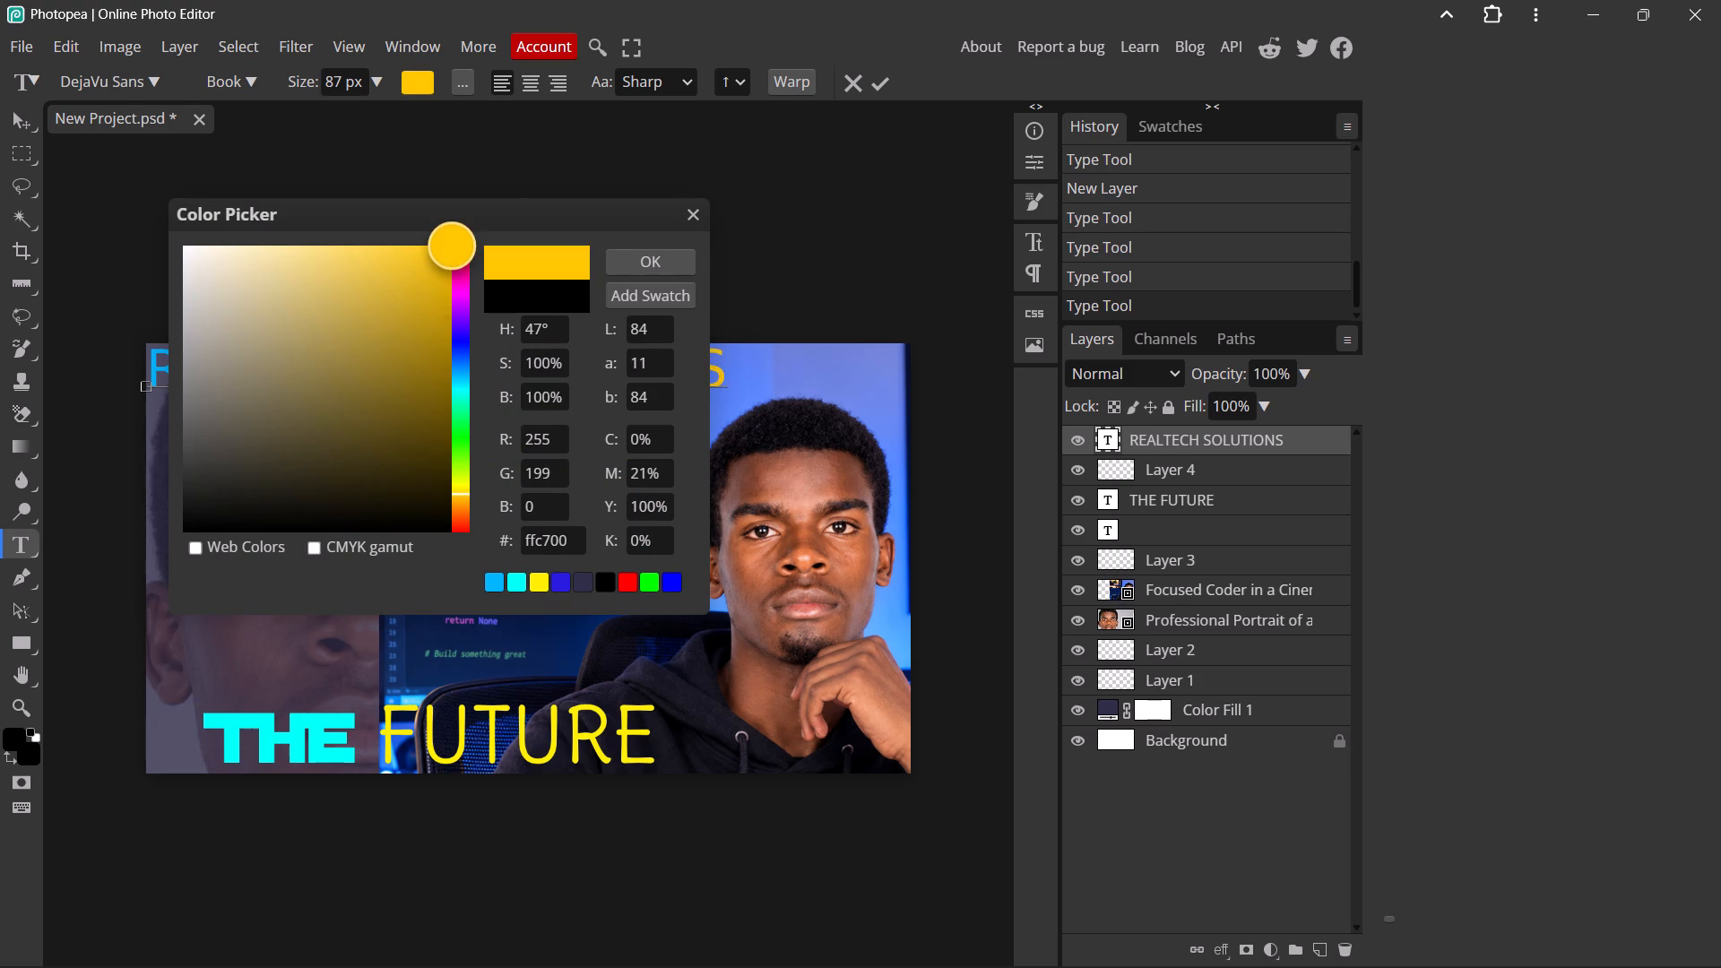
pyautogui.click(616, 253)
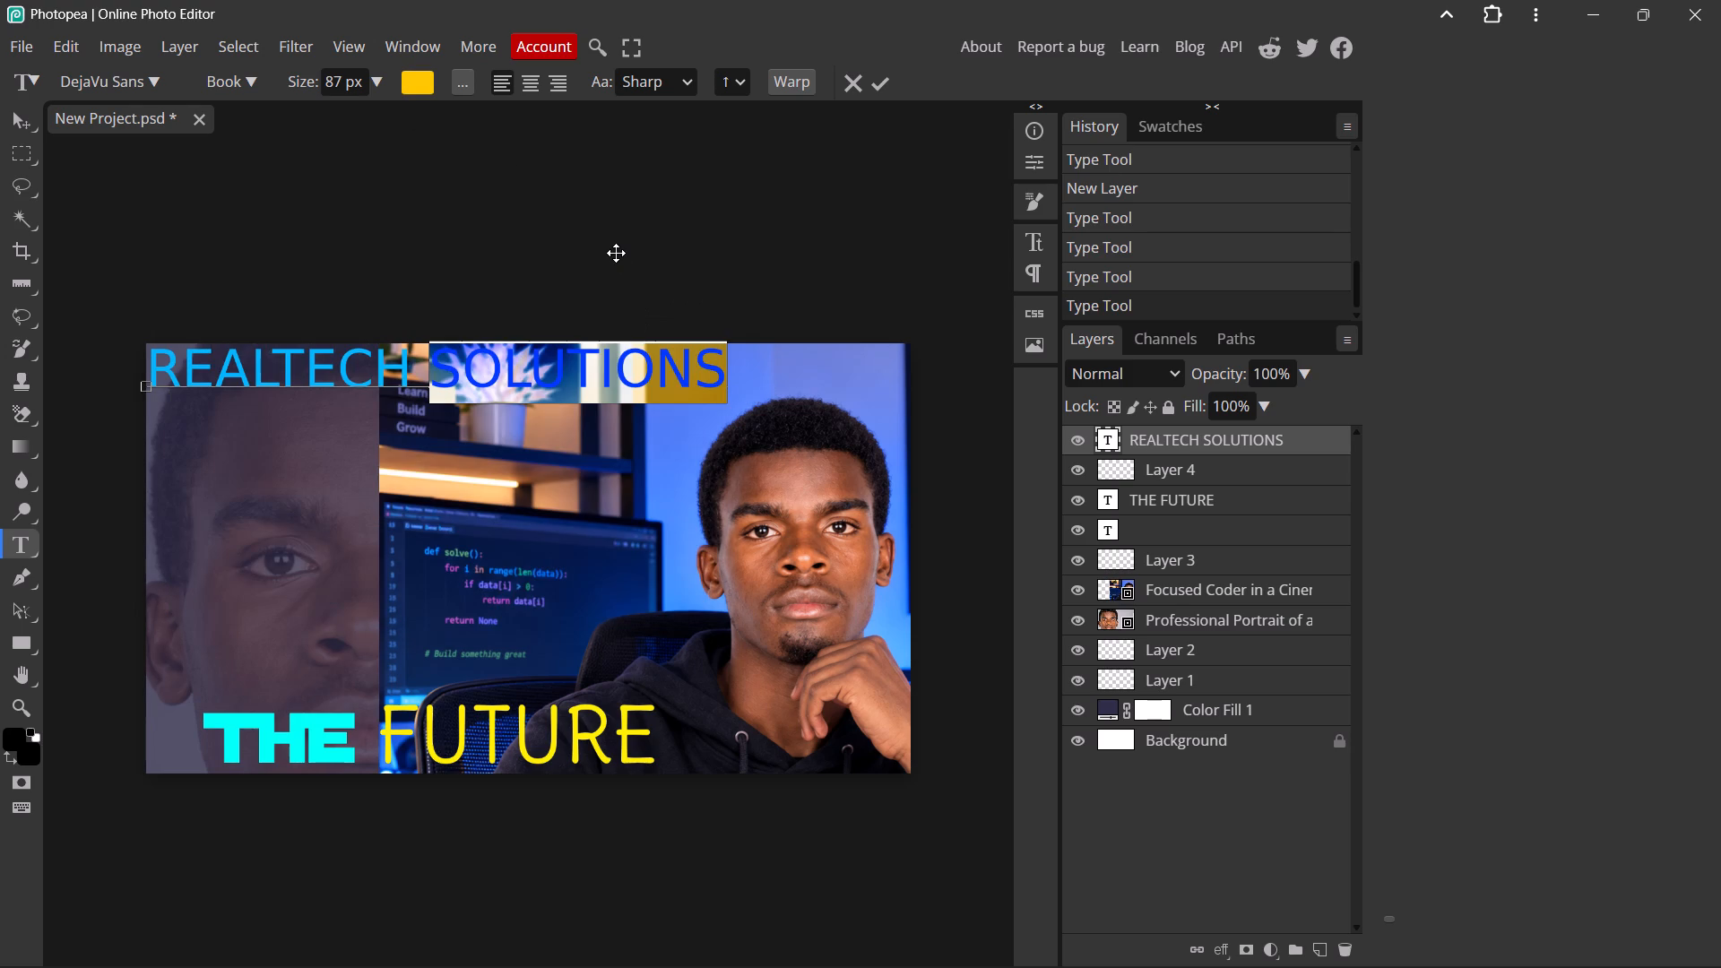
pyautogui.click(878, 82)
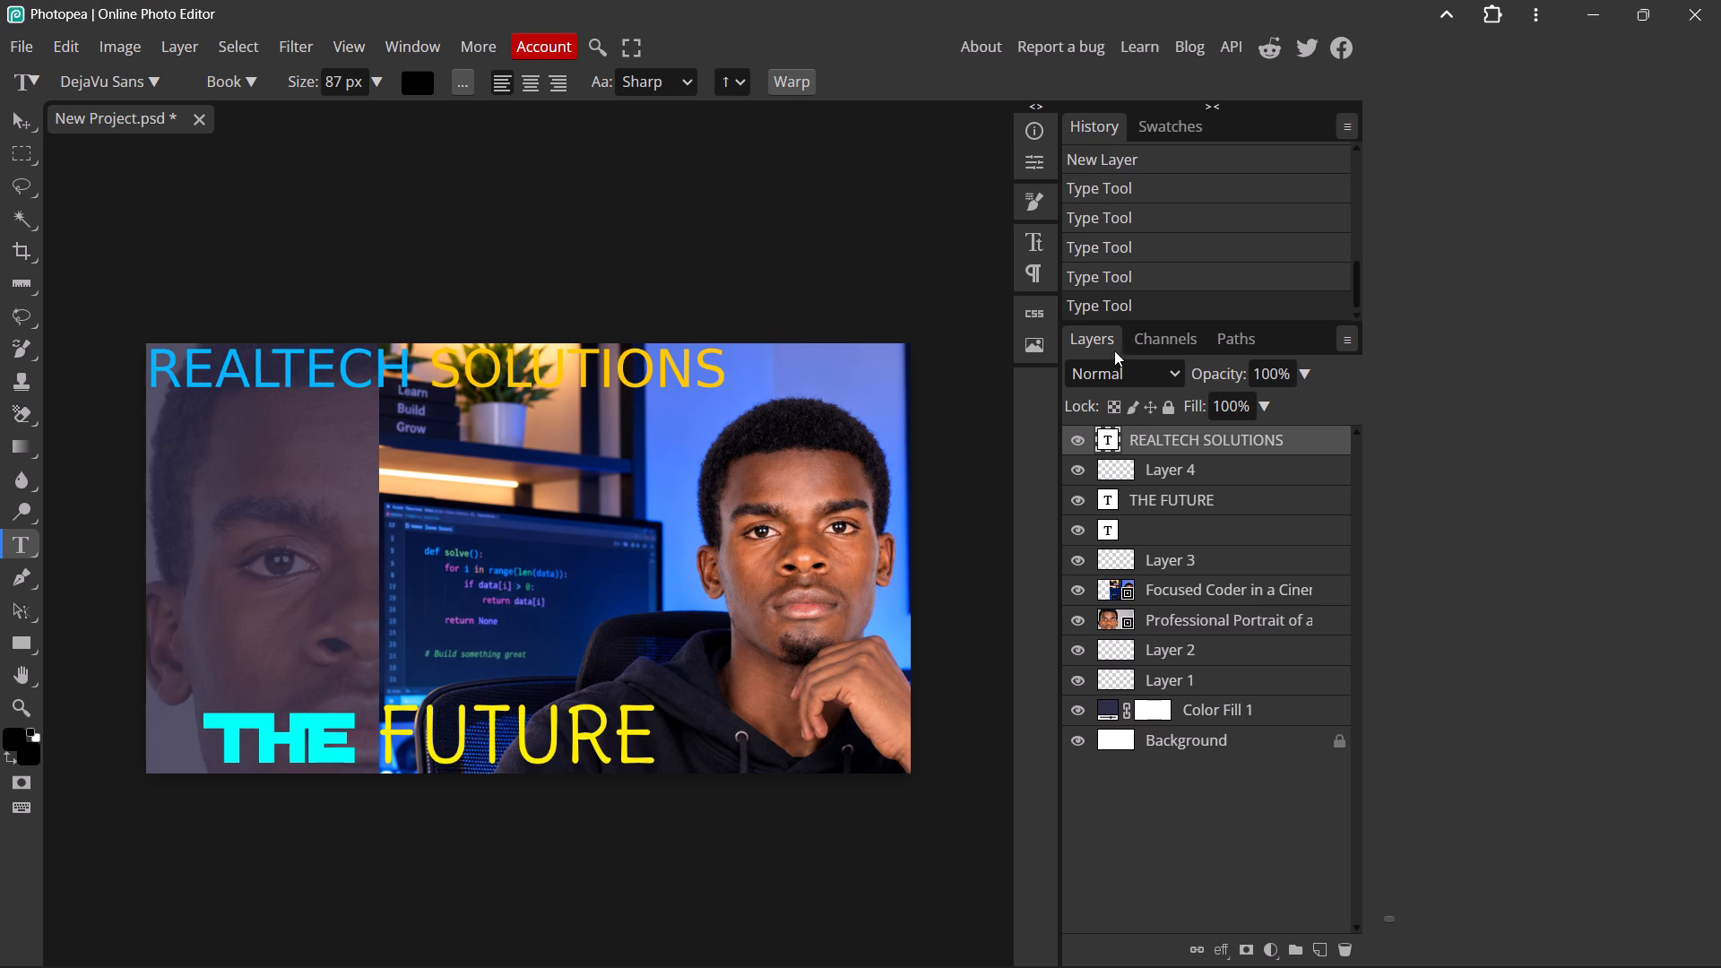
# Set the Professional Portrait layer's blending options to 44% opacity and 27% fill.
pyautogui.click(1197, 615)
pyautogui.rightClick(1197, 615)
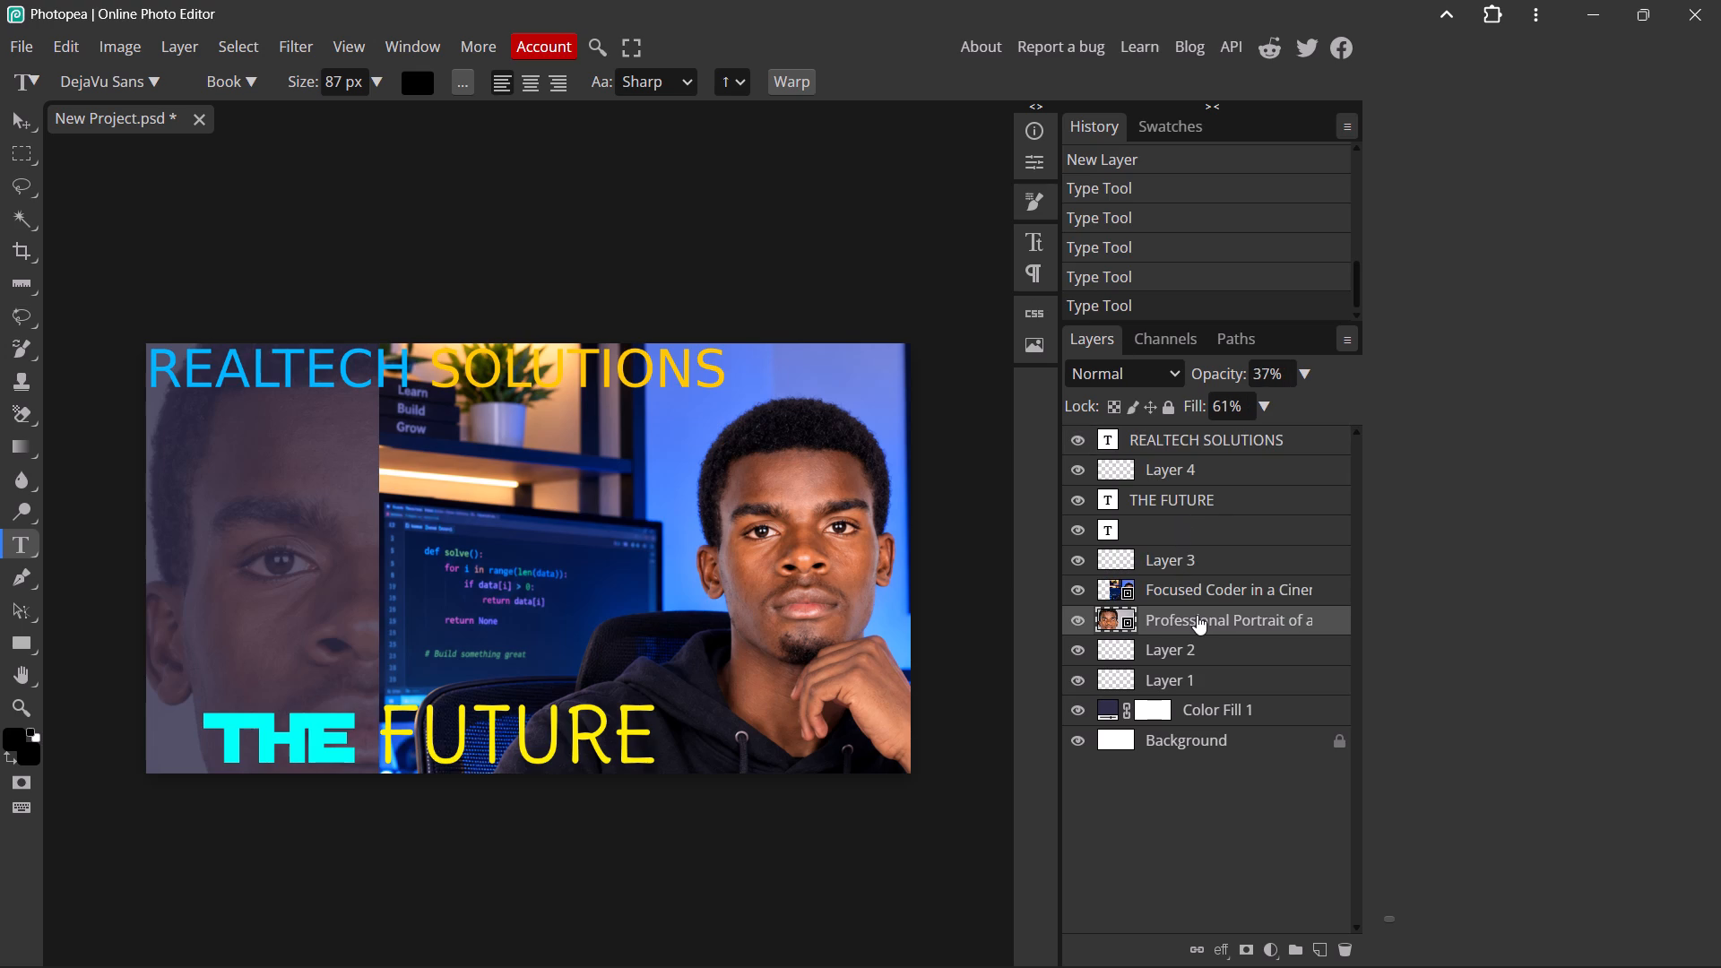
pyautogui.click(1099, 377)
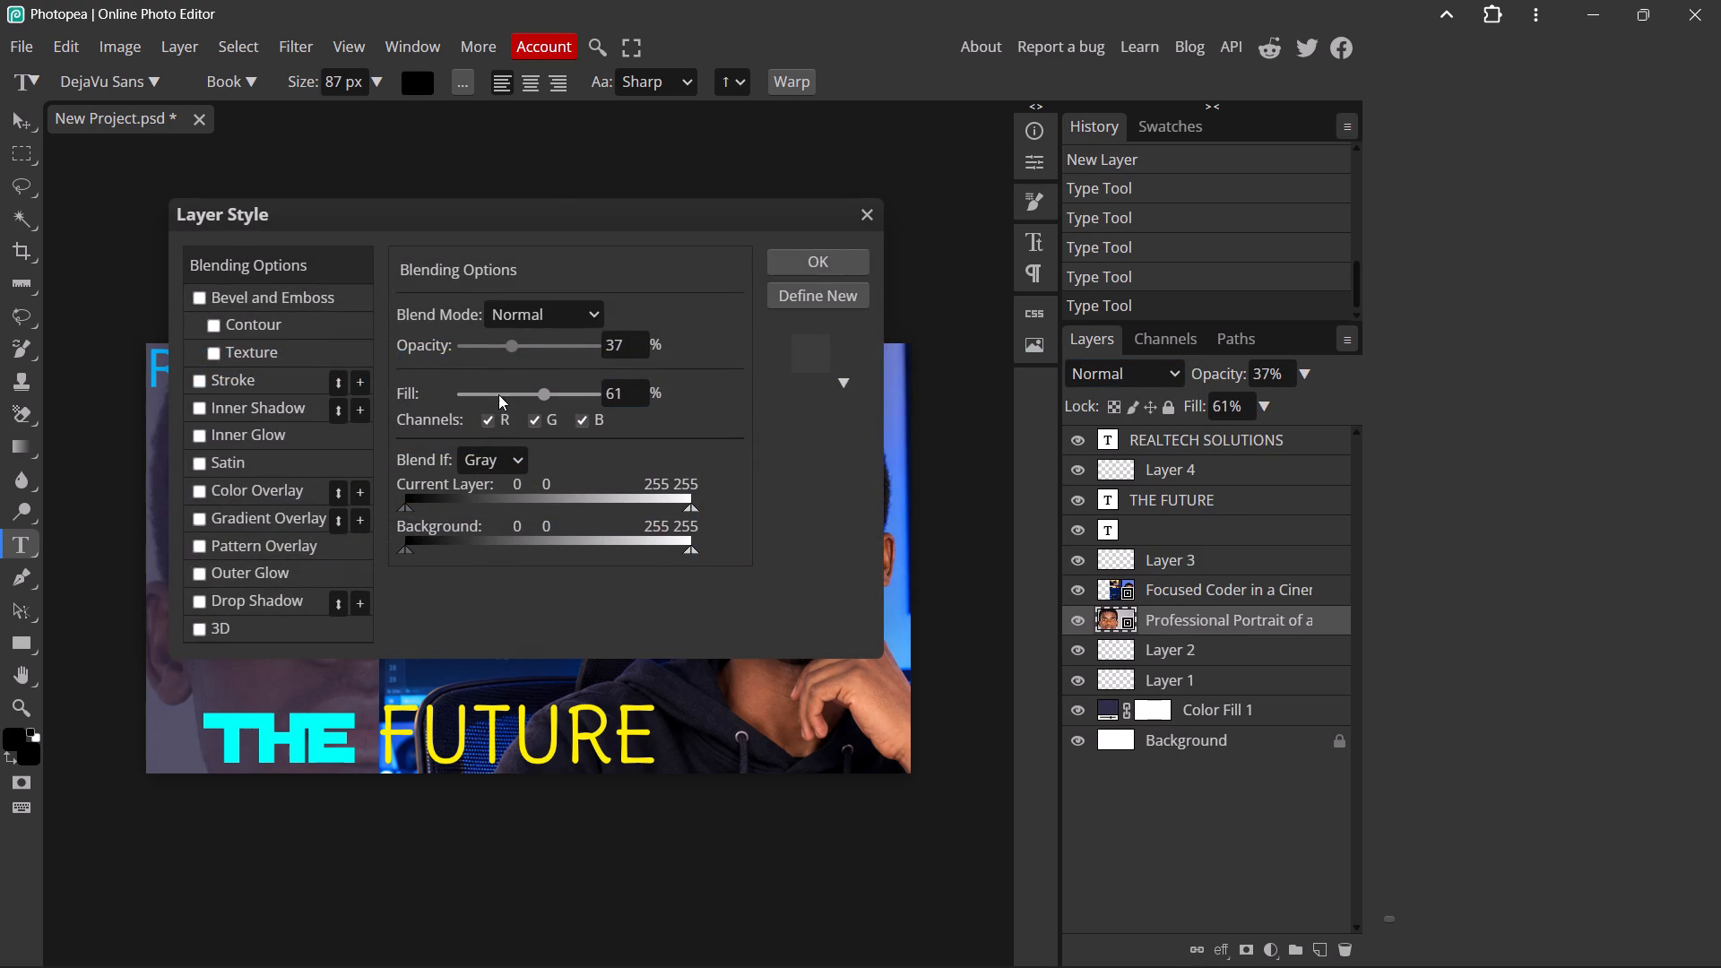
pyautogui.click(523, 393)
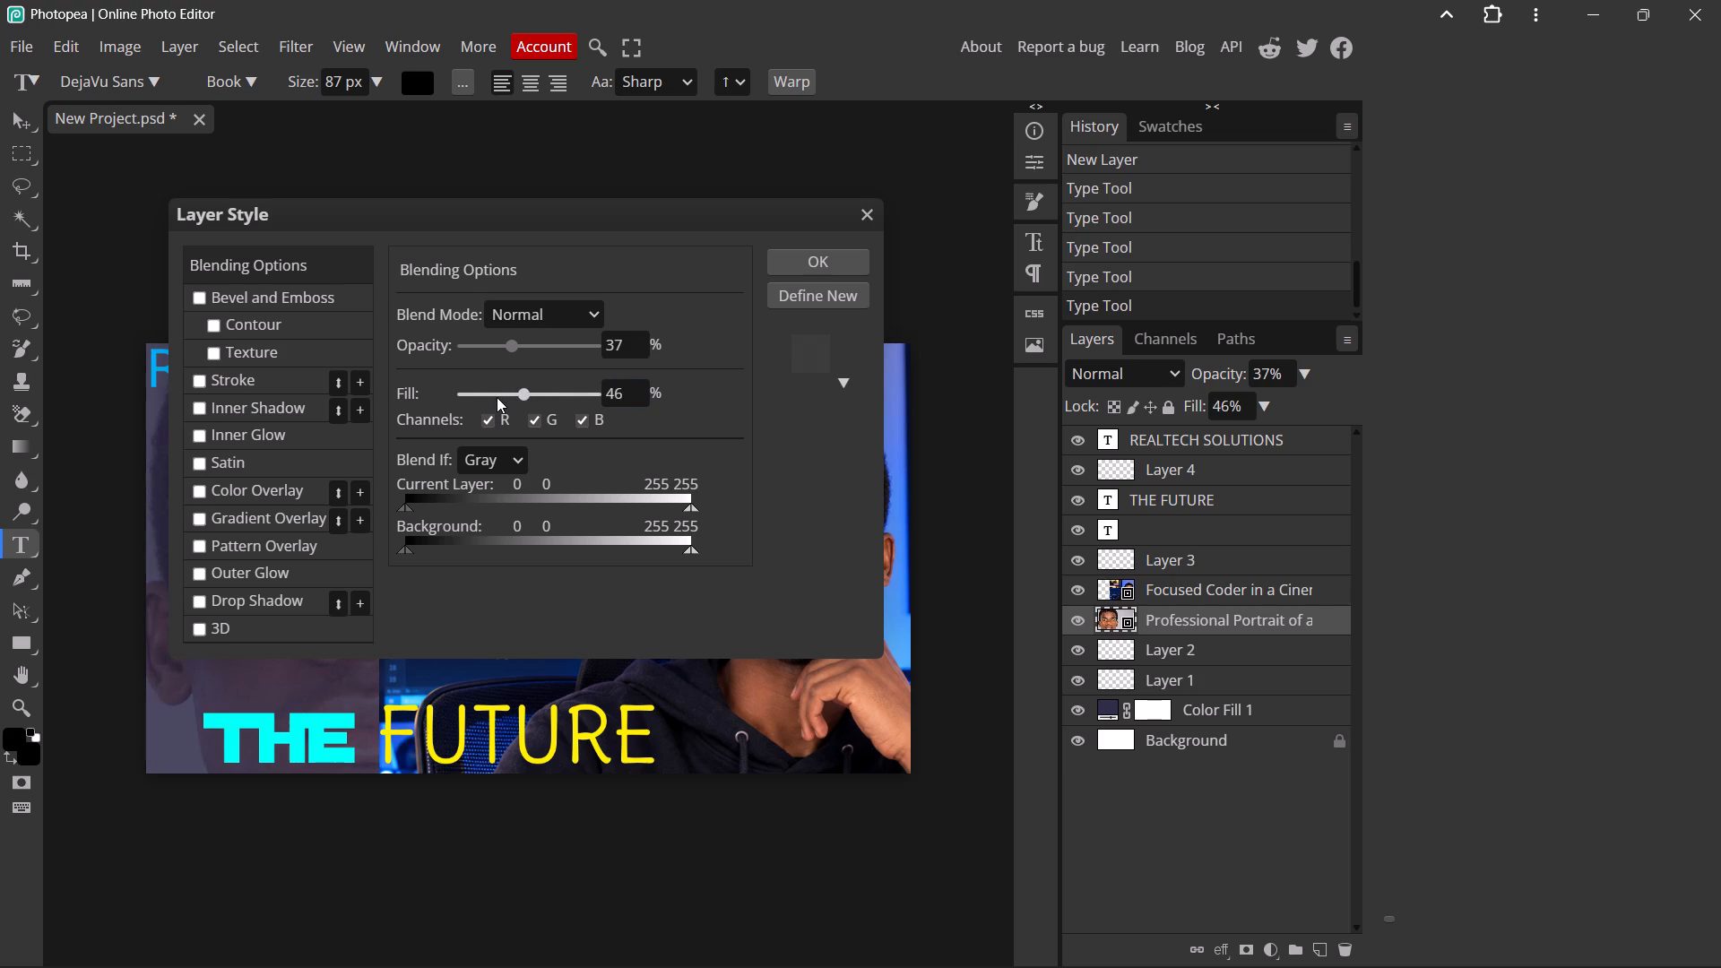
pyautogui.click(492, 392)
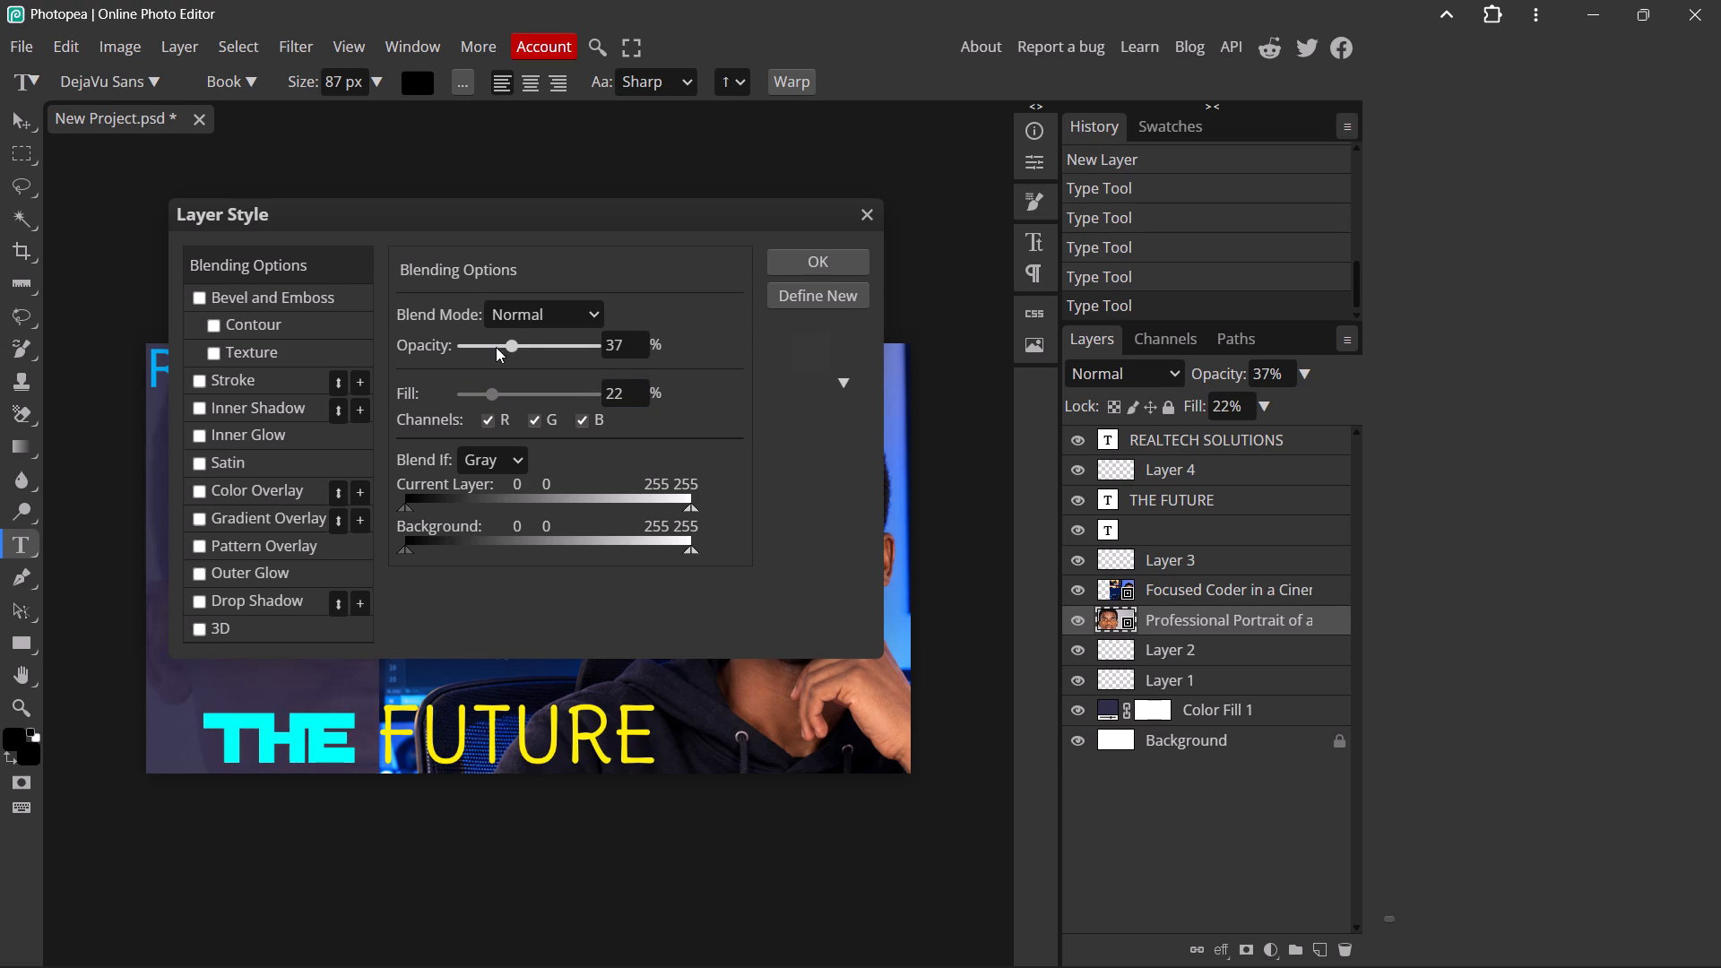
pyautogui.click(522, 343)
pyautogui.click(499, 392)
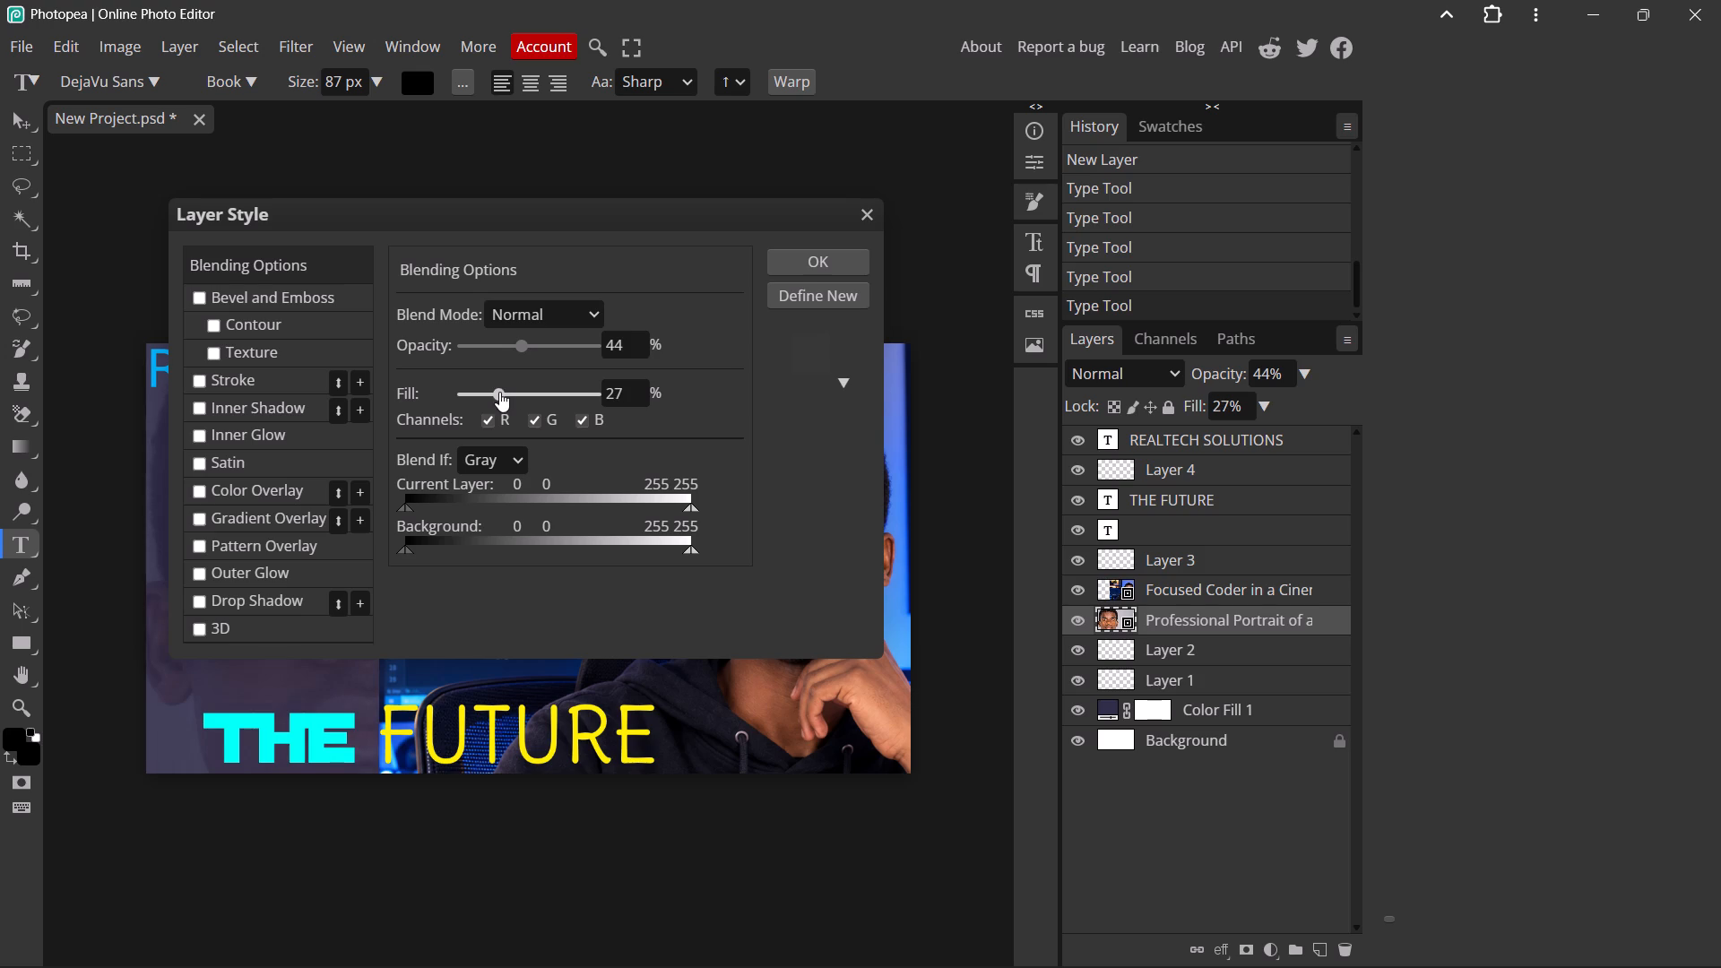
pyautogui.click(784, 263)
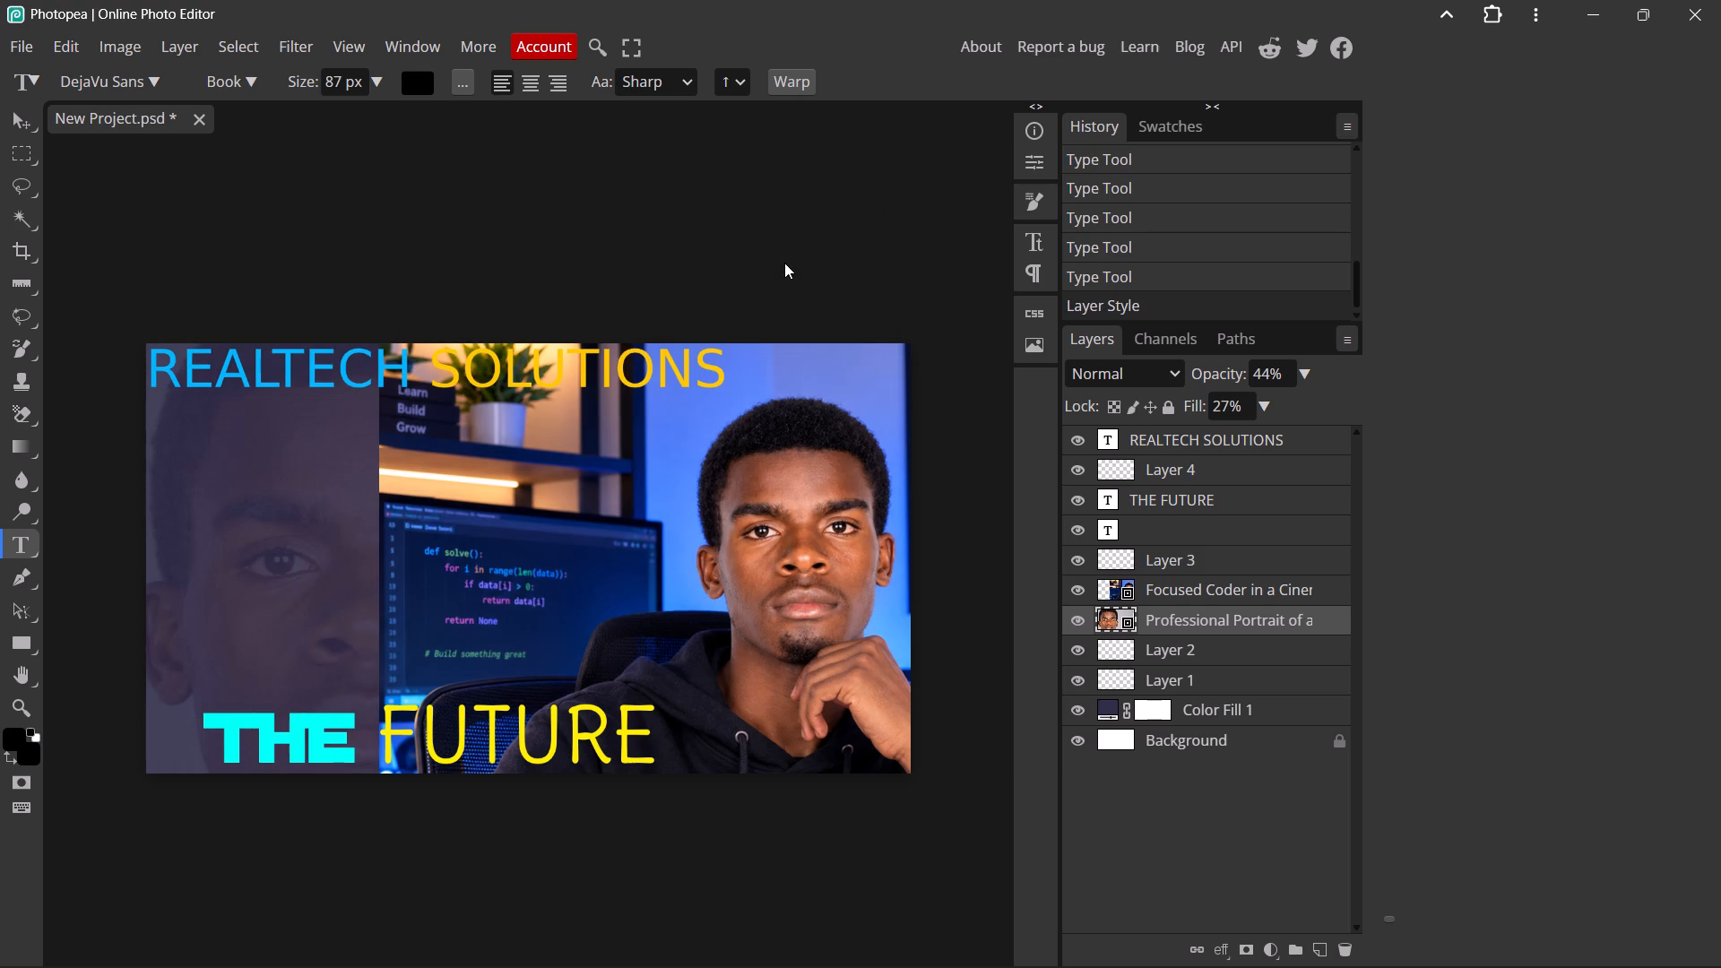
# Fade the Focused Coder photo layer through its blending options to 62% opacity and 63% fill.
pyautogui.click(1186, 584)
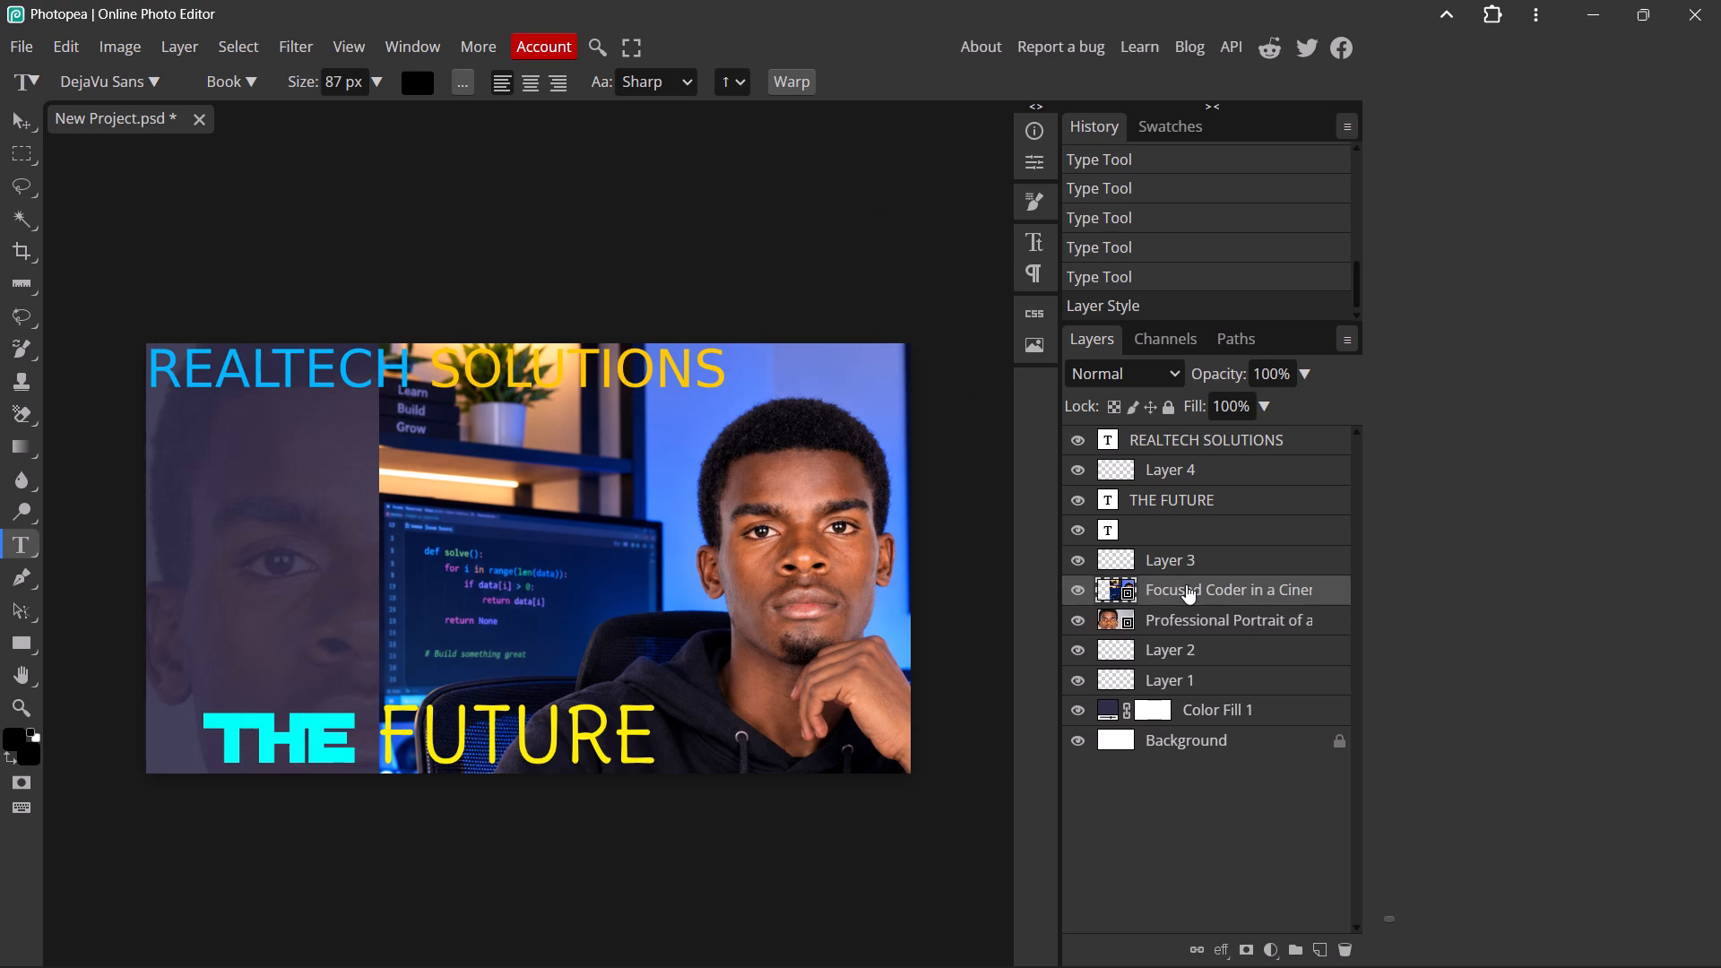
pyautogui.rightClick(1259, 580)
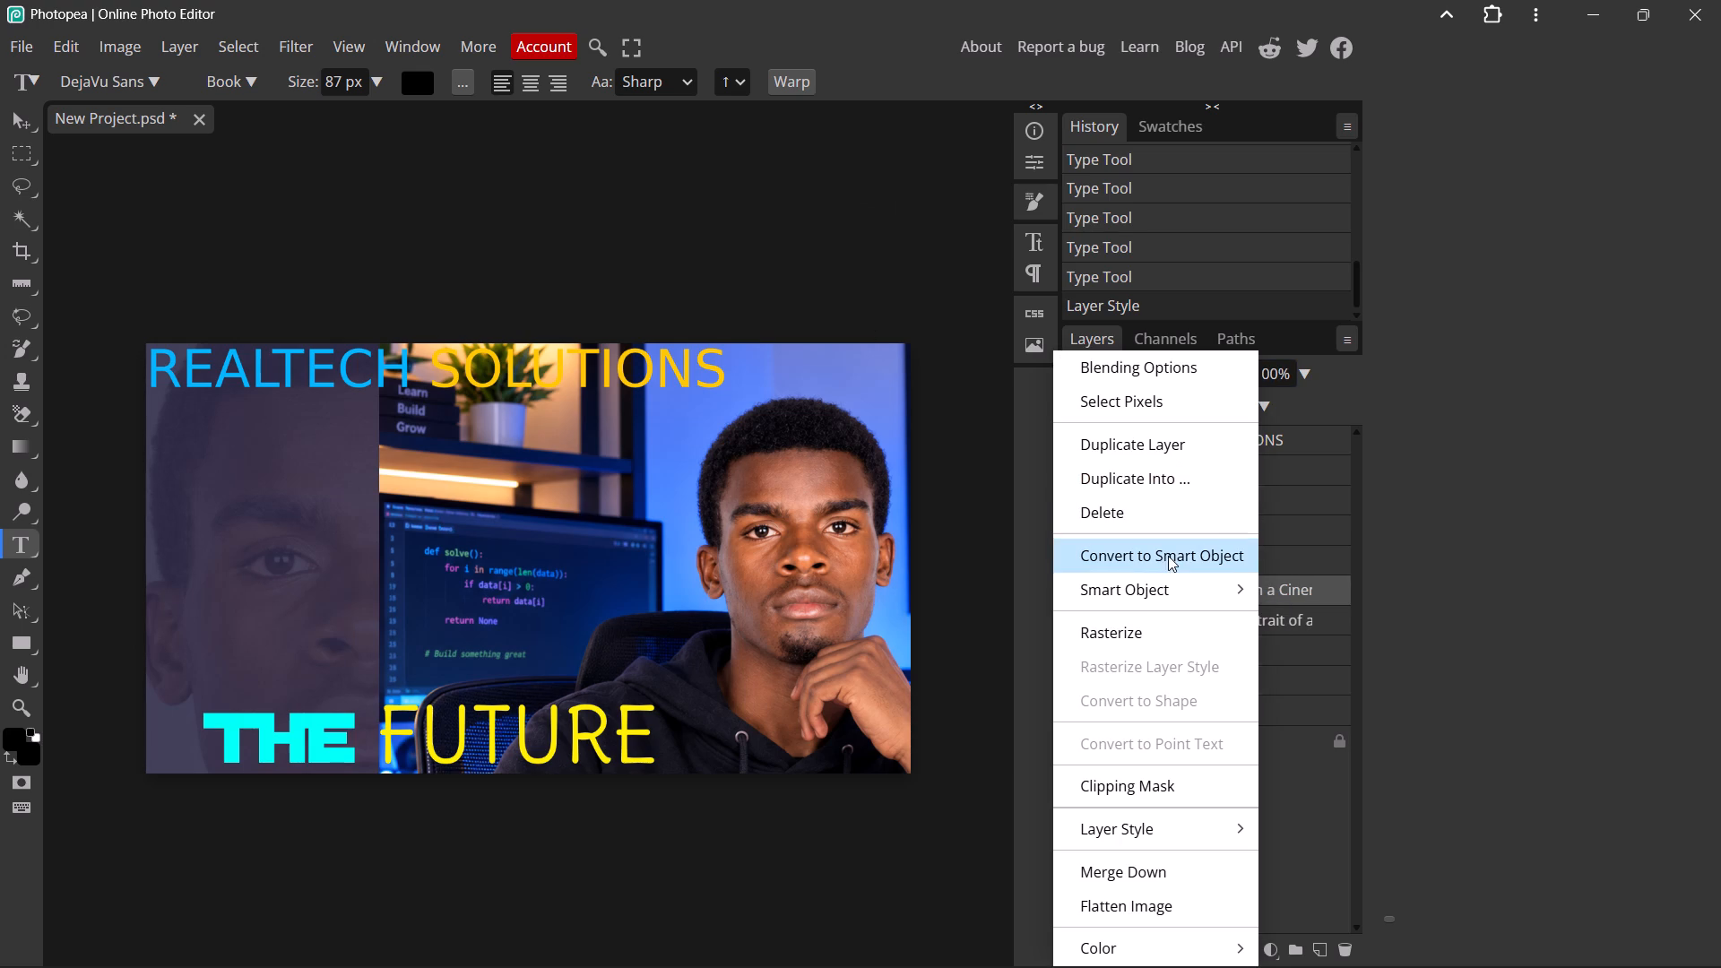
pyautogui.click(1143, 363)
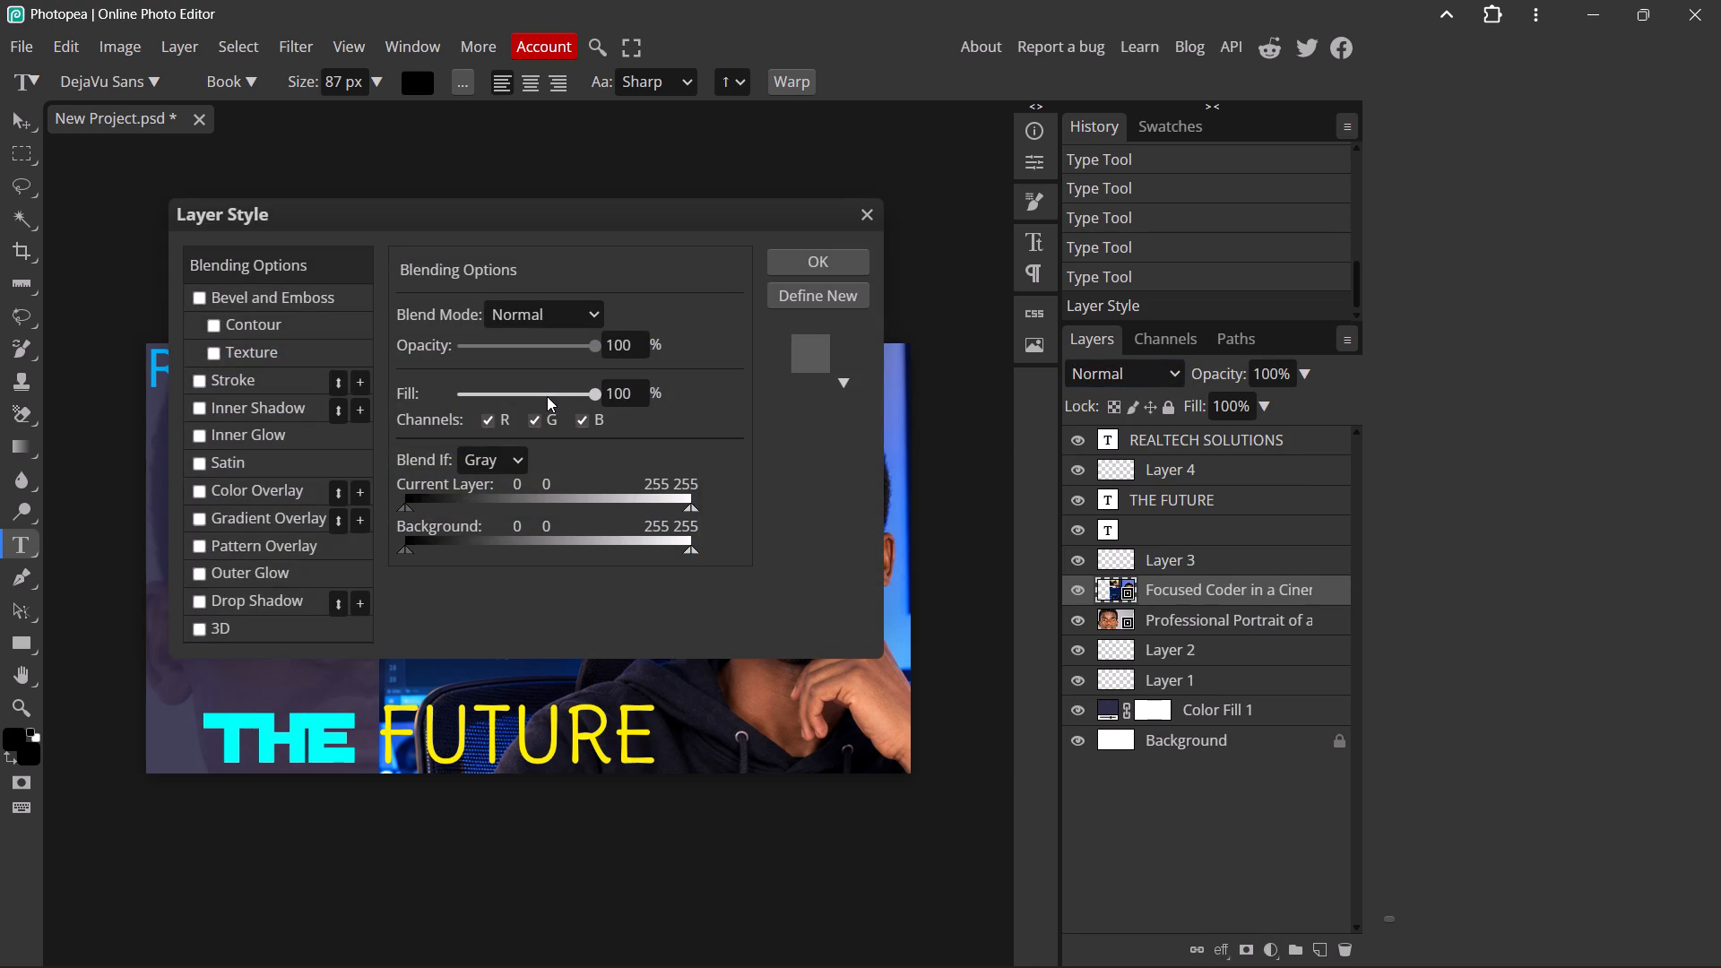
pyautogui.click(547, 389)
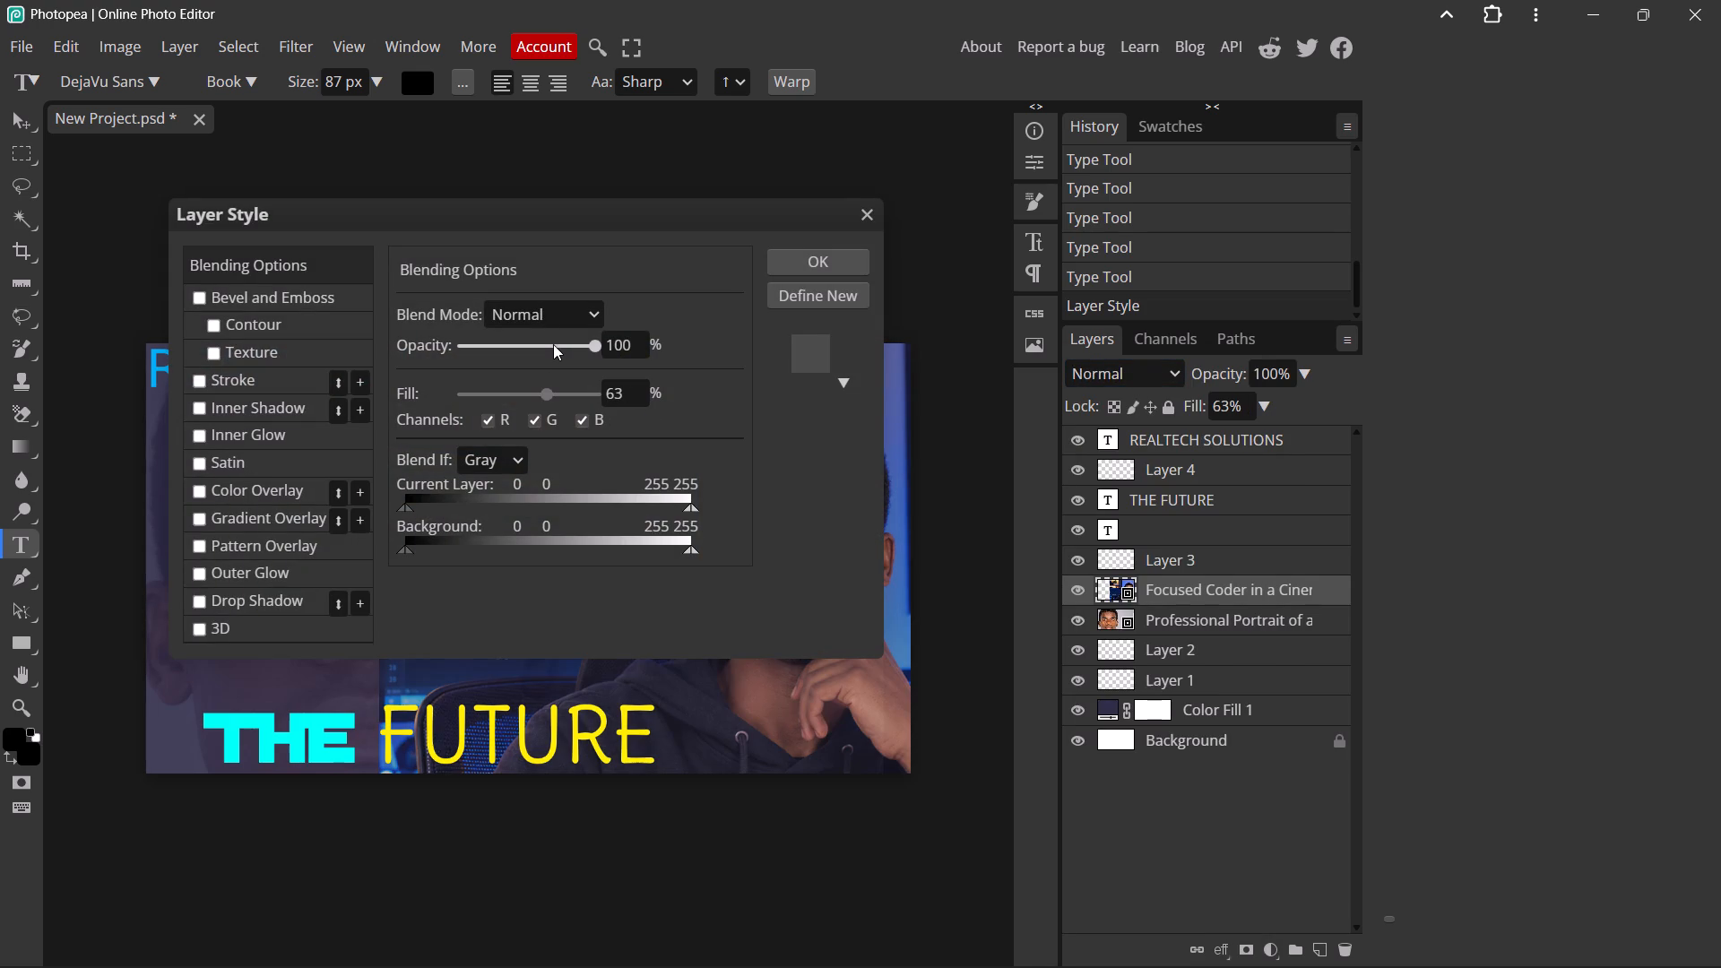
pyautogui.click(553, 344)
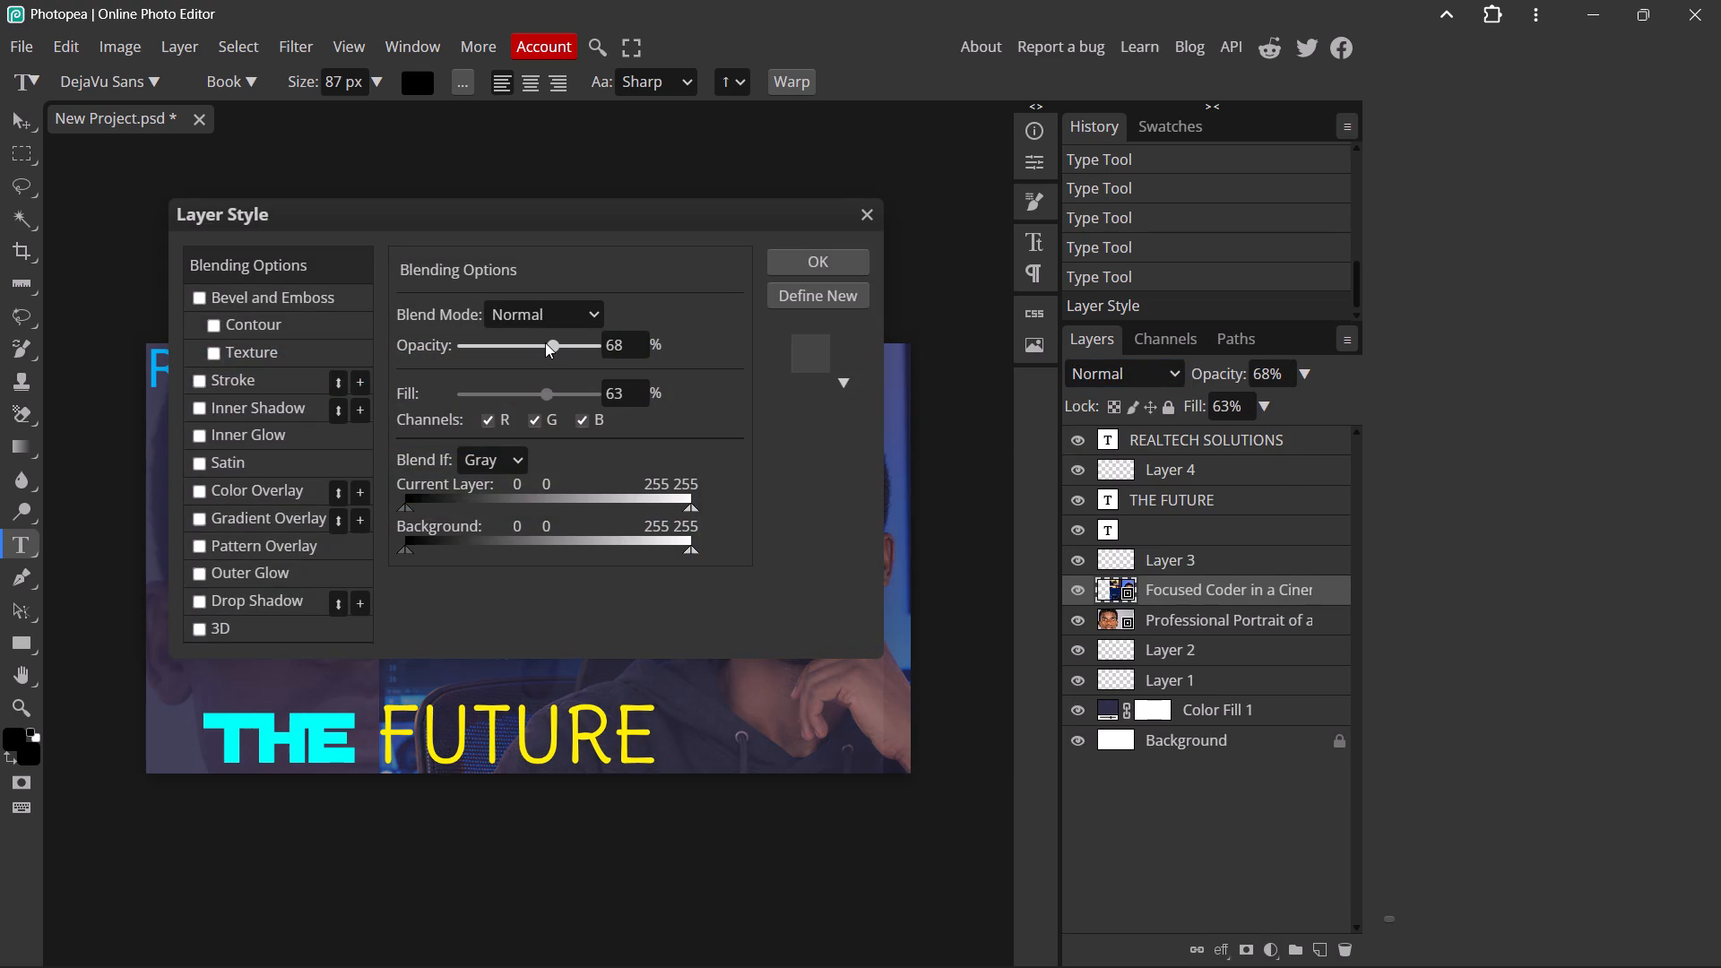
pyautogui.click(545, 342)
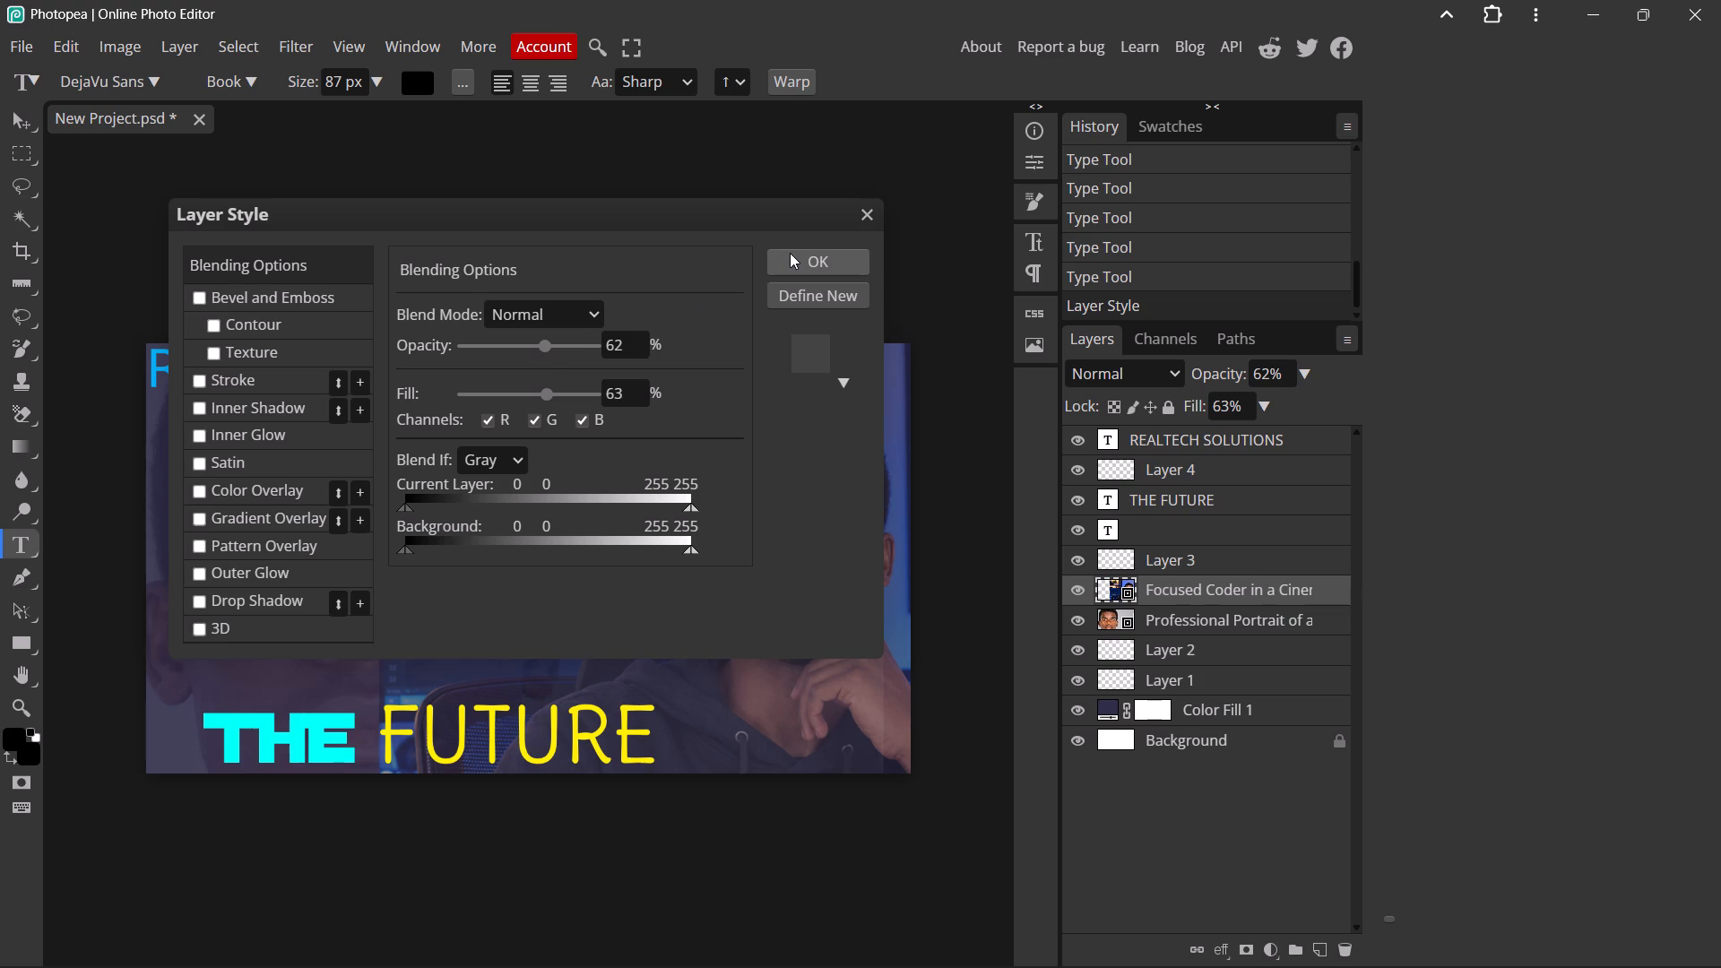
pyautogui.click(790, 253)
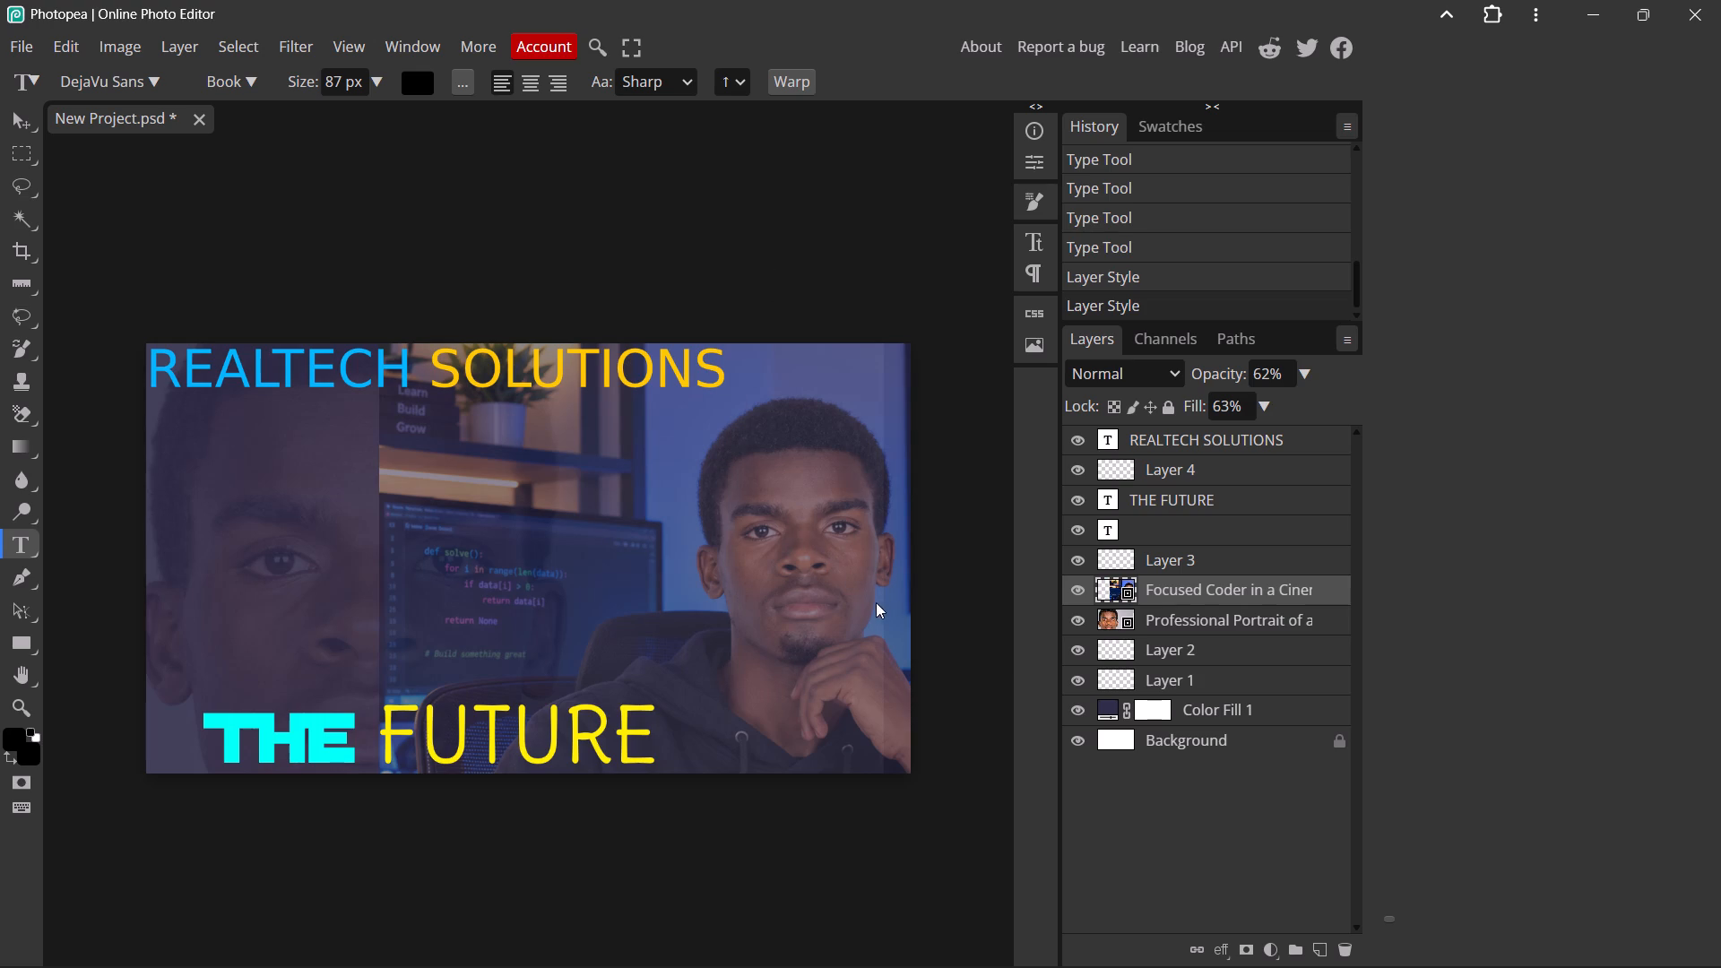
# Fade the Professional Portrait layer through its blending options to 29% opacity and 15% fill.
pyautogui.click(1179, 616)
pyautogui.rightClick(1179, 616)
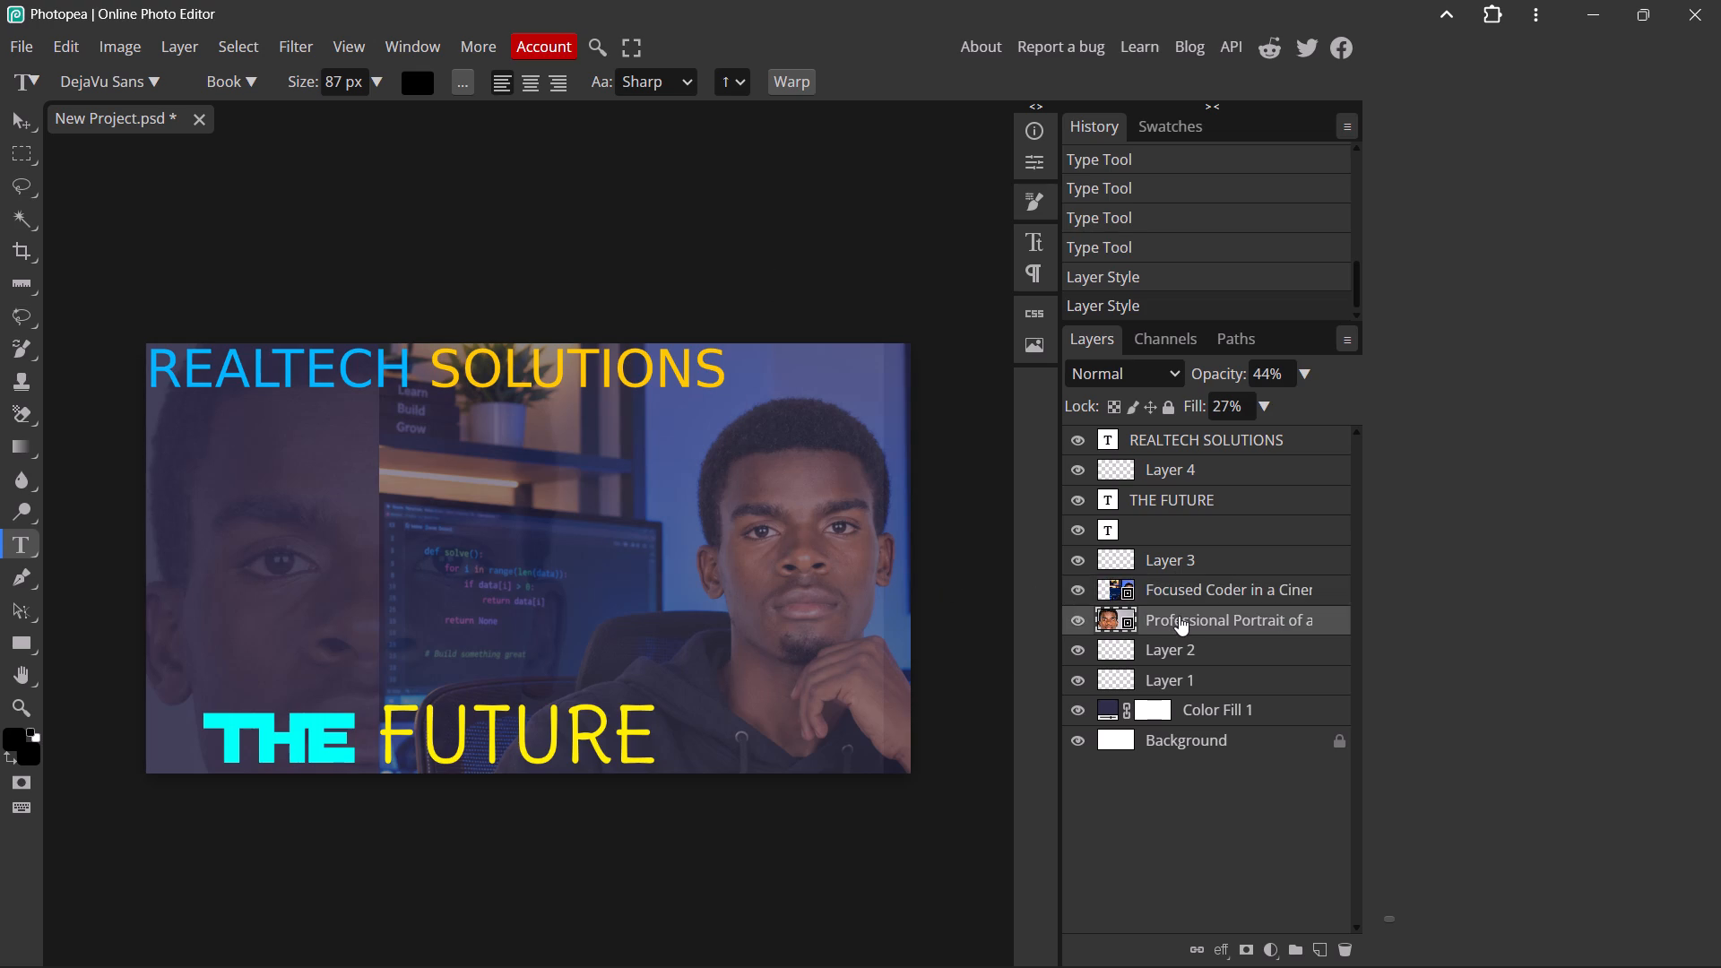
pyautogui.click(1048, 382)
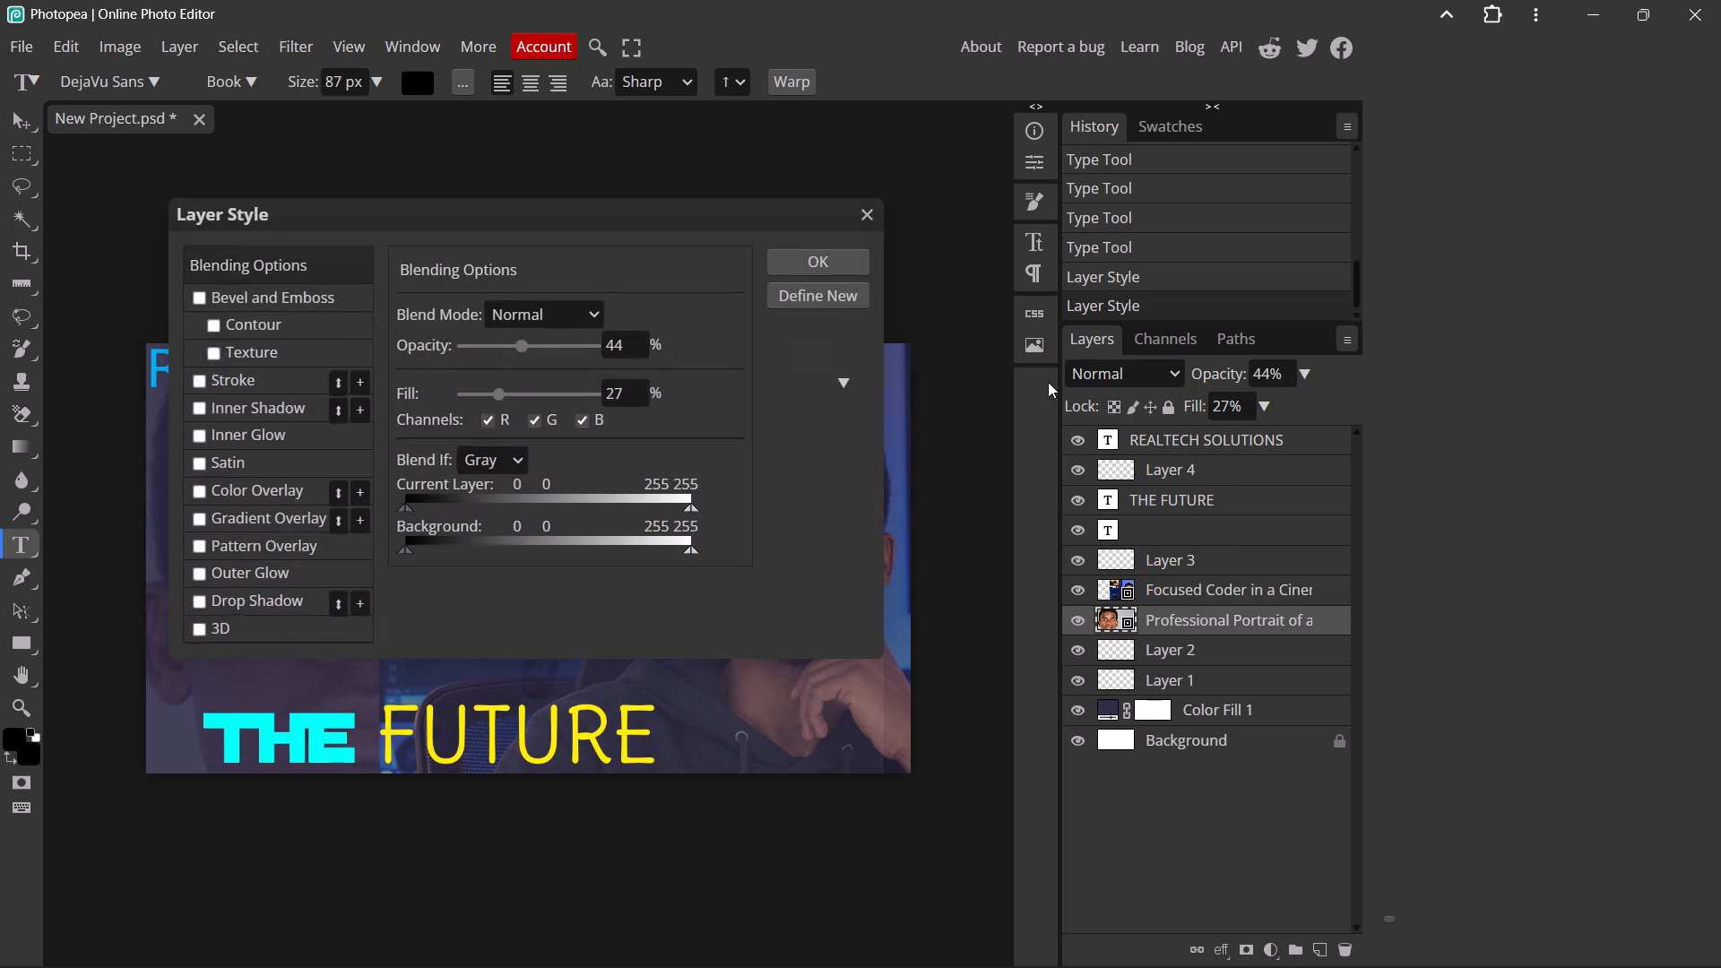
pyautogui.click(475, 394)
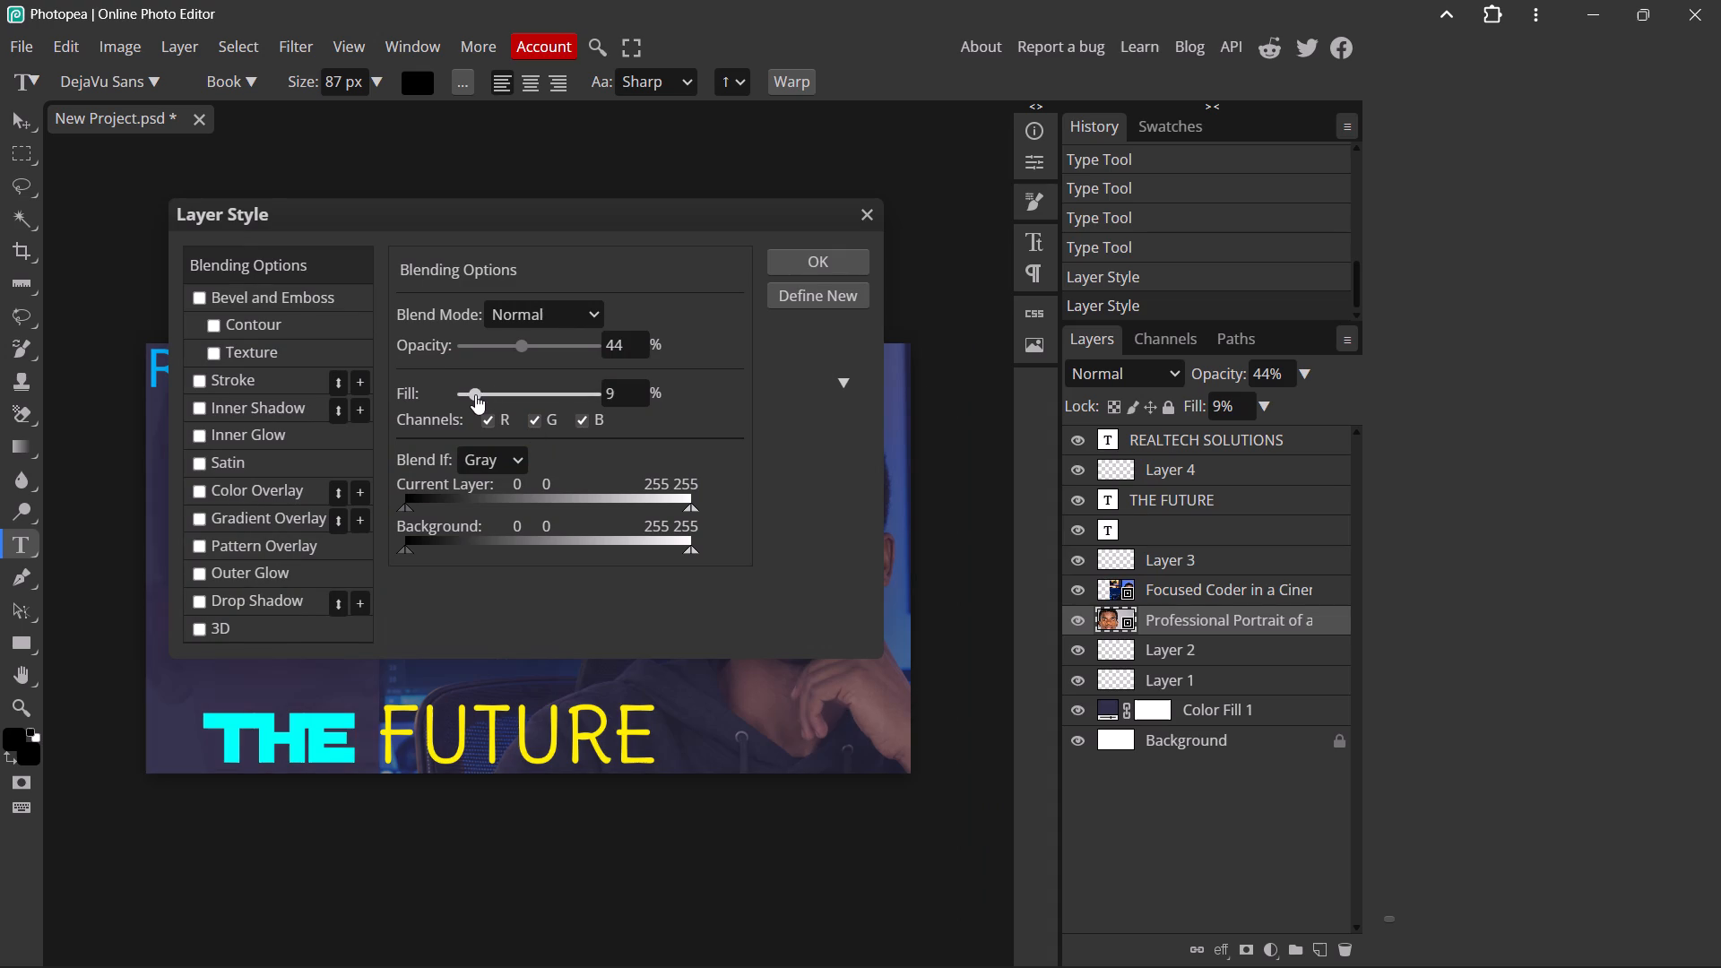
pyautogui.click(487, 343)
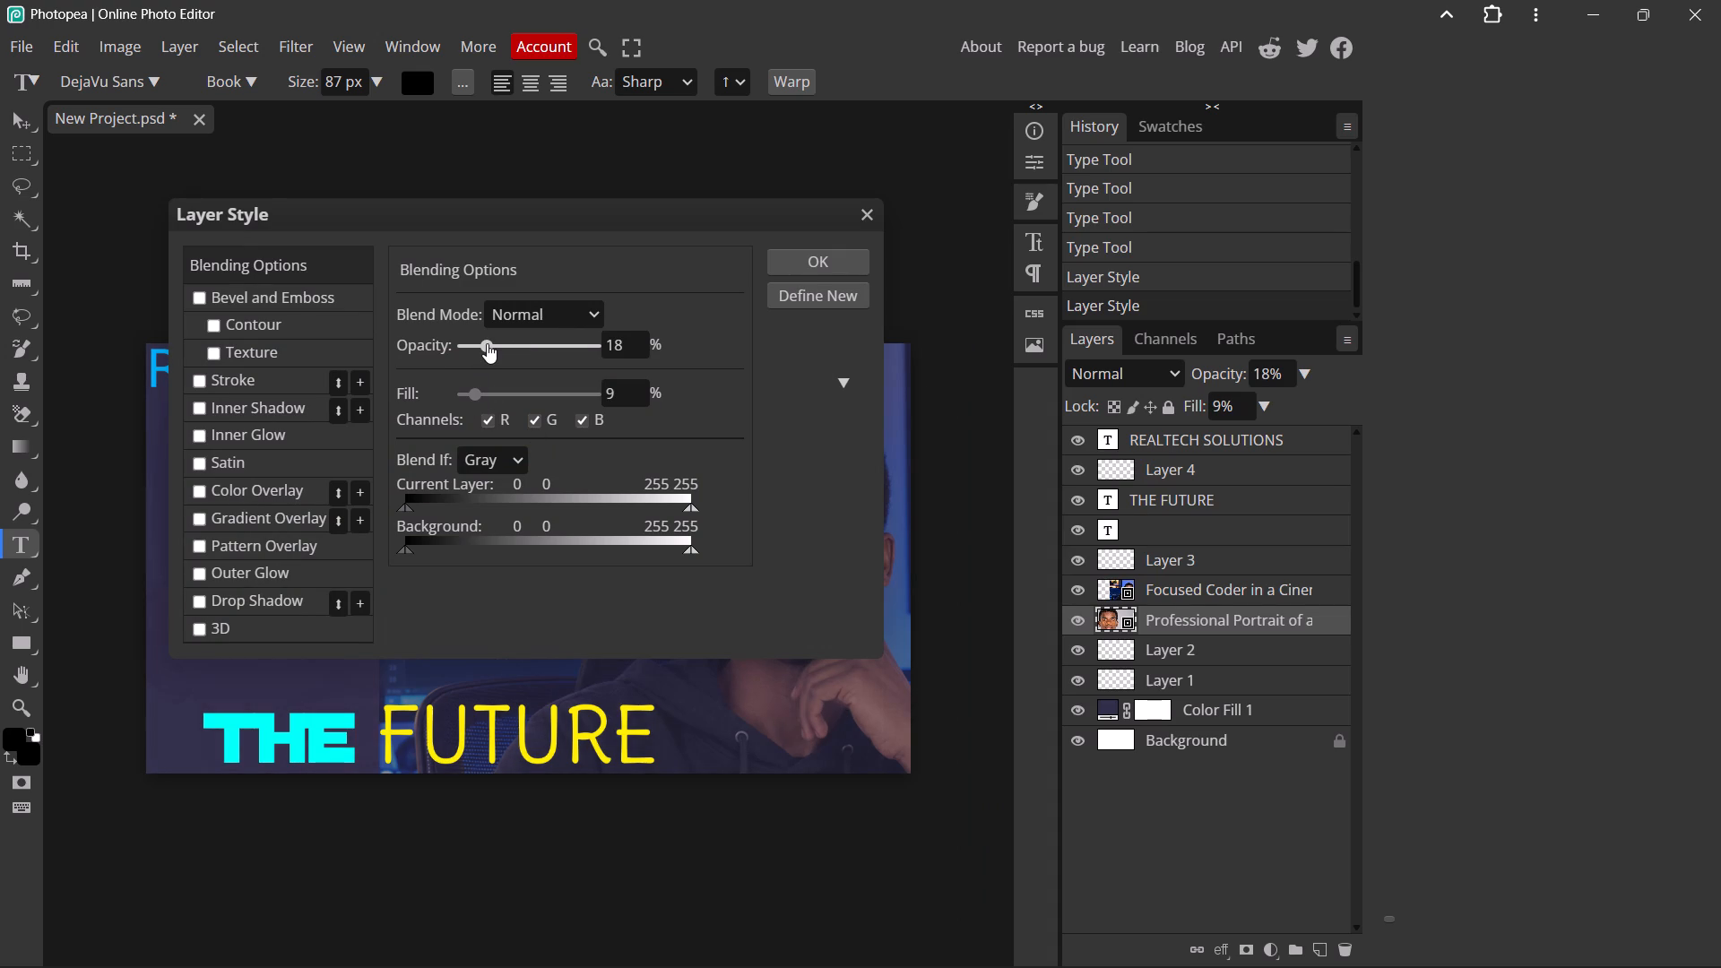
pyautogui.click(502, 341)
pyautogui.click(483, 392)
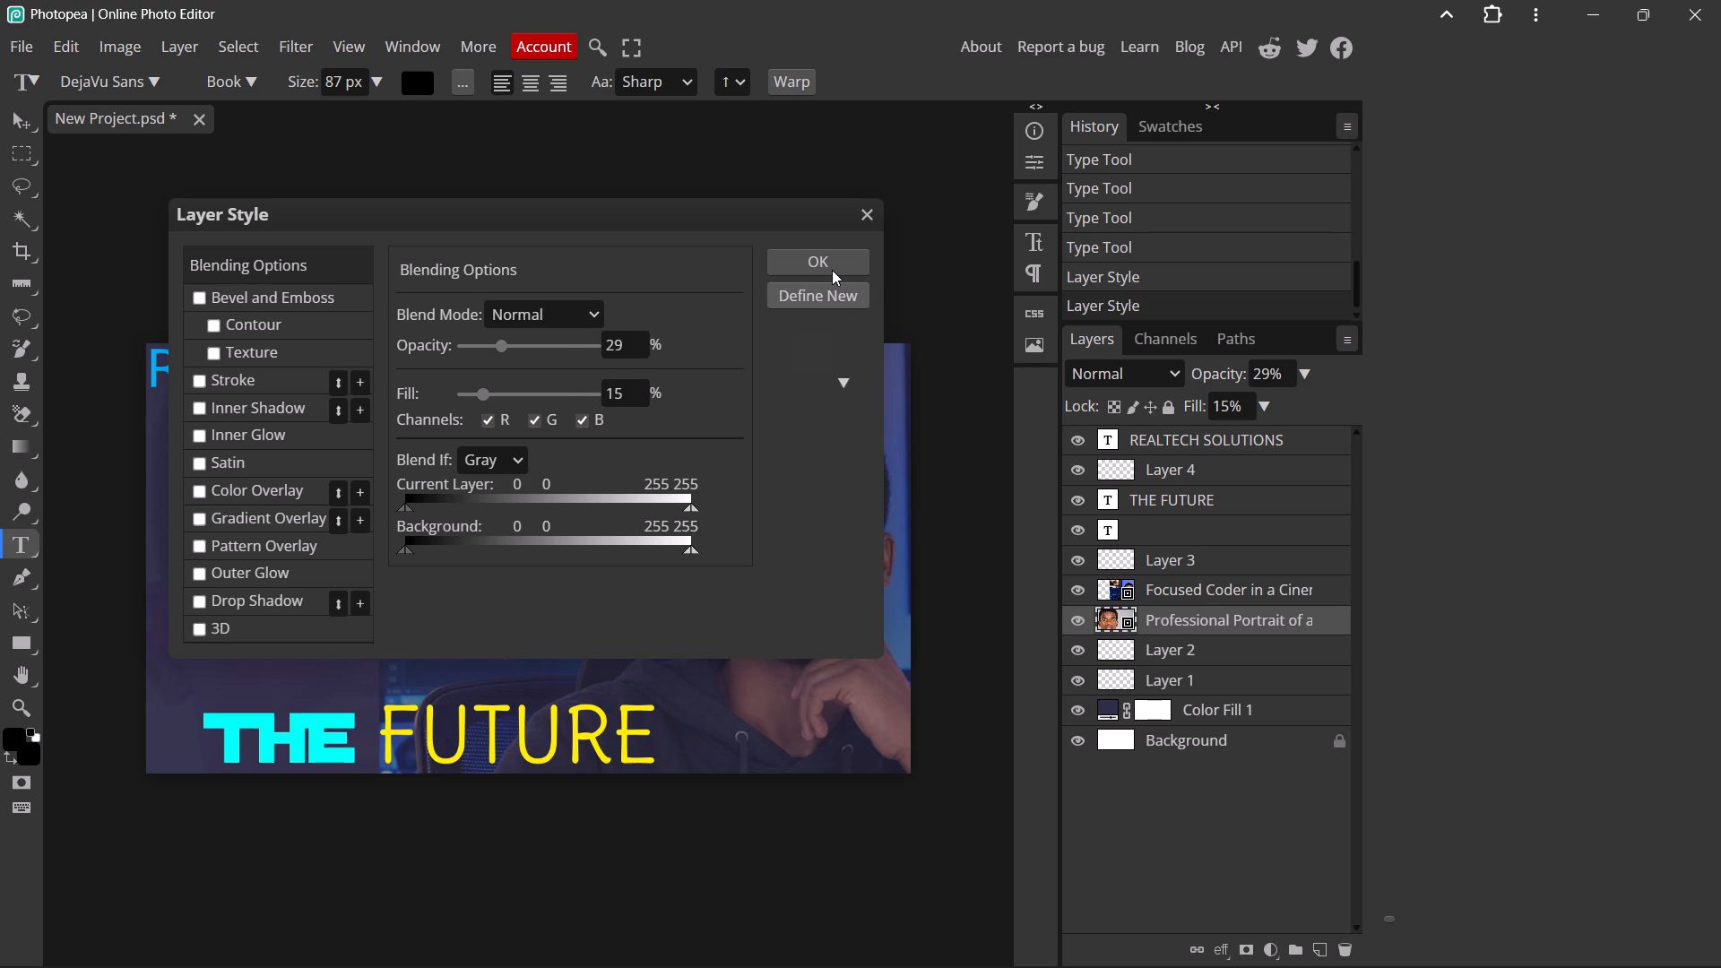
pyautogui.click(832, 267)
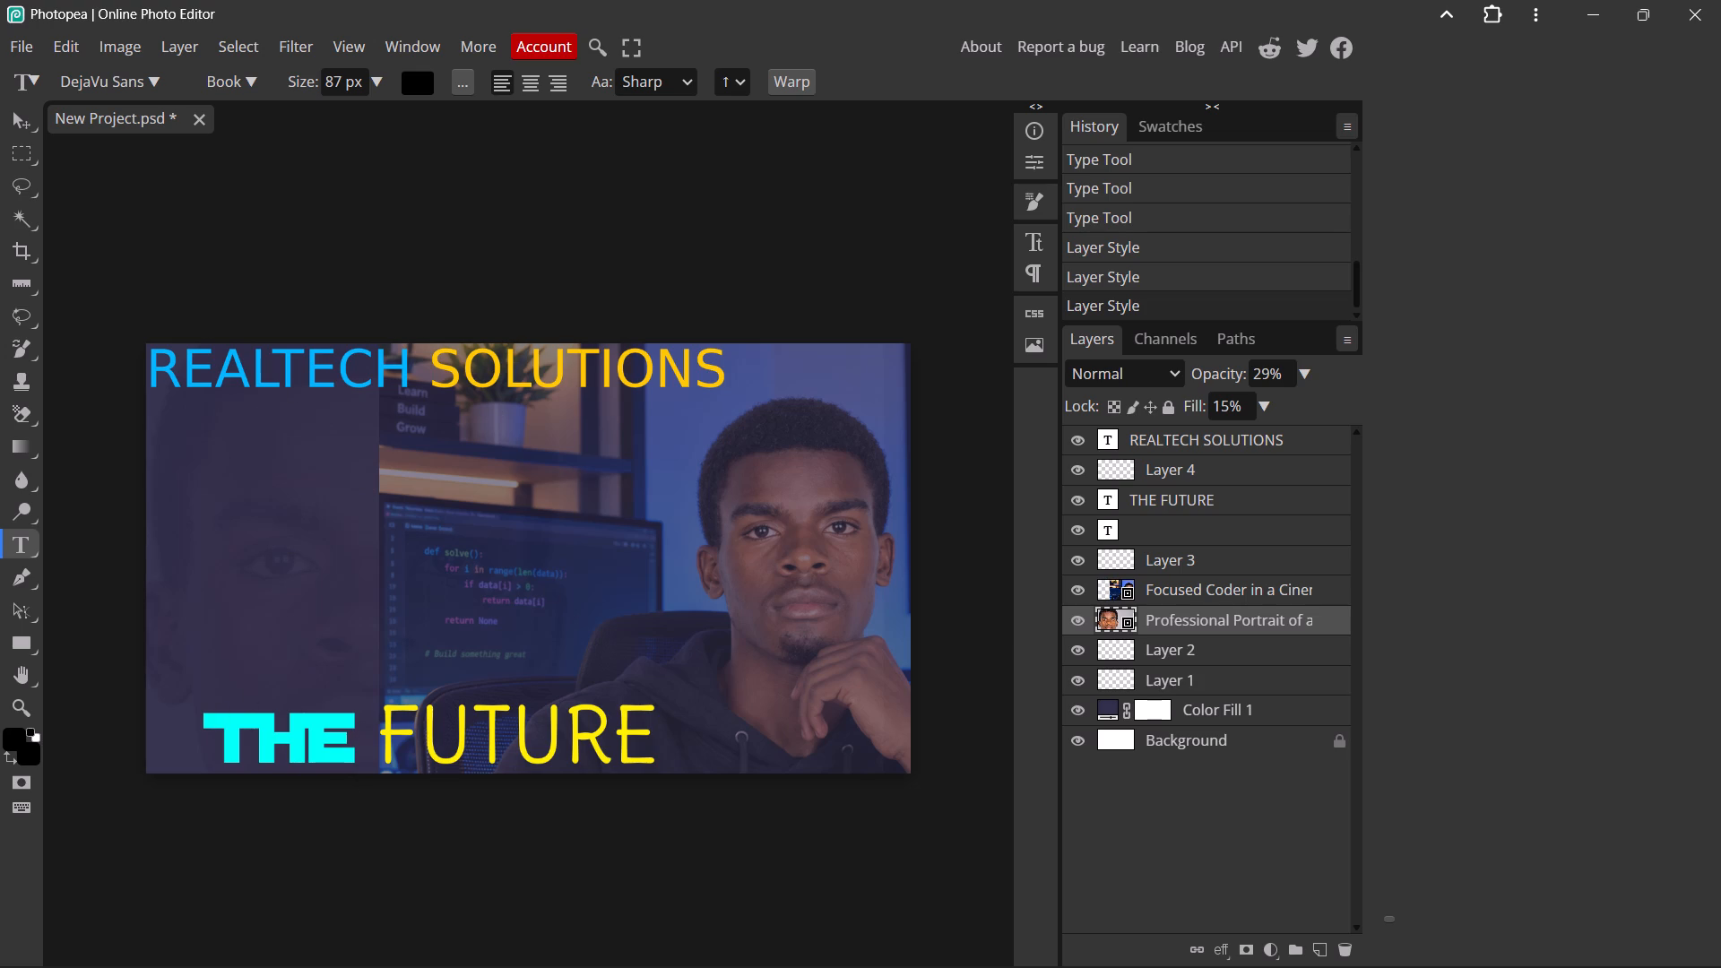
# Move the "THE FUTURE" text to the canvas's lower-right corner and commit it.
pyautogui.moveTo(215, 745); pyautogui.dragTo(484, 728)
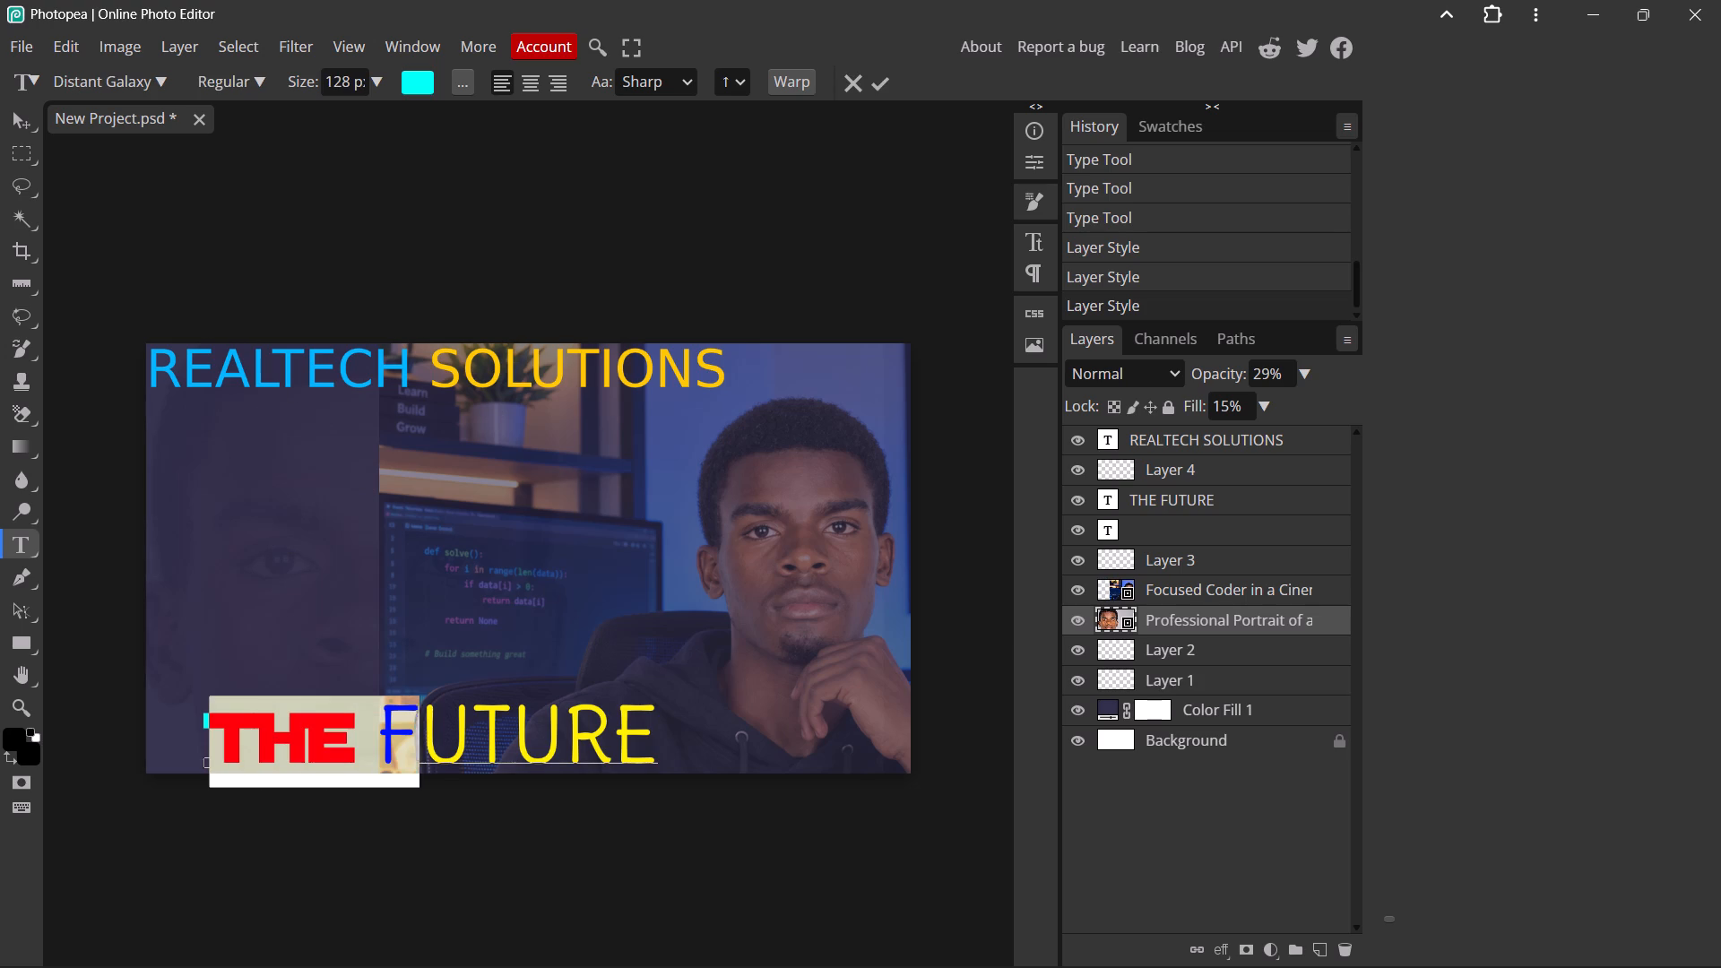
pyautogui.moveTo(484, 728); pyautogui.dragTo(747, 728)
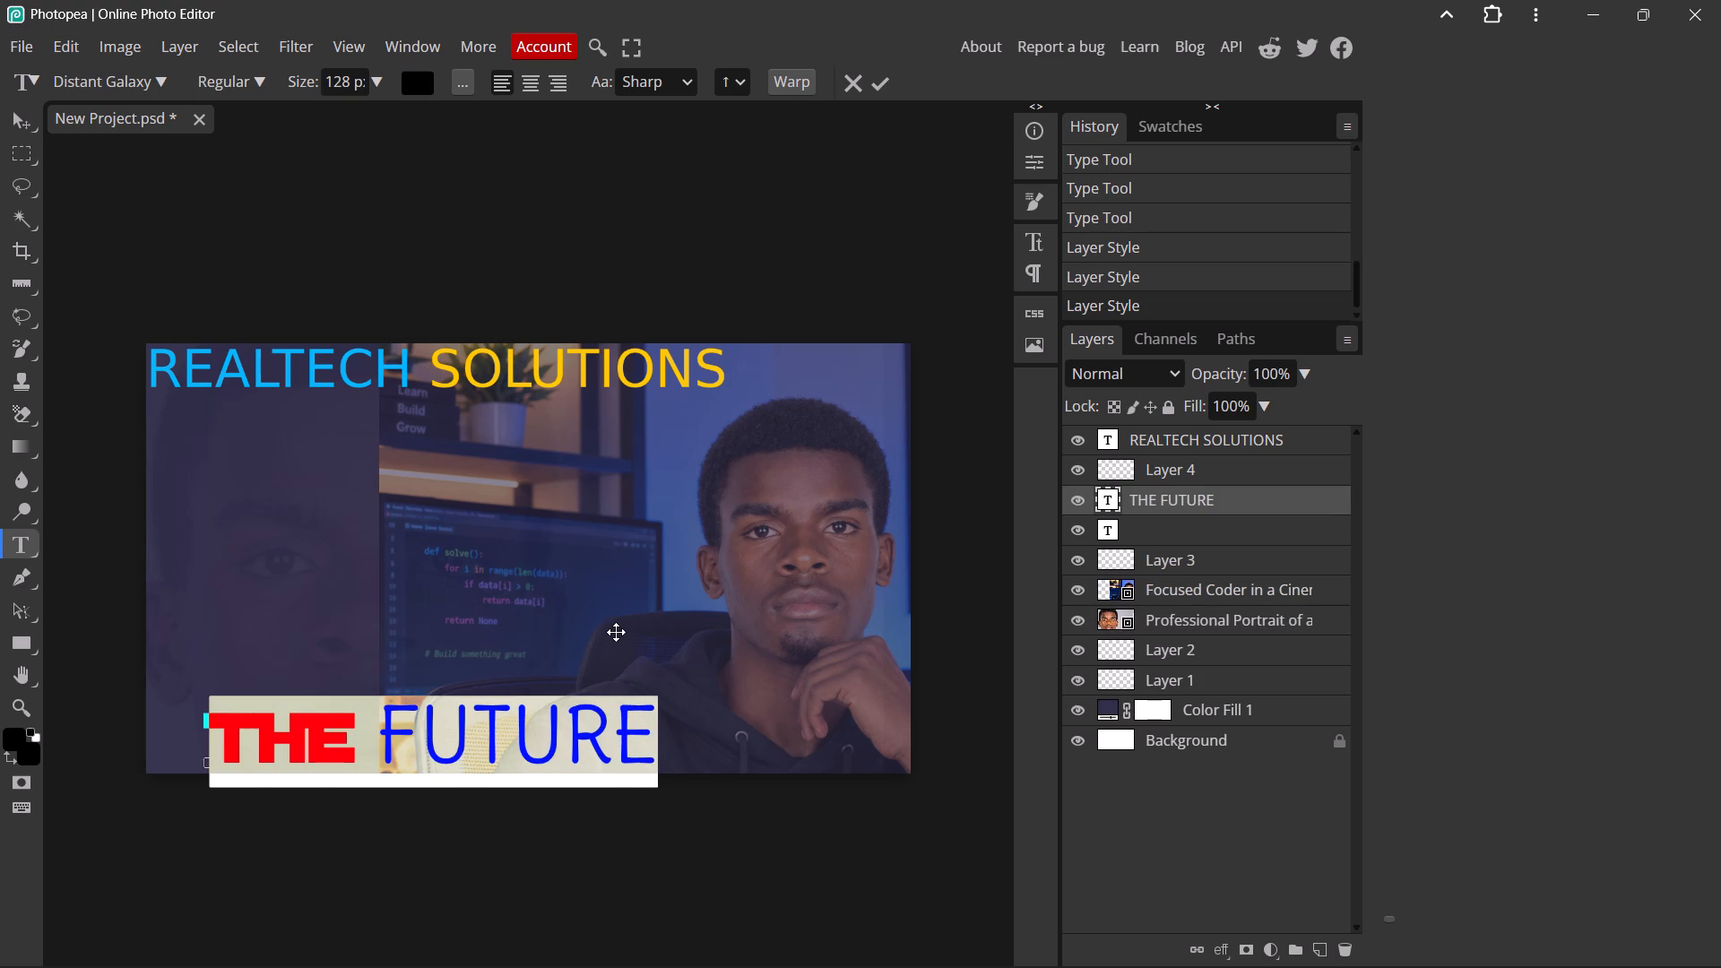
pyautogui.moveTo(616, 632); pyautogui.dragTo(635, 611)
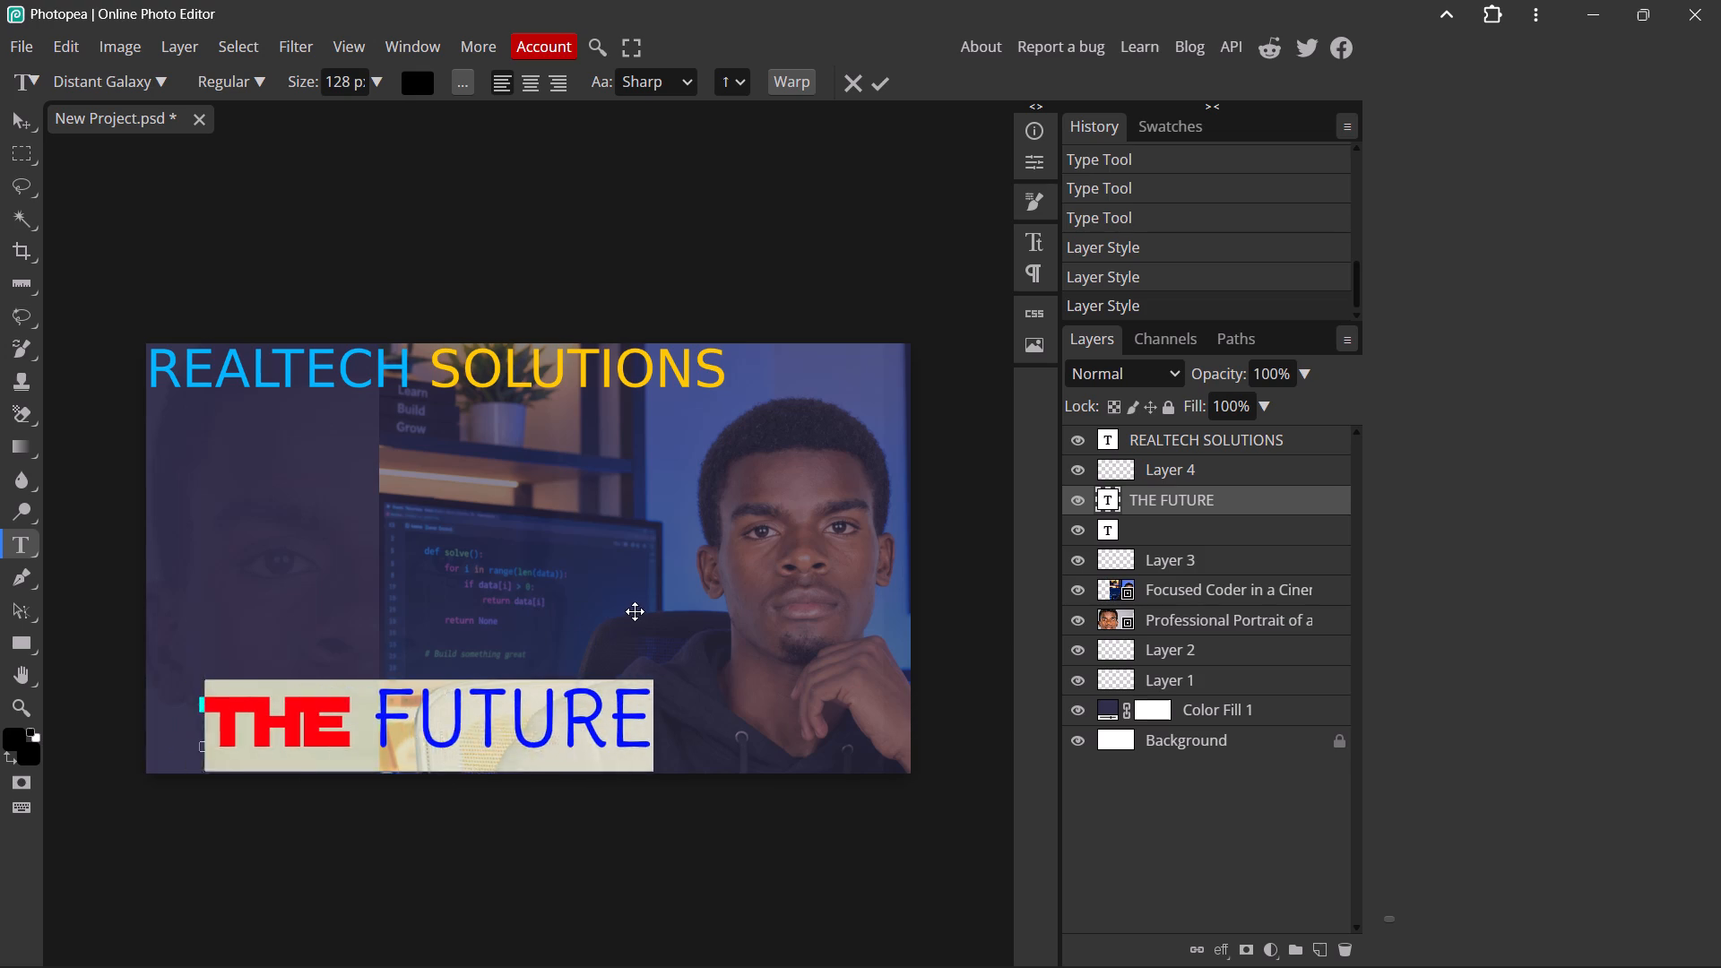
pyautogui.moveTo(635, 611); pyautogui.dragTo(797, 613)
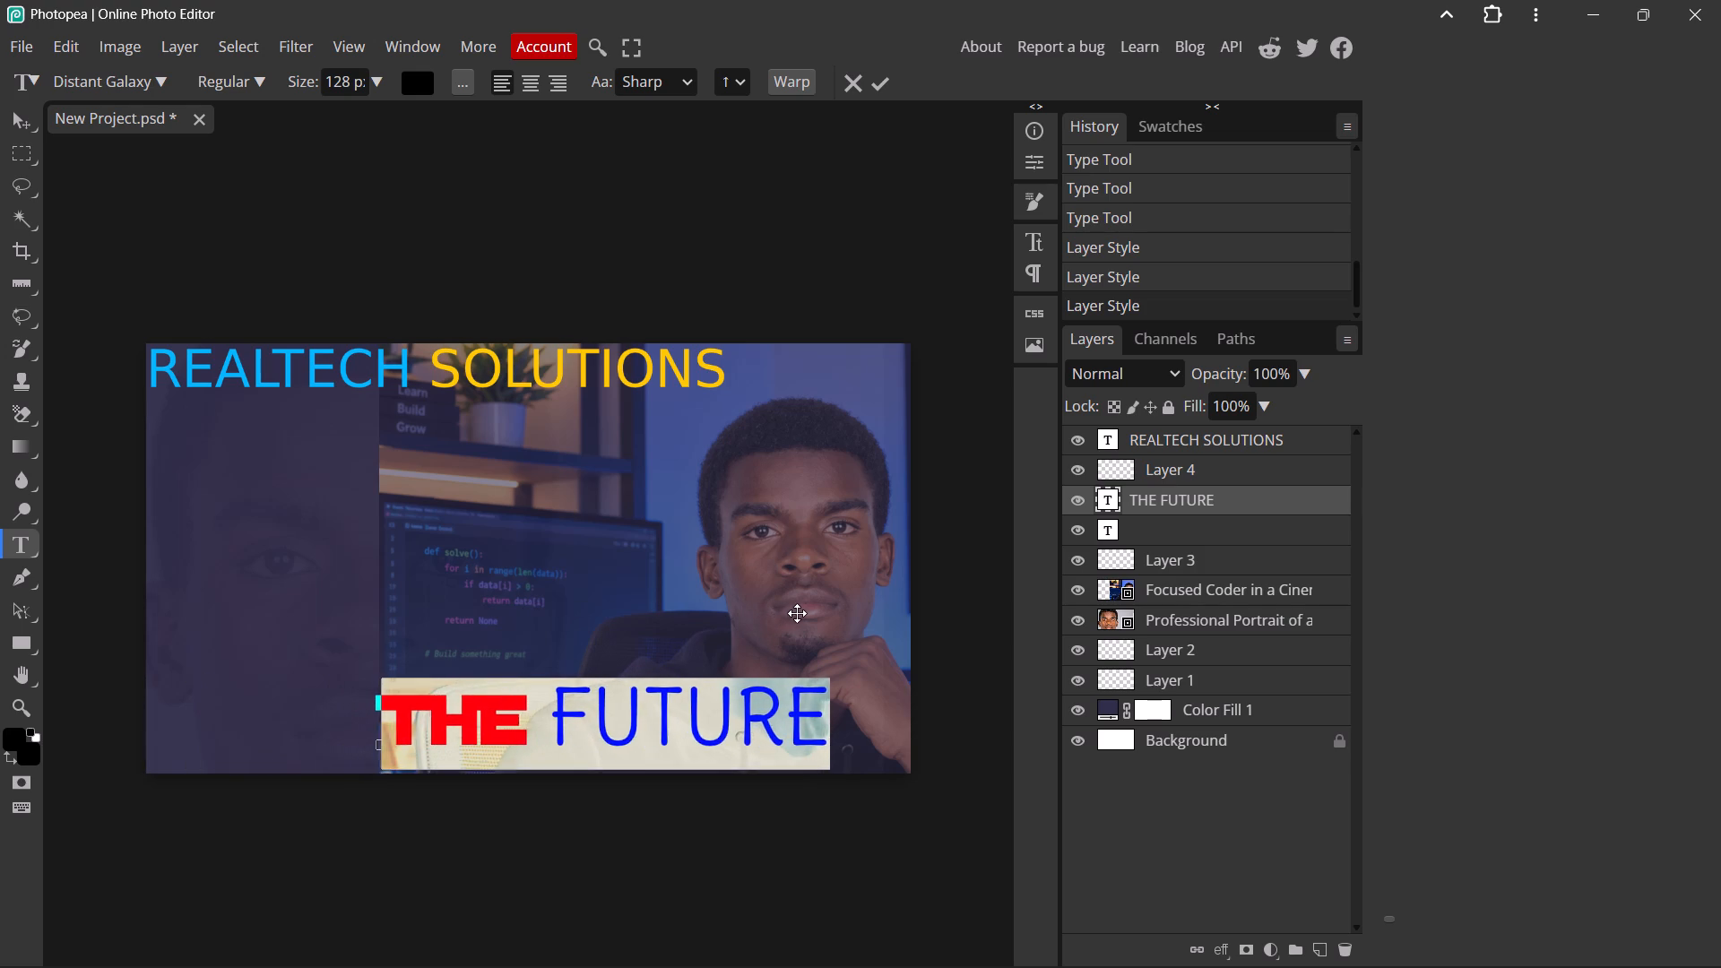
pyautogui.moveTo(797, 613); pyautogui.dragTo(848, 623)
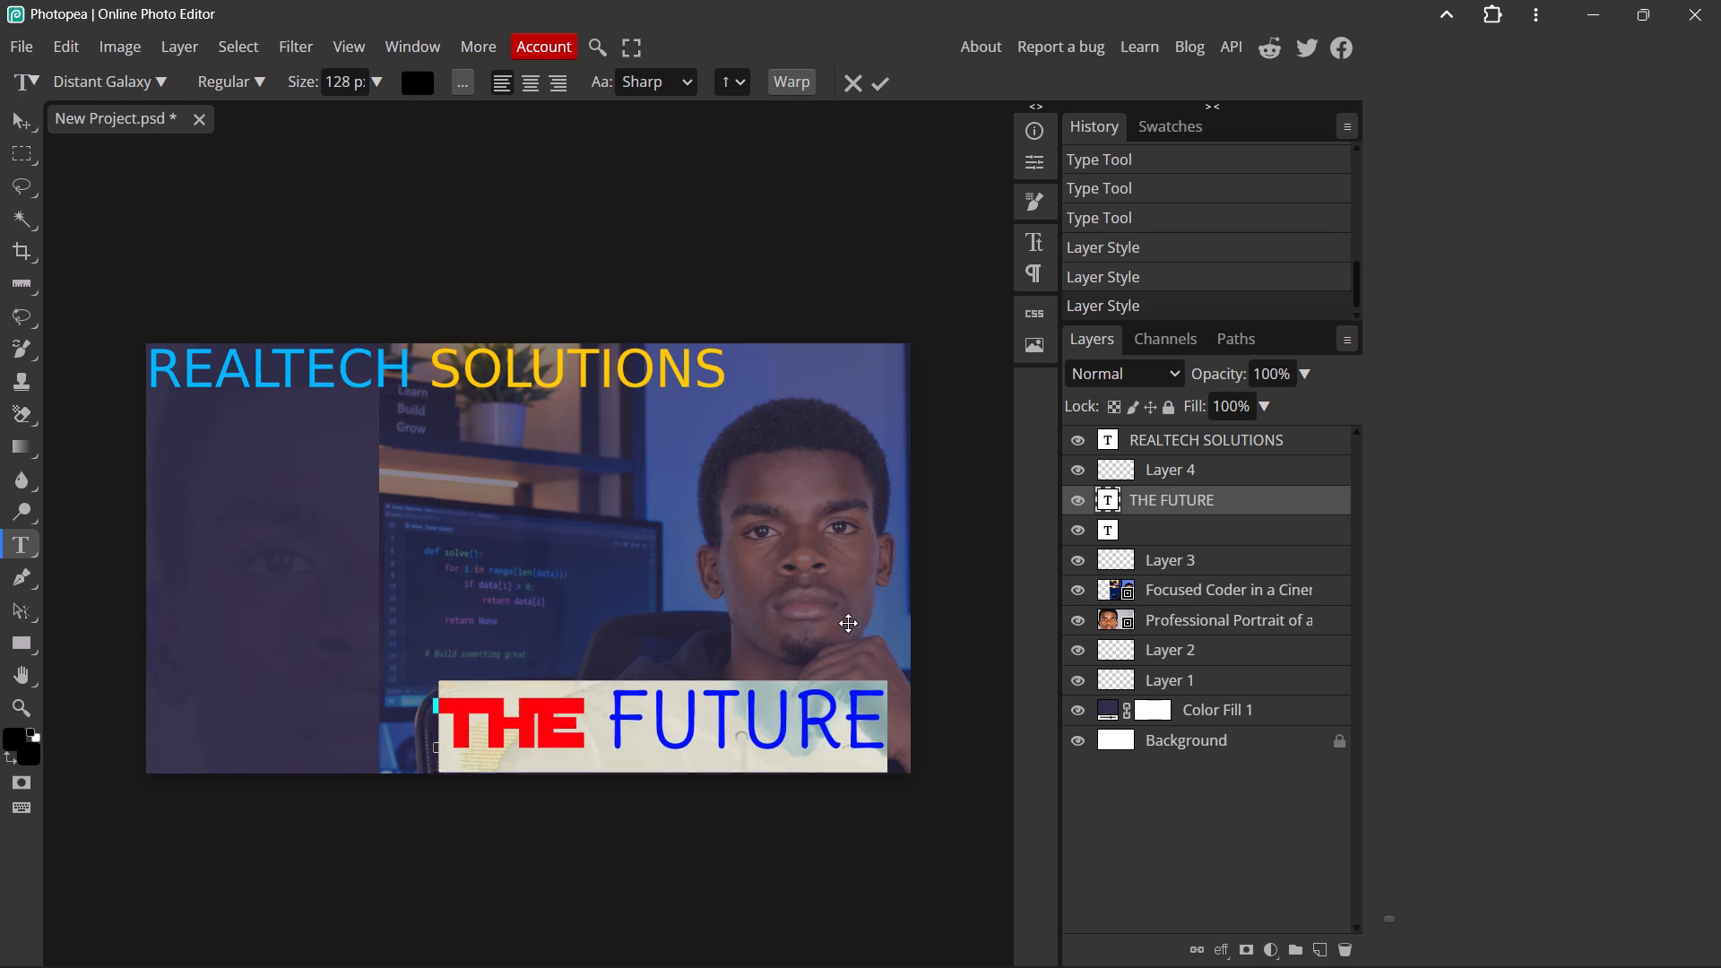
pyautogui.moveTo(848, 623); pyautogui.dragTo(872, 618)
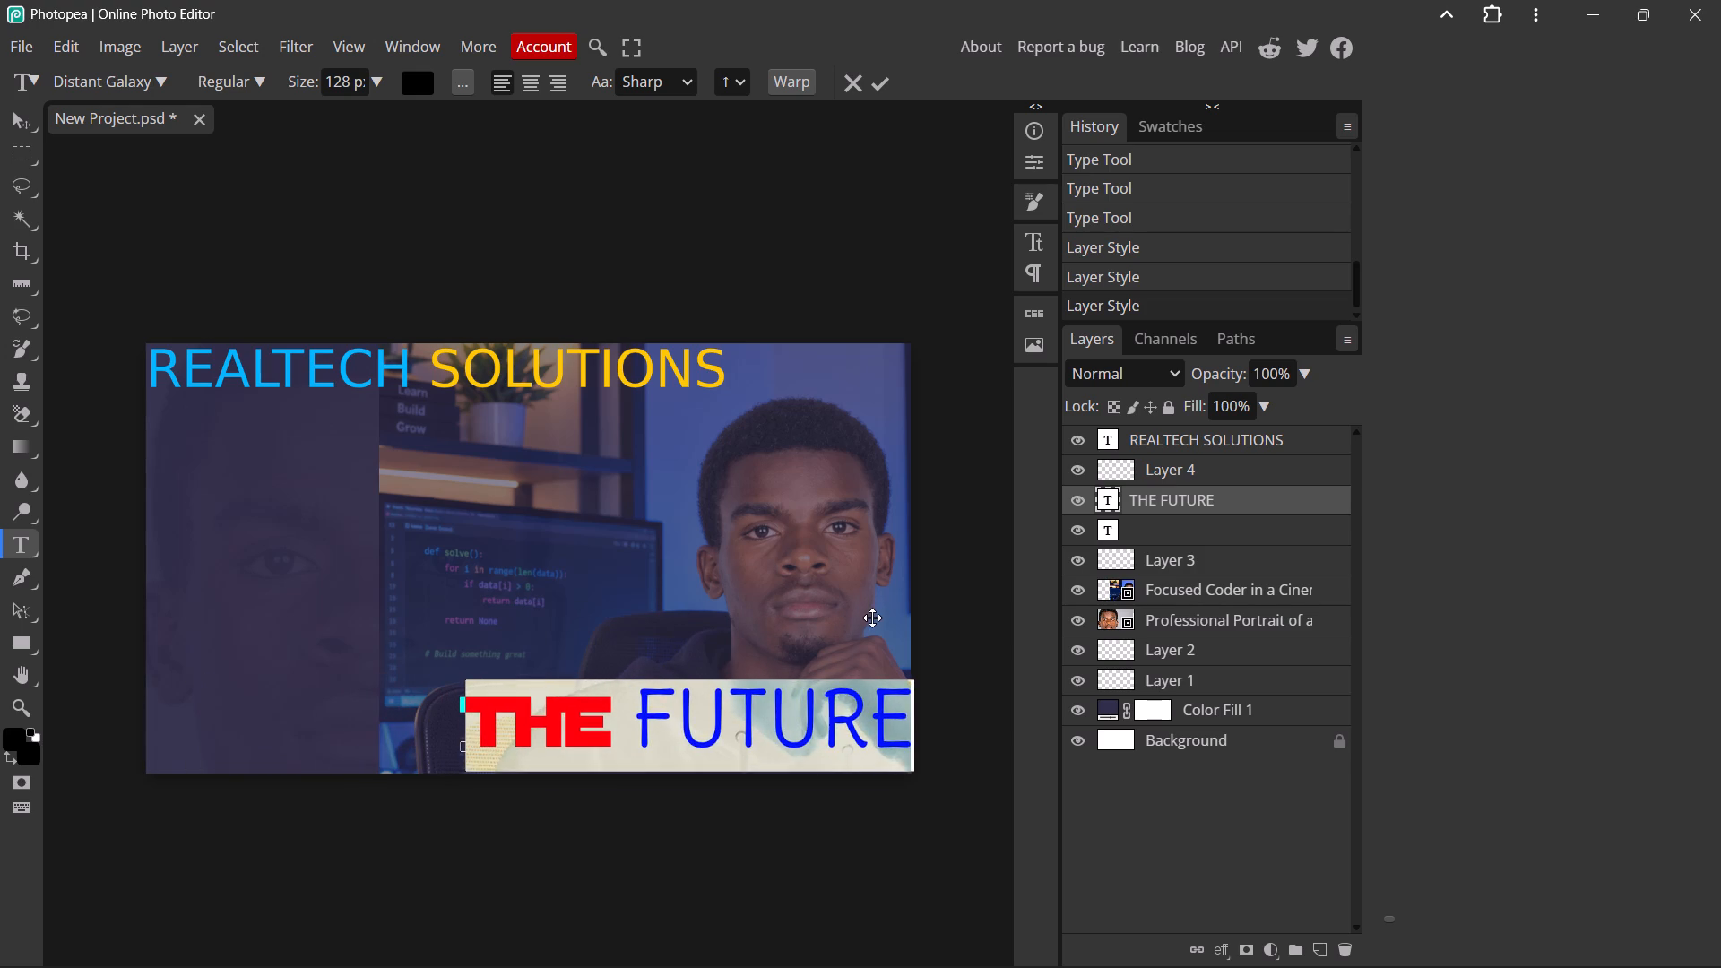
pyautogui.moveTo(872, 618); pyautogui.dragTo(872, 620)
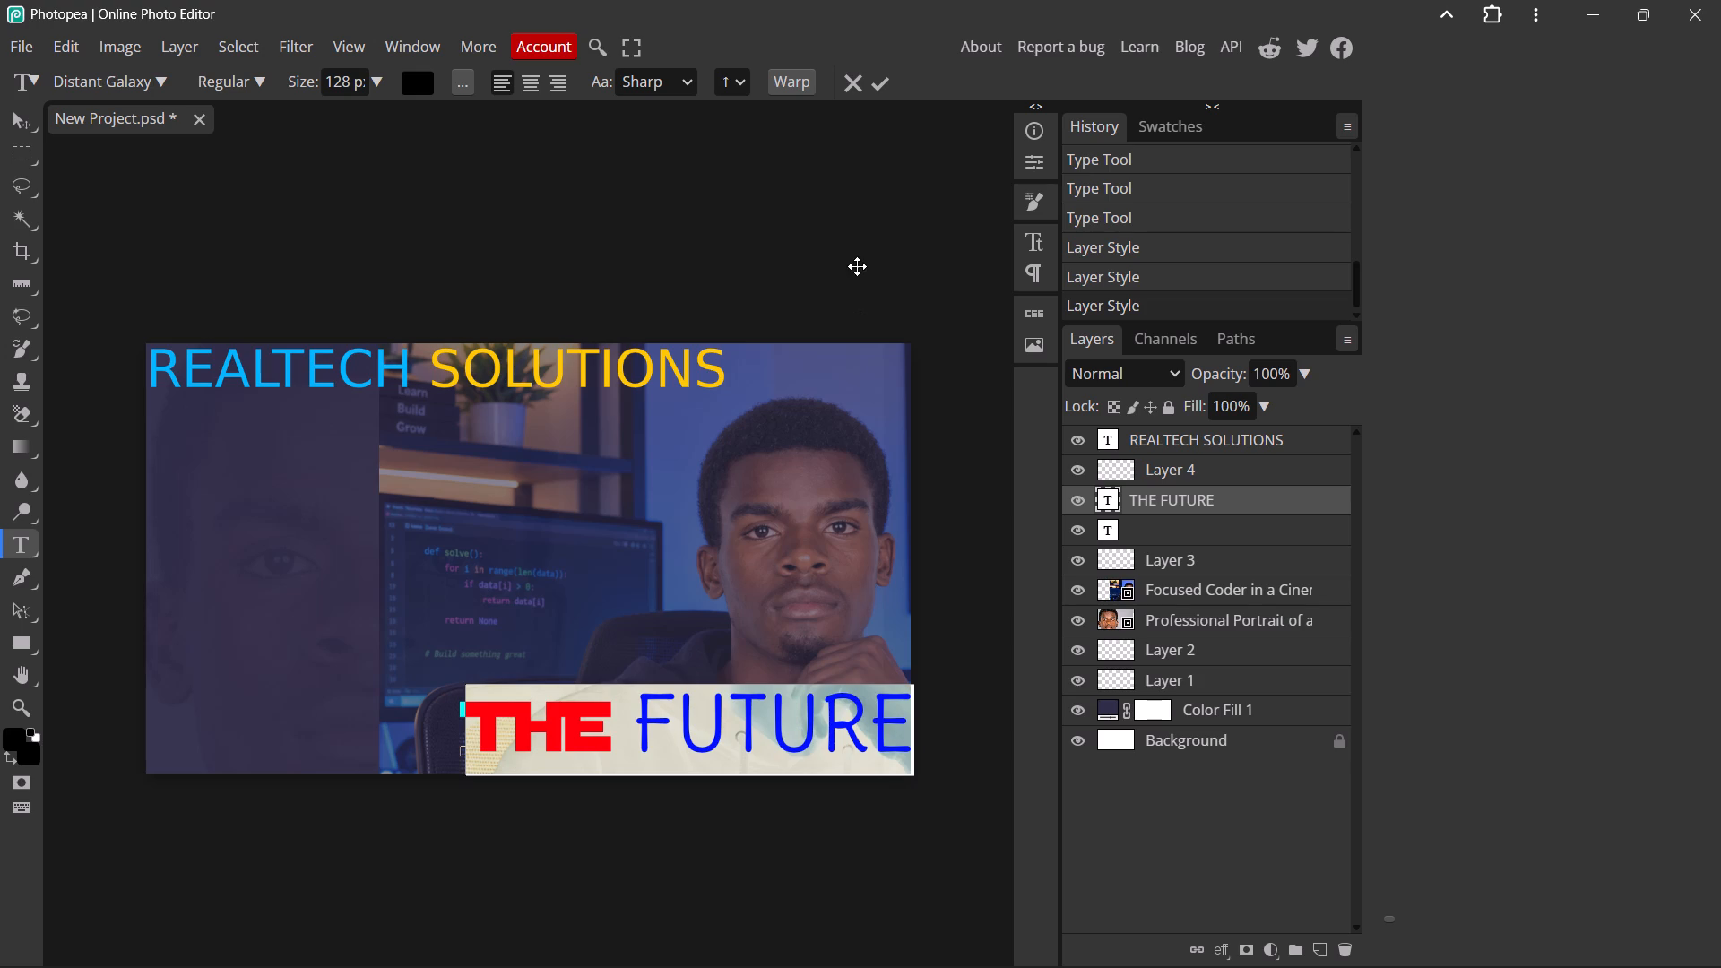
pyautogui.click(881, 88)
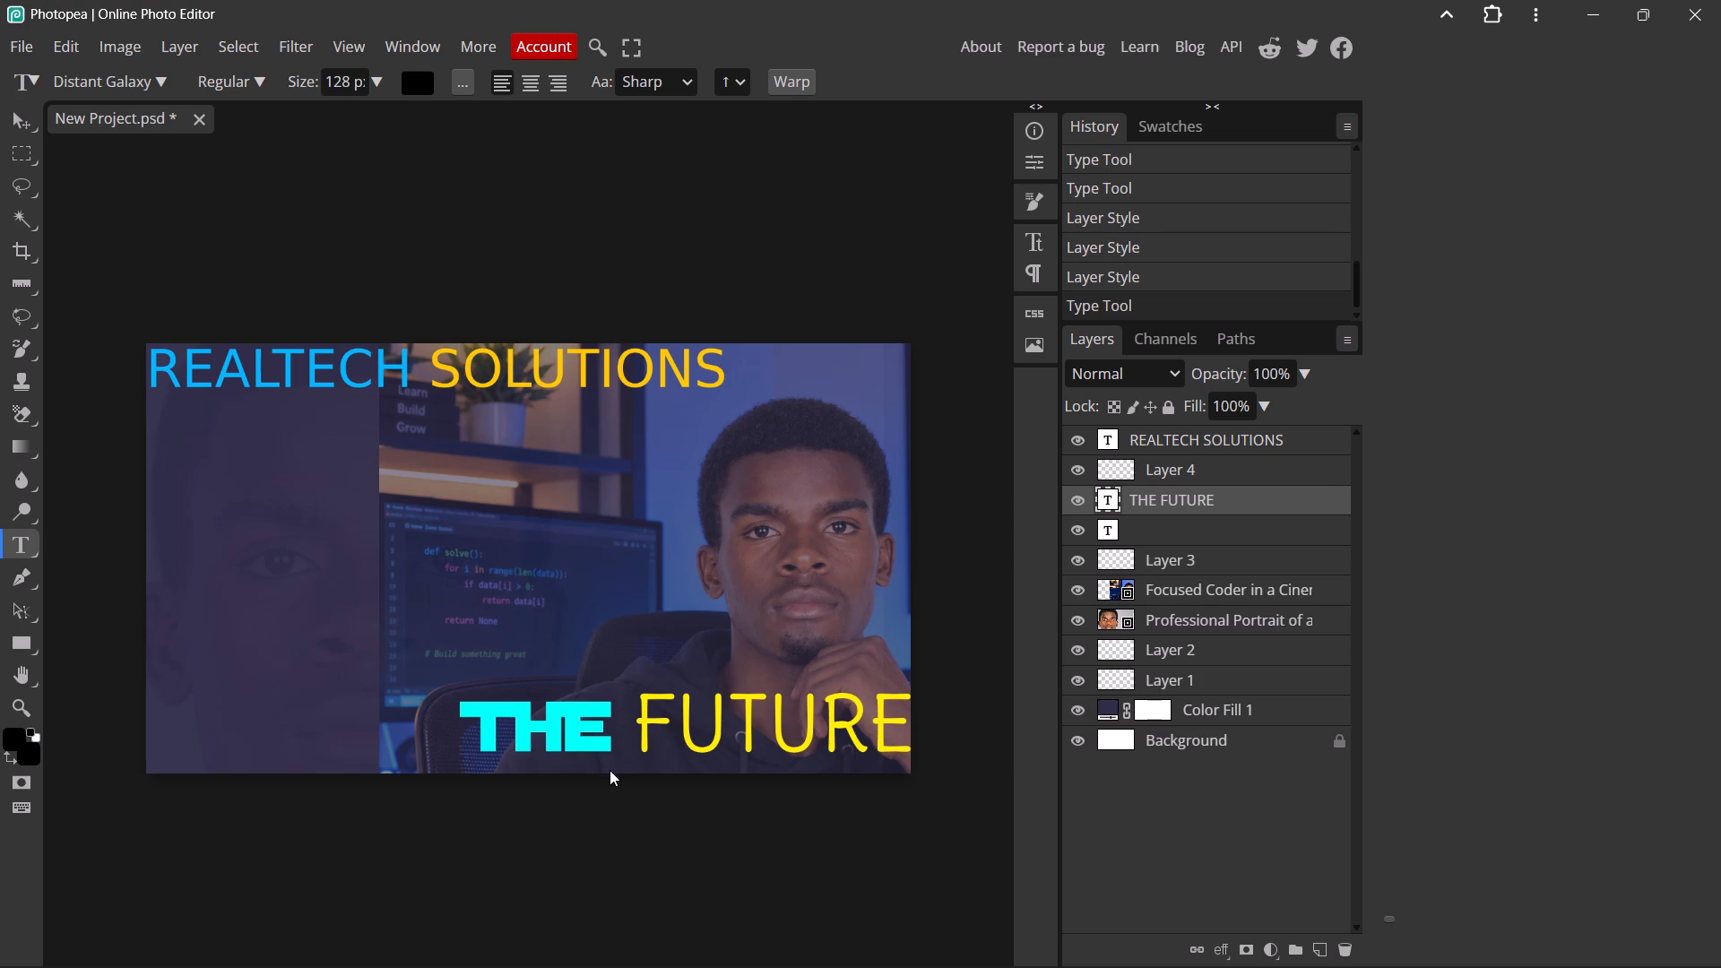
# Reduce the font size of the "THE FUTURE" text layer to 60 px.
pyautogui.click(371, 77)
pyautogui.click(315, 107)
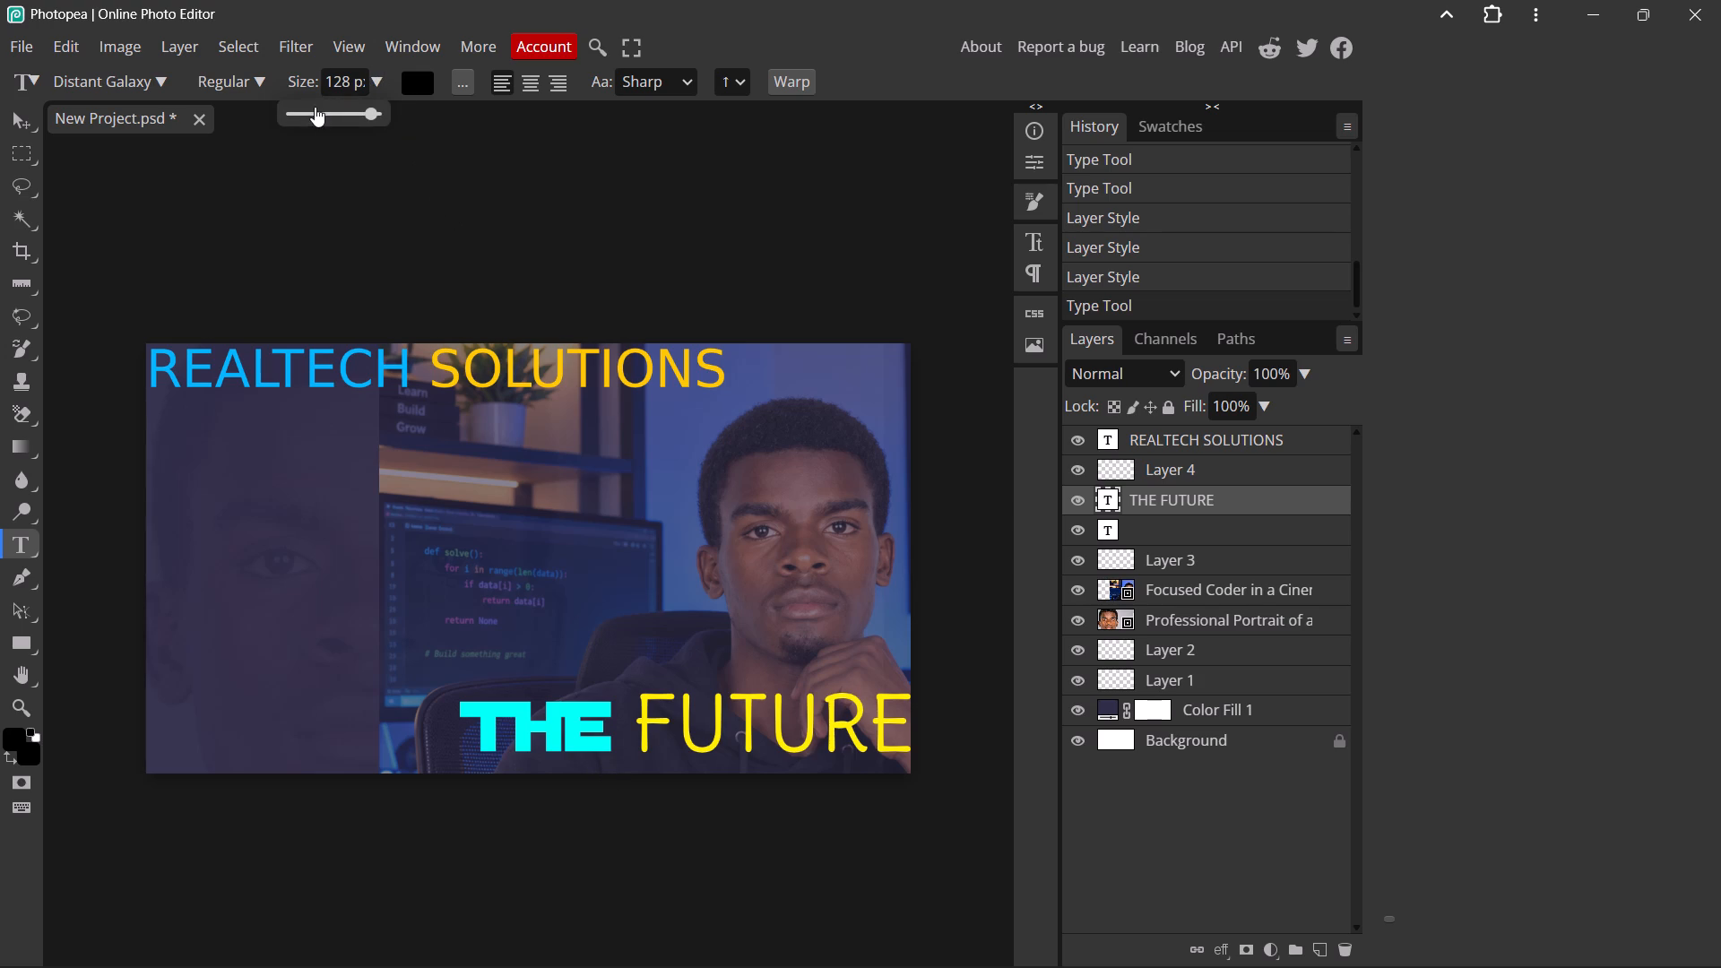
pyautogui.click(324, 107)
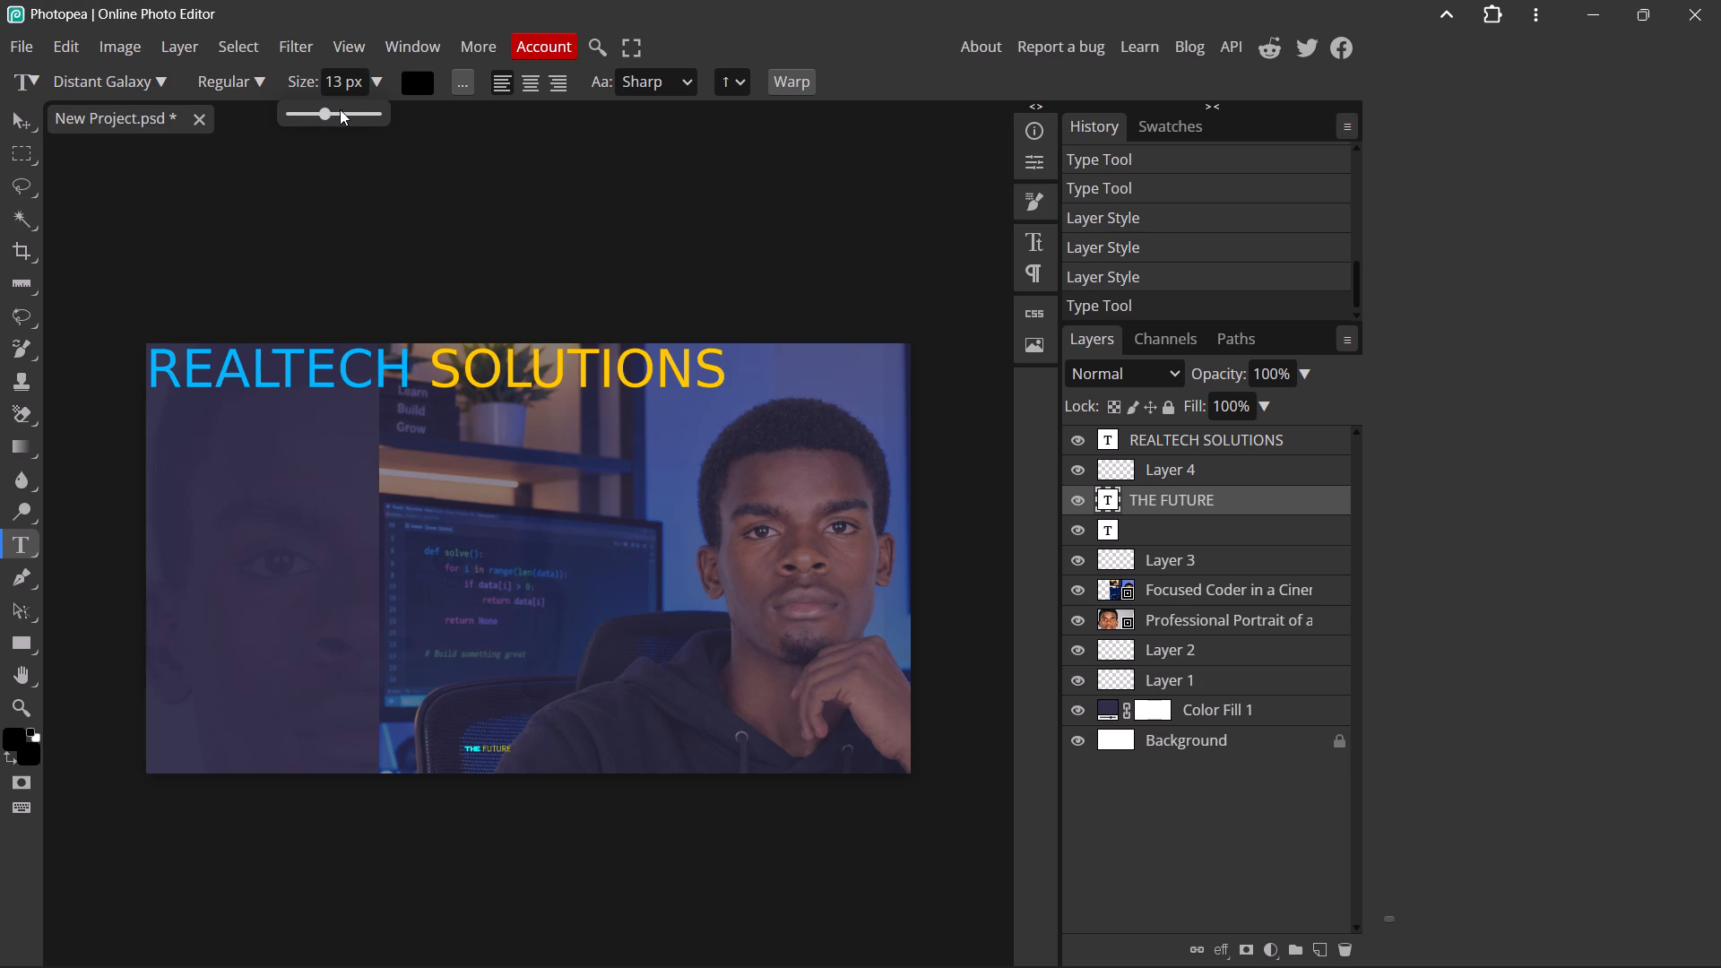
pyautogui.click(340, 109)
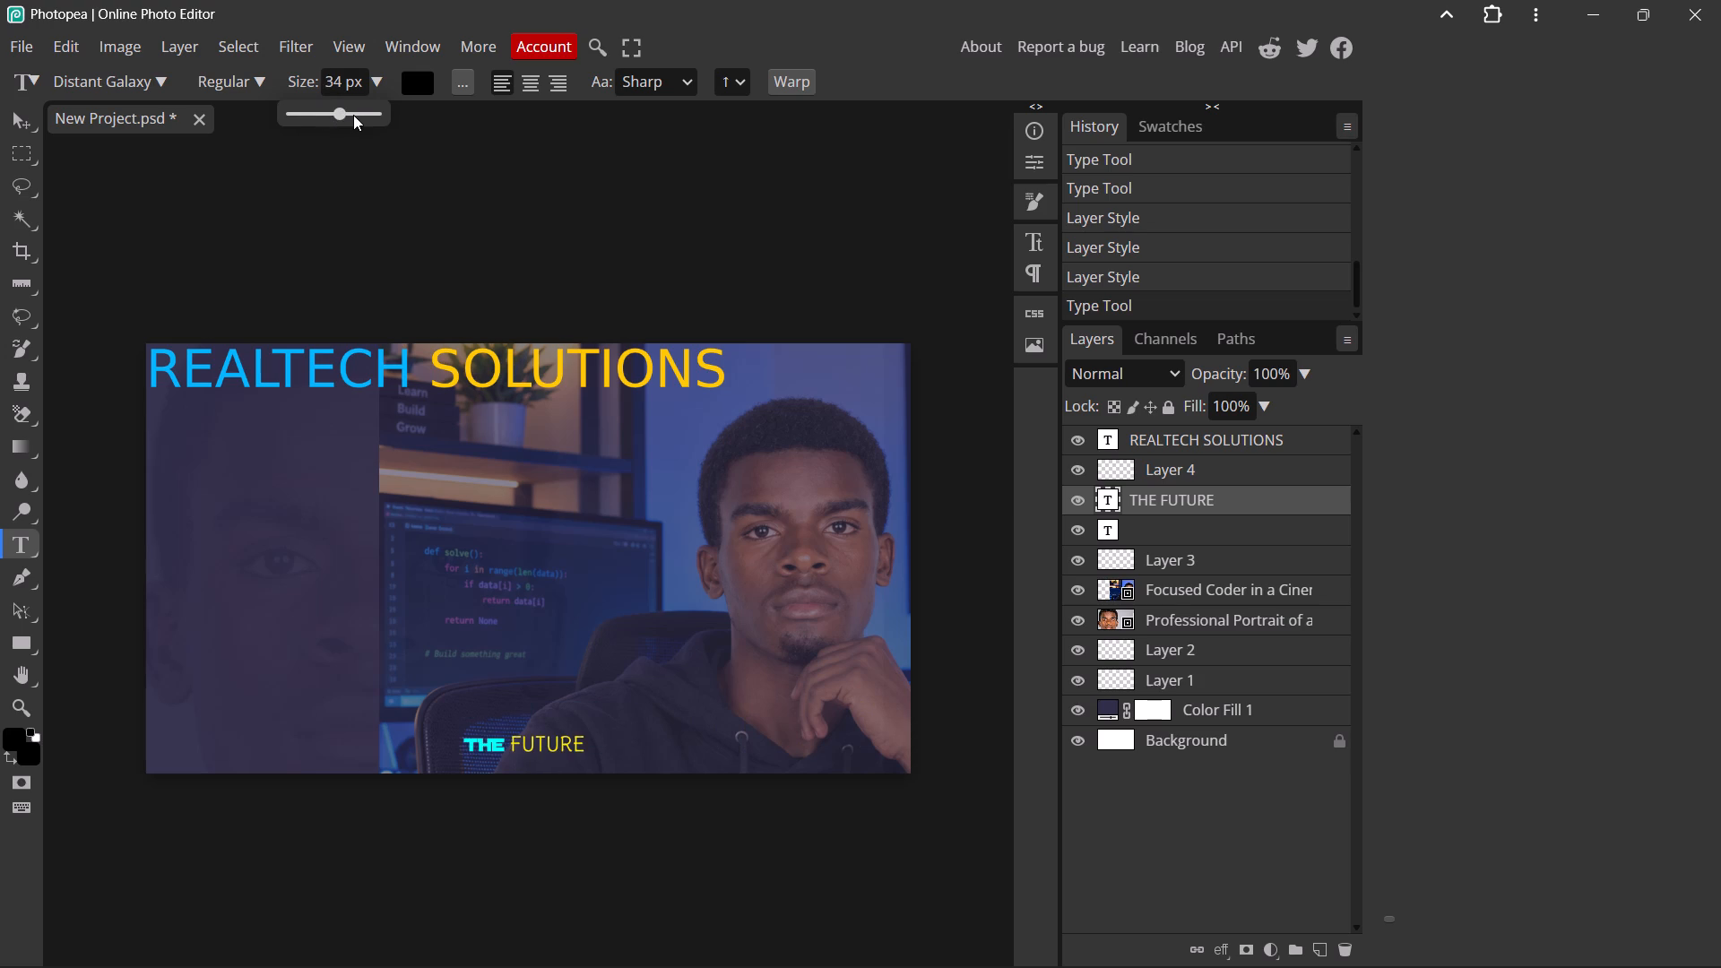
pyautogui.click(344, 110)
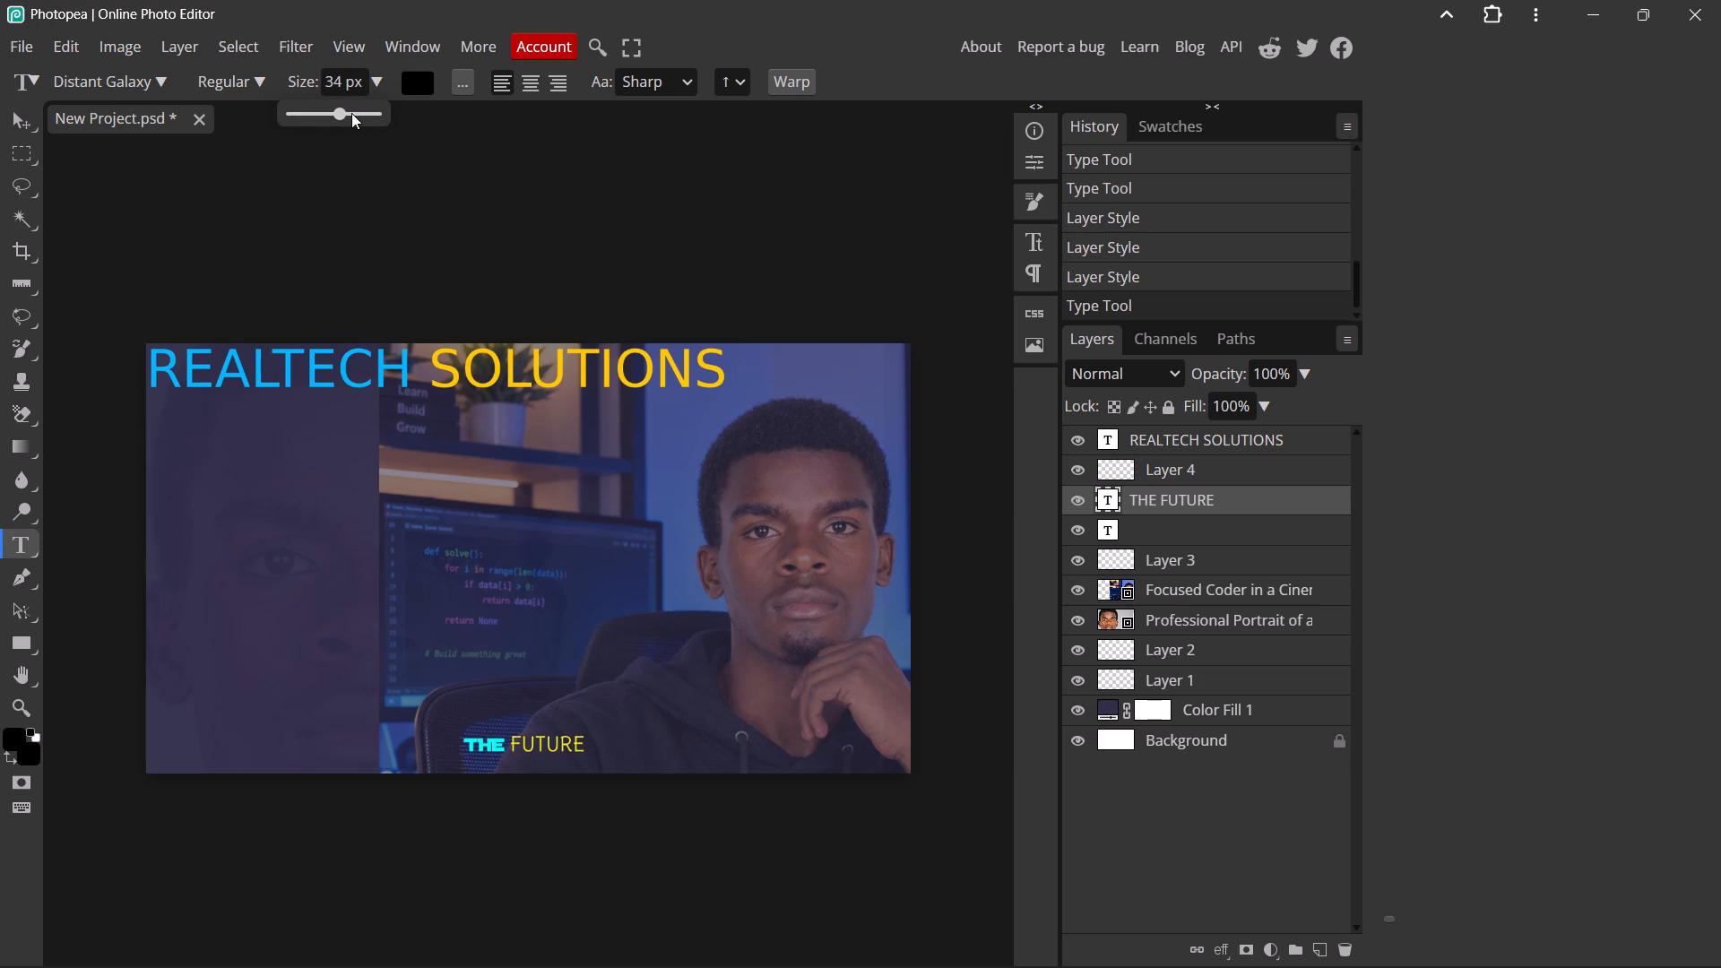
pyautogui.click(351, 113)
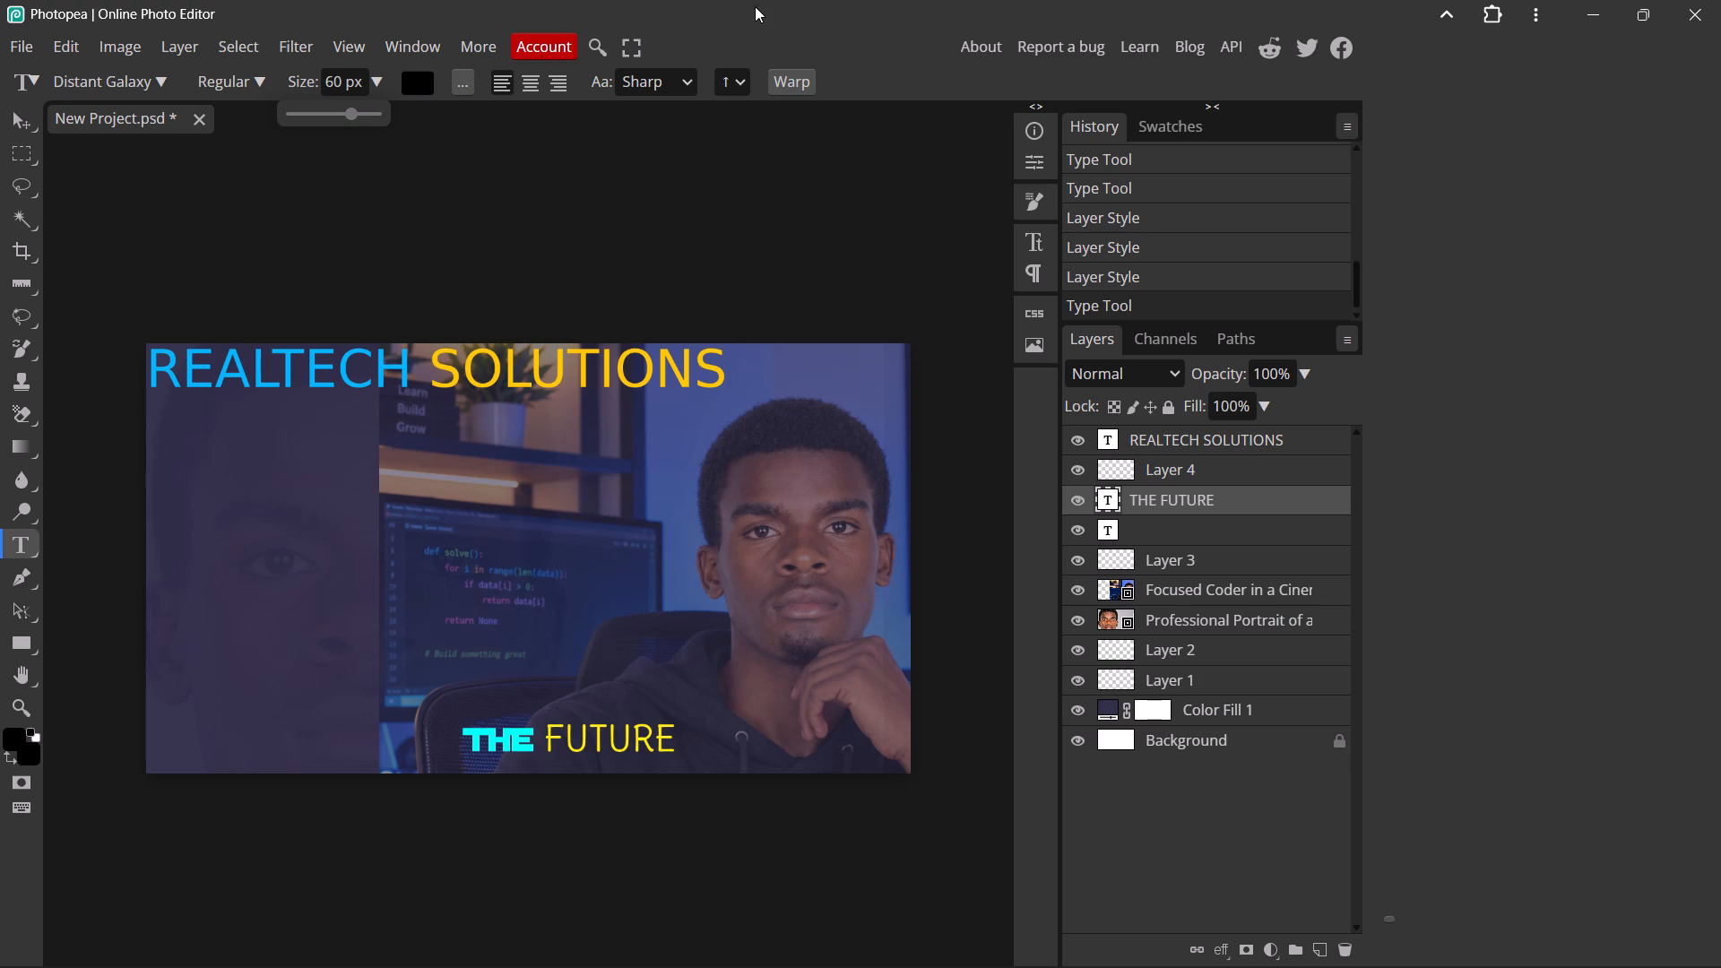
pyautogui.click(836, 48)
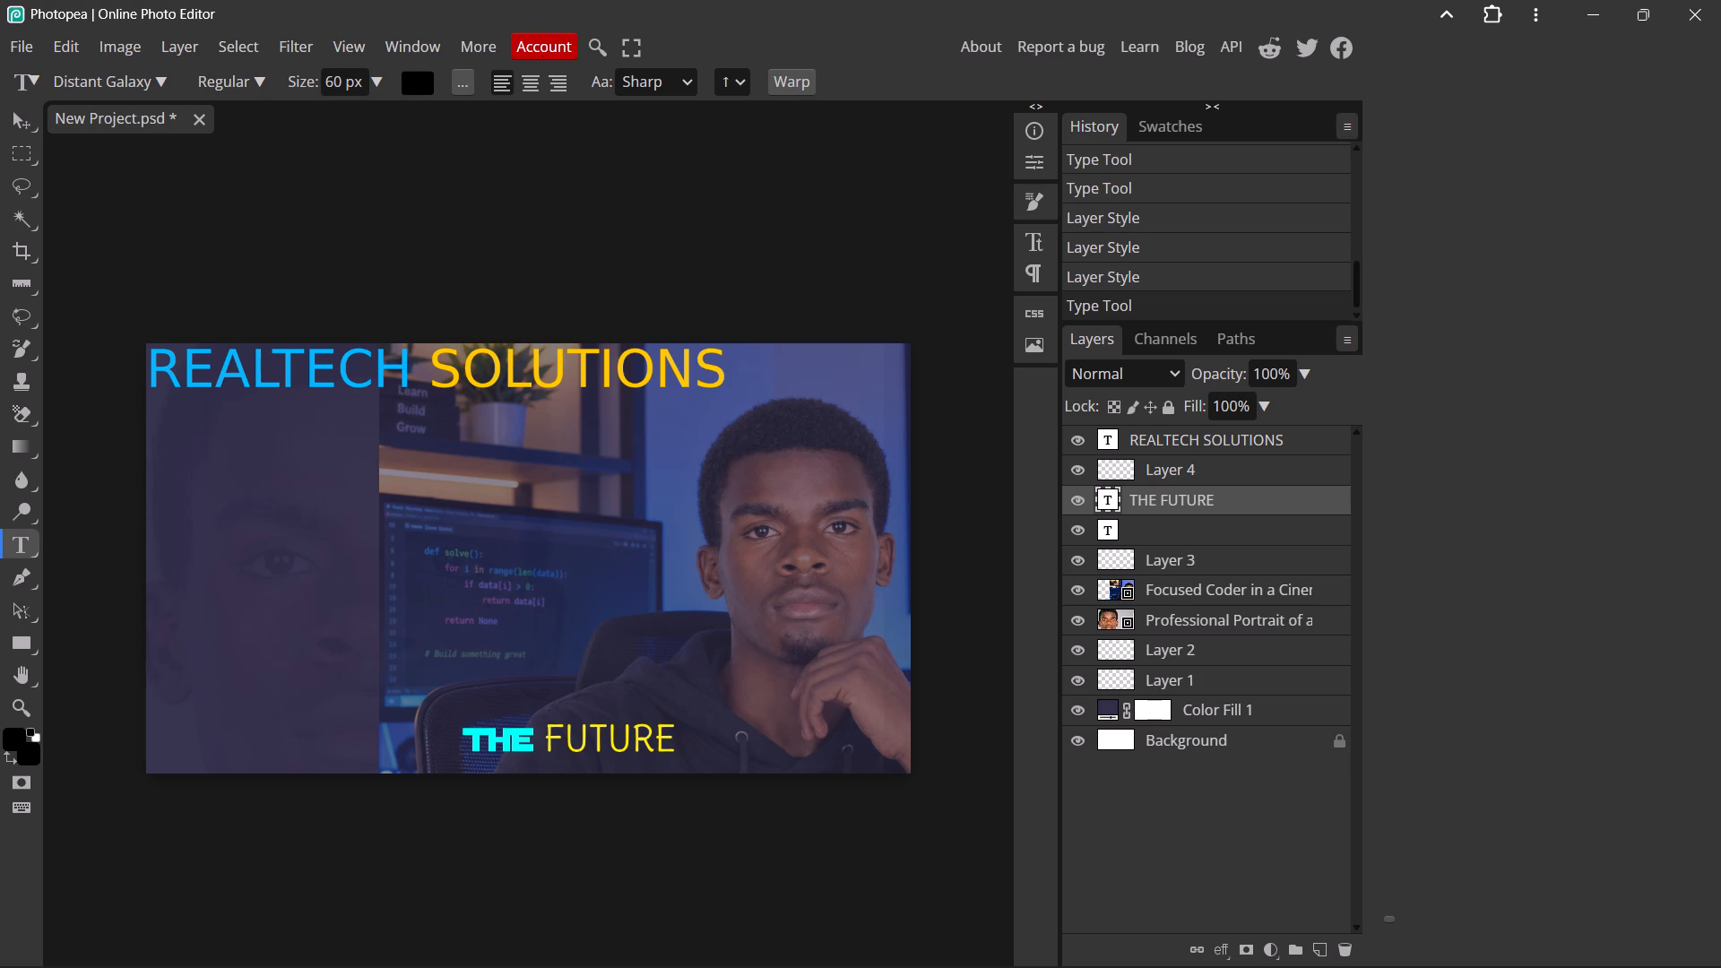
# Move the "THE FUTURE" text near the canvas's upper-right corner, just below the end of "SOLUTIONS", and commit it.
pyautogui.moveTo(463, 731); pyautogui.dragTo(745, 739)
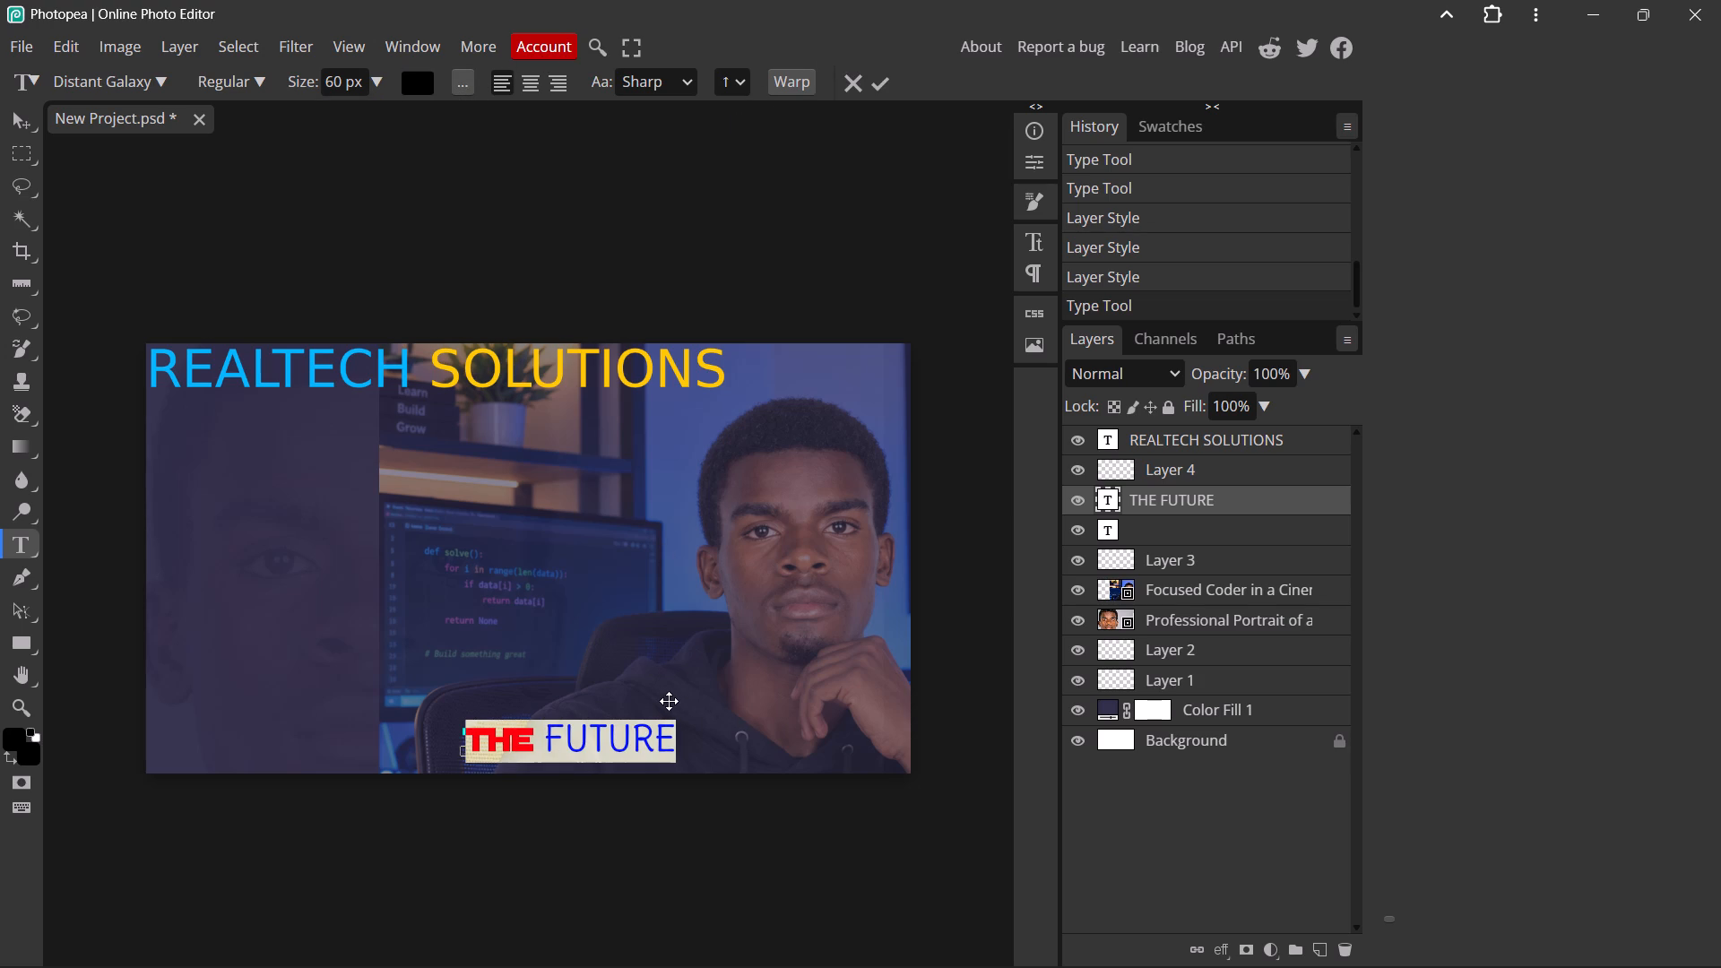
pyautogui.moveTo(670, 635); pyautogui.dragTo(860, 339)
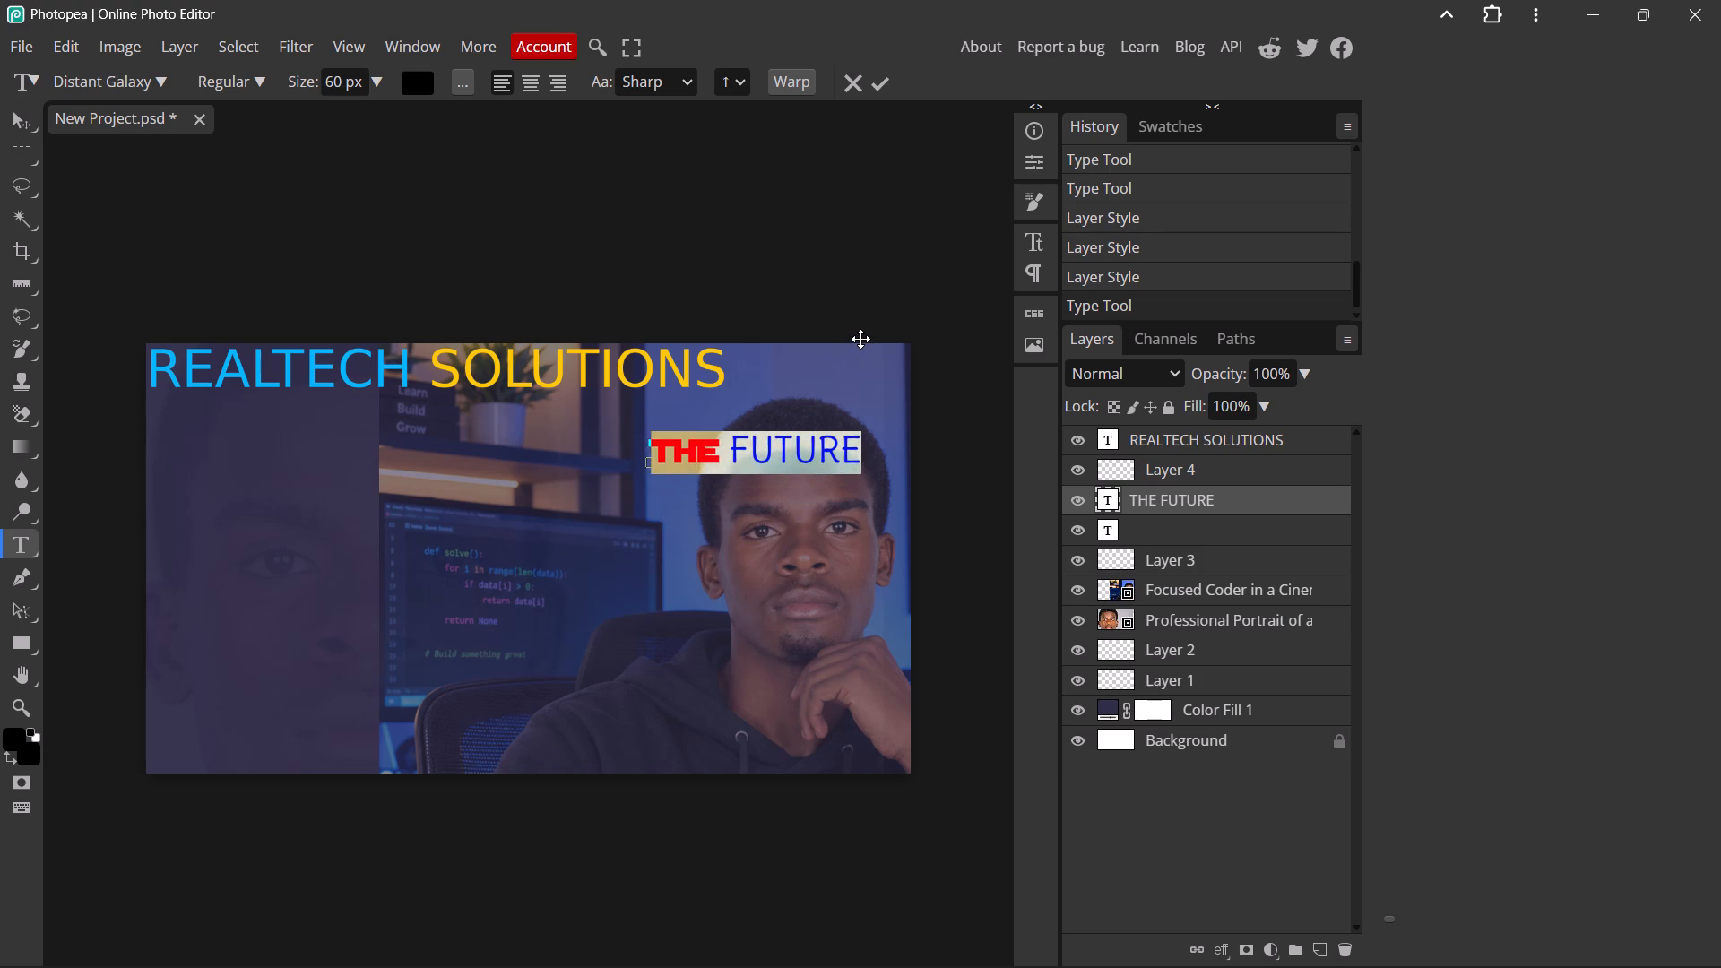
pyautogui.moveTo(860, 339); pyautogui.dragTo(885, 299)
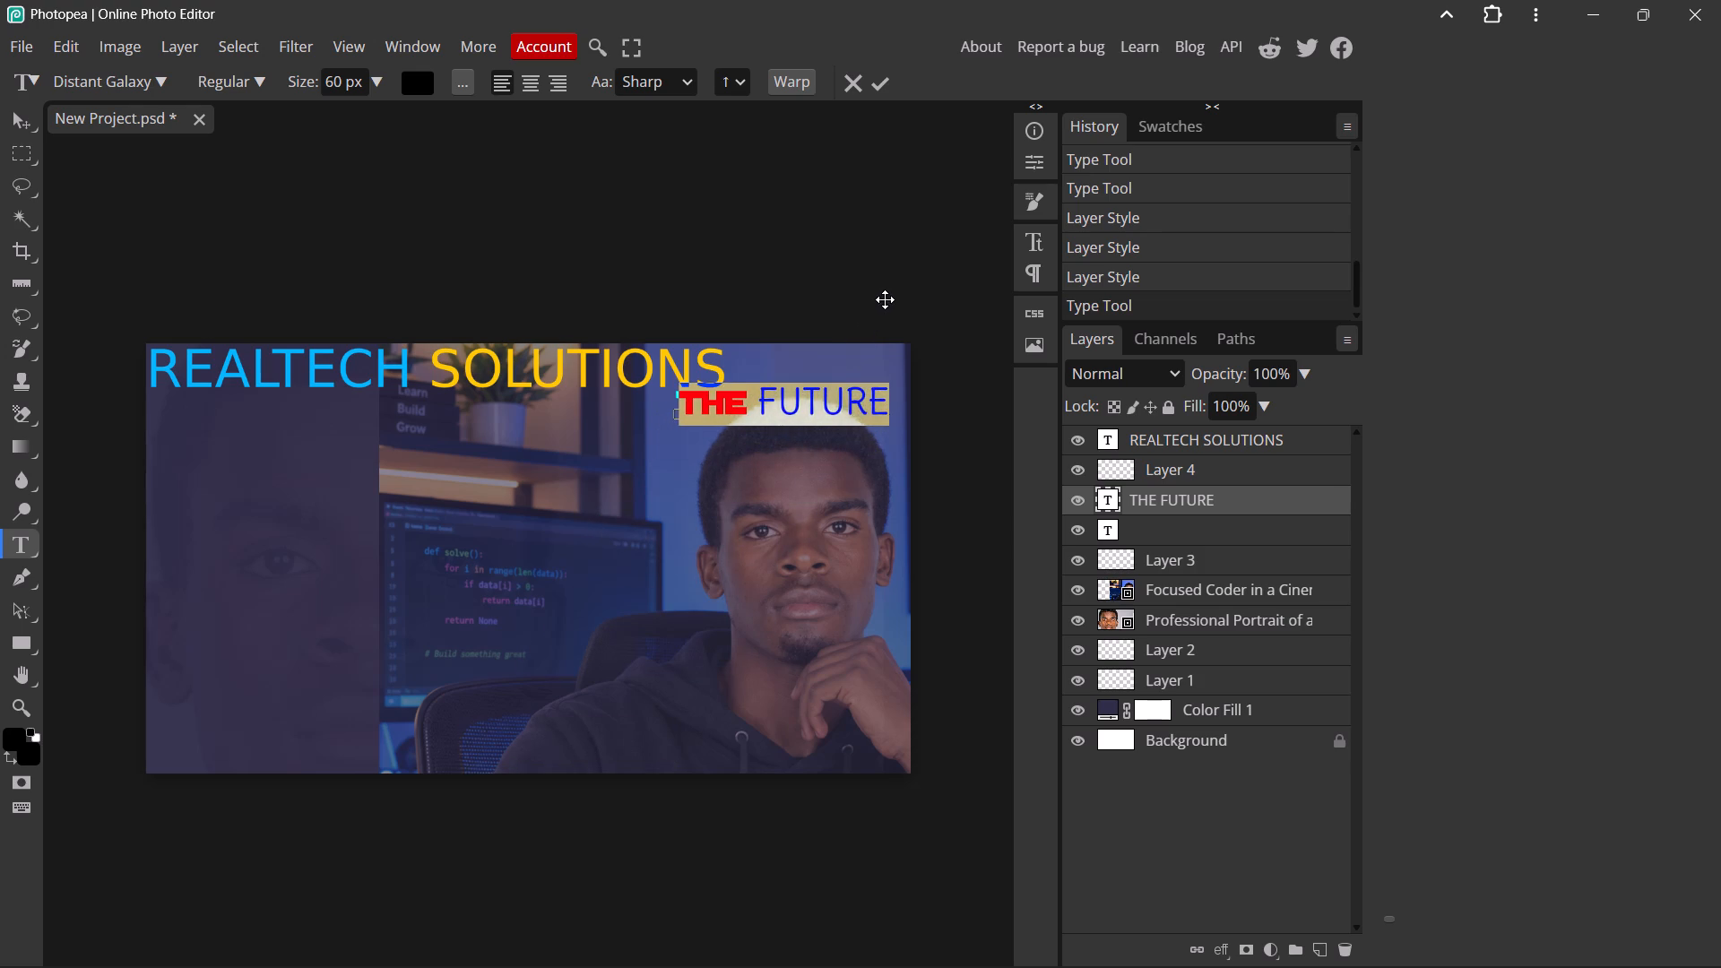
pyautogui.moveTo(885, 299); pyautogui.dragTo(877, 291)
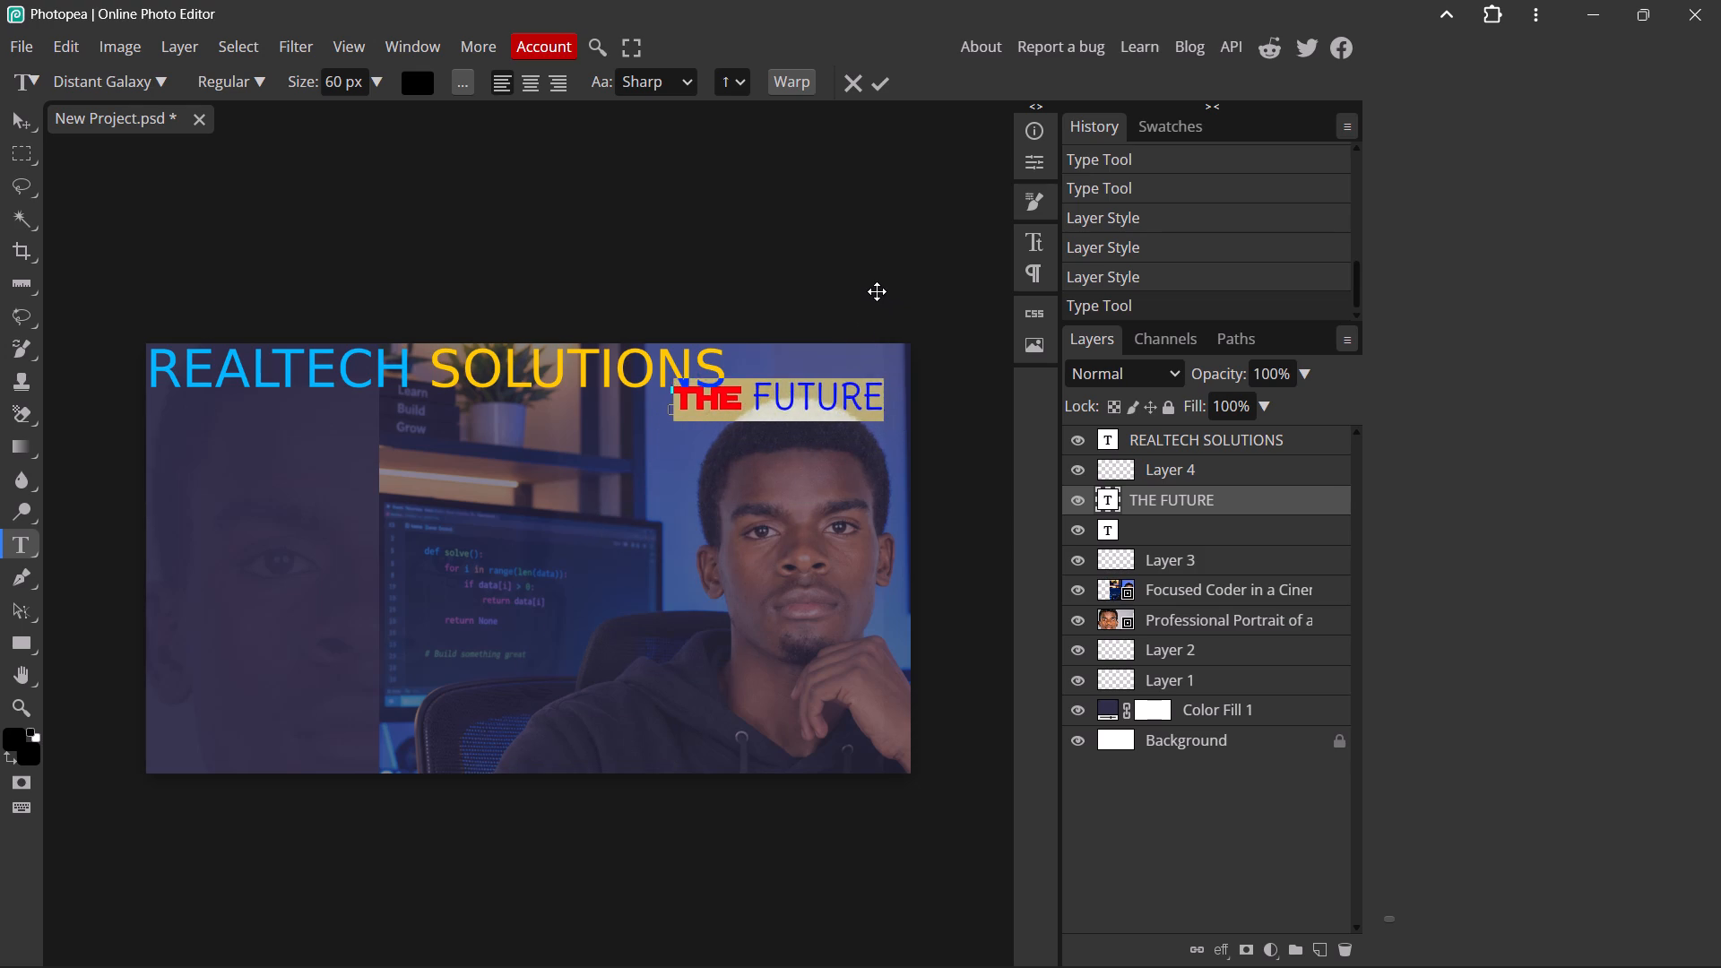
pyautogui.moveTo(877, 291); pyautogui.dragTo(884, 301)
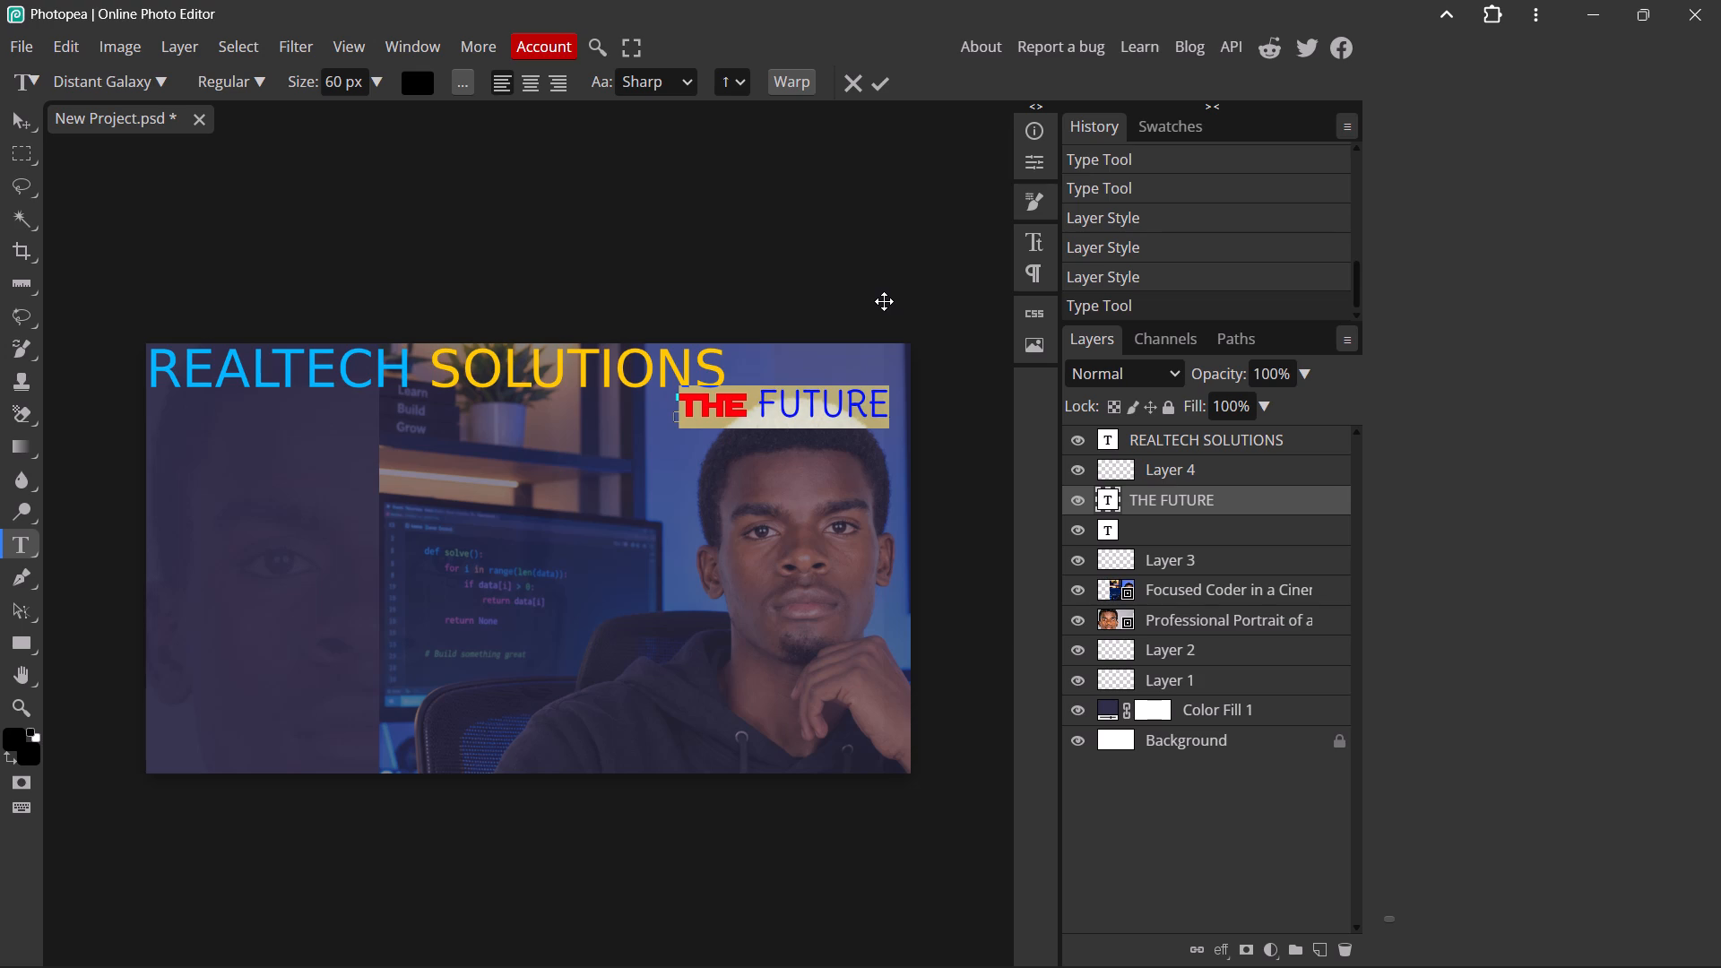
pyautogui.click(880, 87)
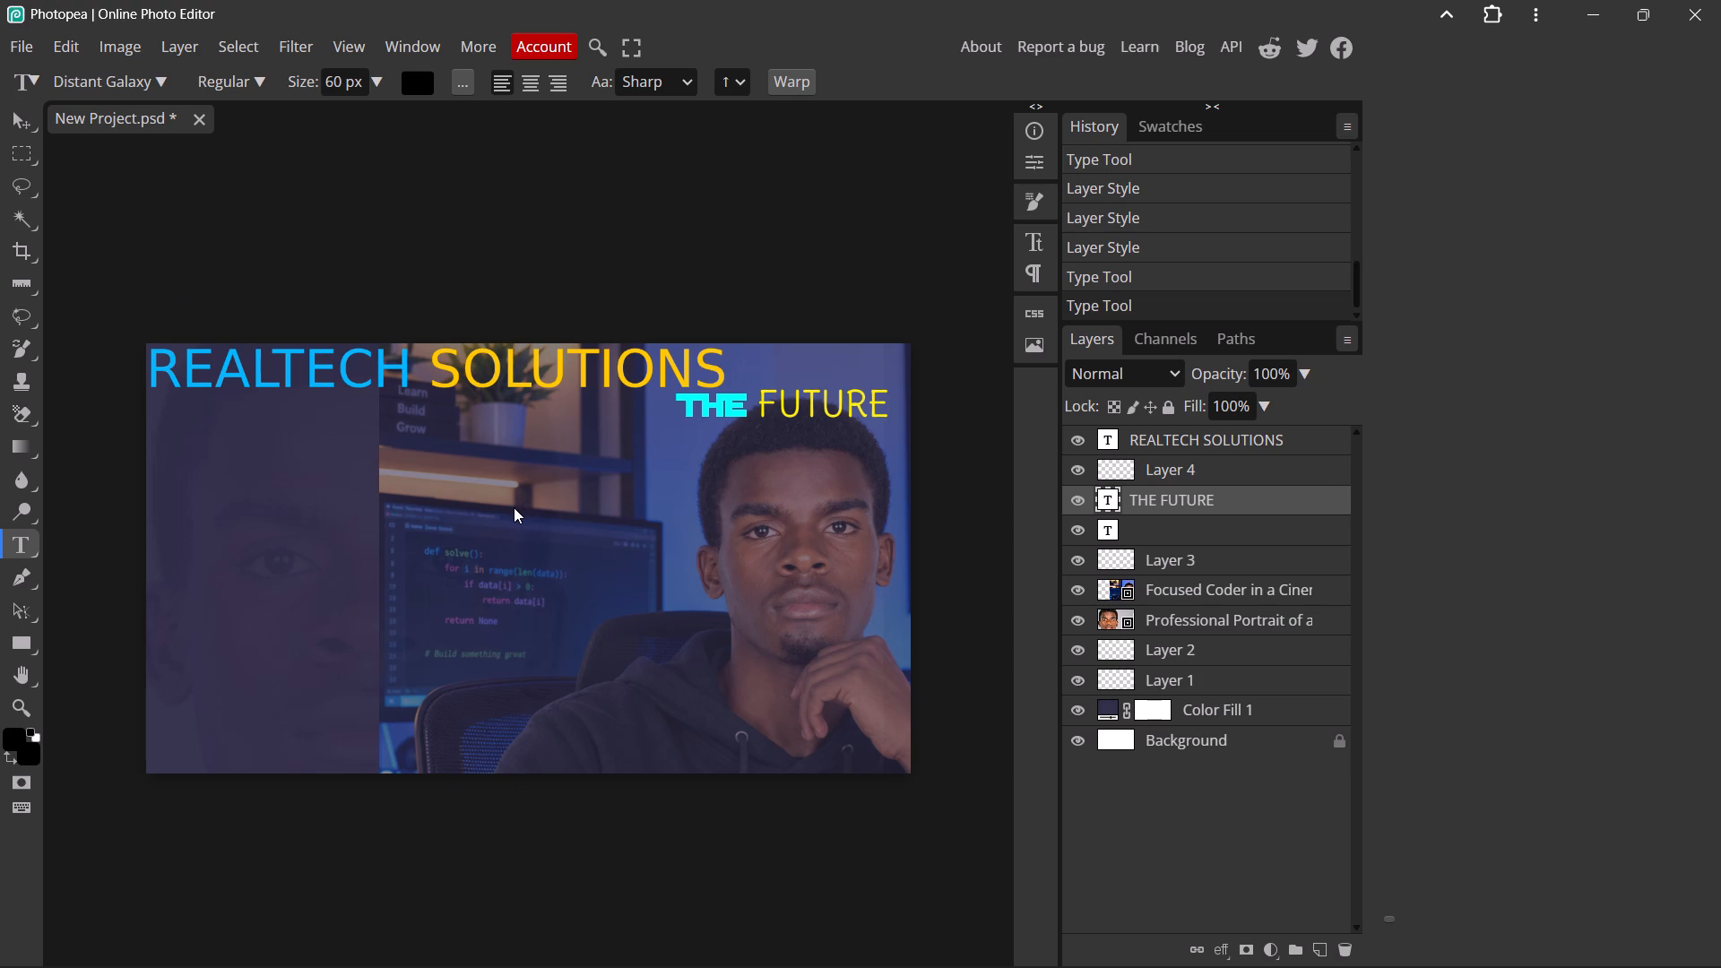
# Save the project in the Documents folder under the file name POSTCARD, keeping the All Files type.
pyautogui.hotkey('ctrl', 's')
pyautogui.hotkey('ctrl', 's')
pyautogui.hotkey('ctrl', 's')
pyautogui.hotkey('ctrl', 's')
pyautogui.hotkey('ctrl', 's')
pyautogui.hotkey('ctrl', 's')
pyautogui.hotkey('ctrl', 's')
pyautogui.hotkey('ctrl', 's')
pyautogui.hotkey('ctrl', 's')
pyautogui.hotkey('ctrl', 's')
pyautogui.hotkey('ctrl', 's')
pyautogui.hotkey('ctrl', 's')
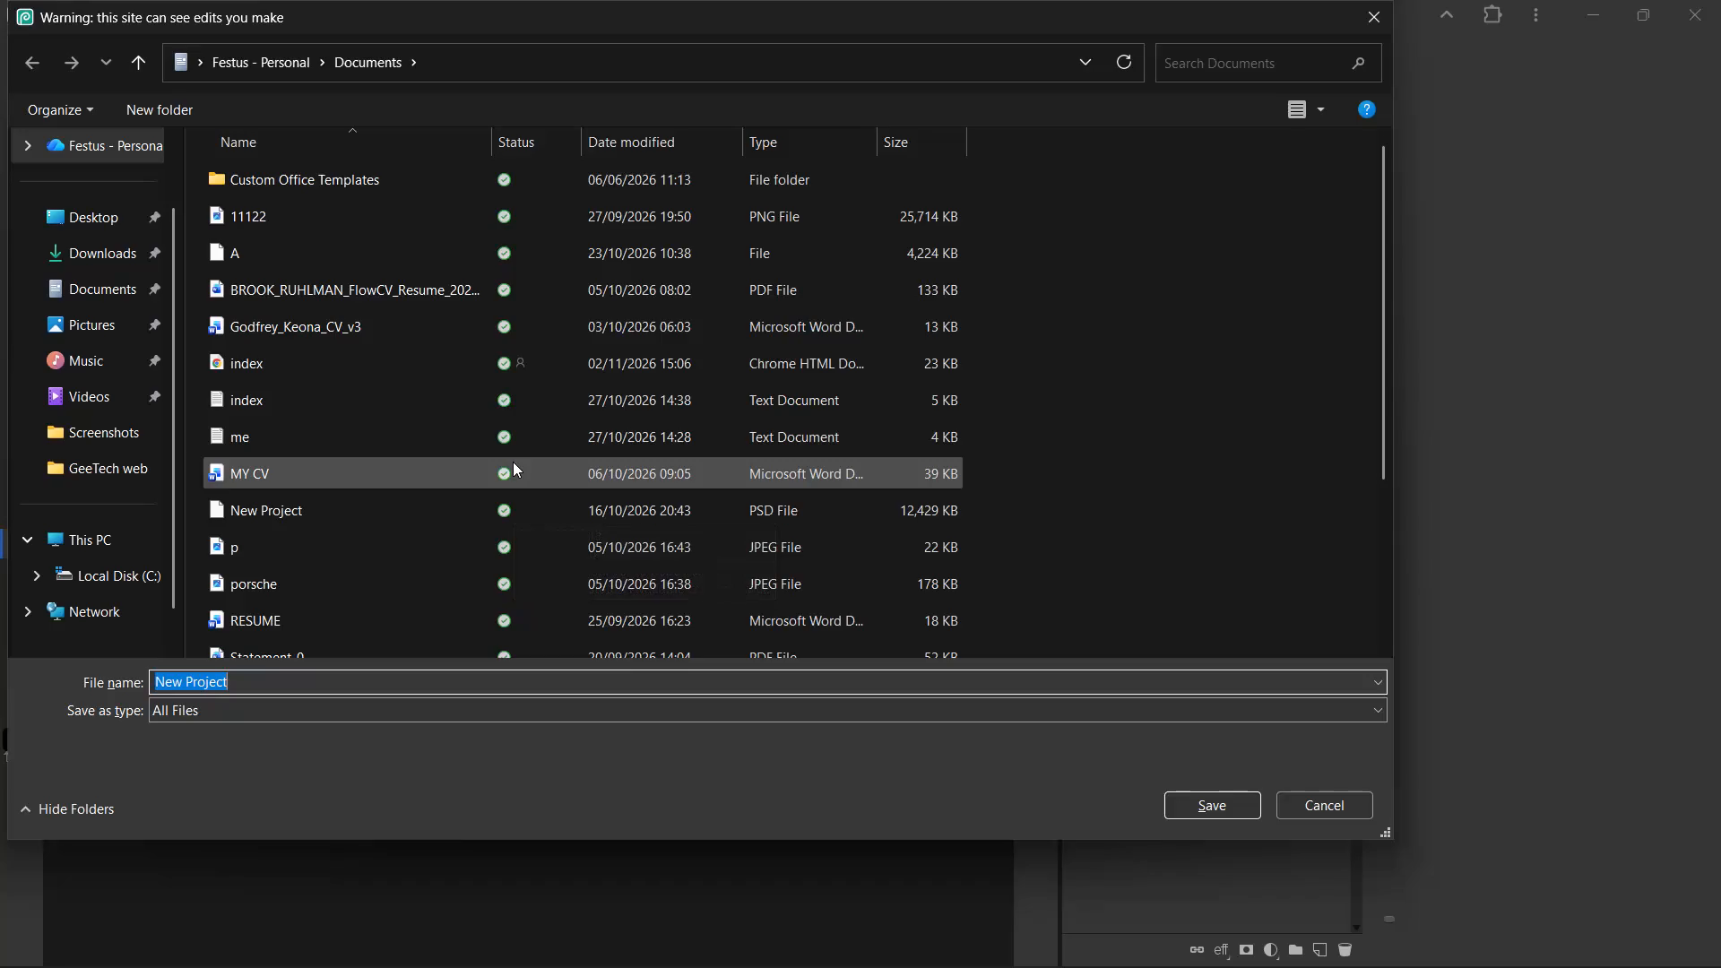
pyautogui.scroll(2, 513, 462)
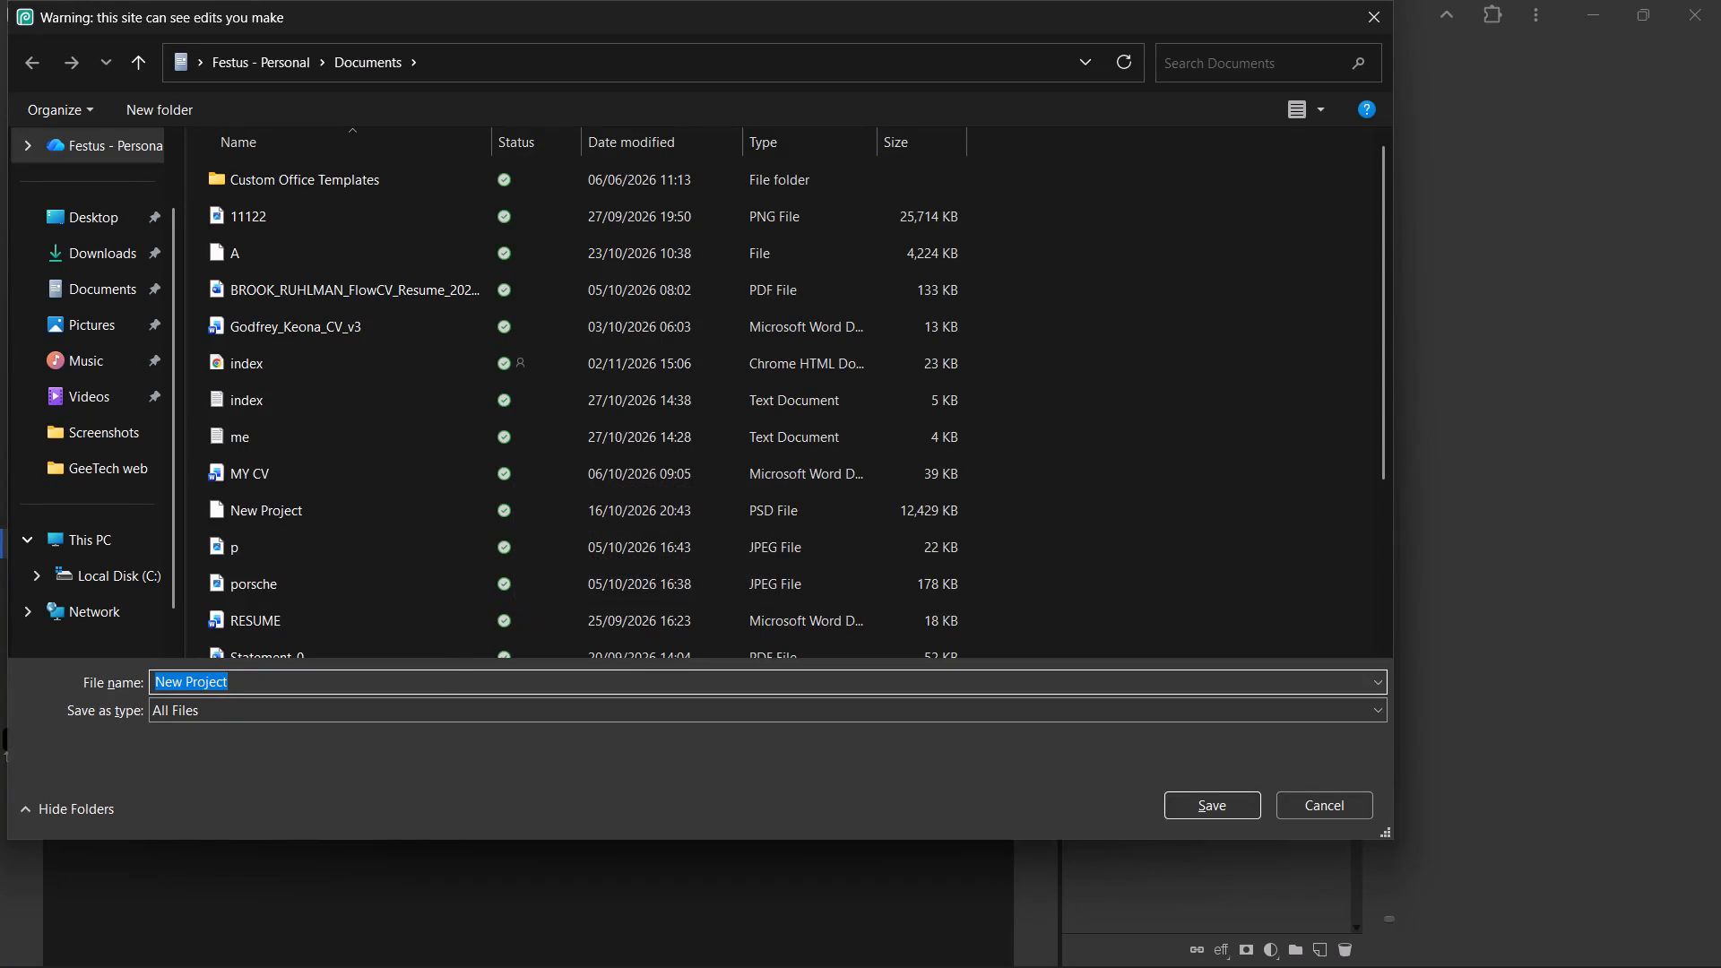
pyautogui.click(434, 684)
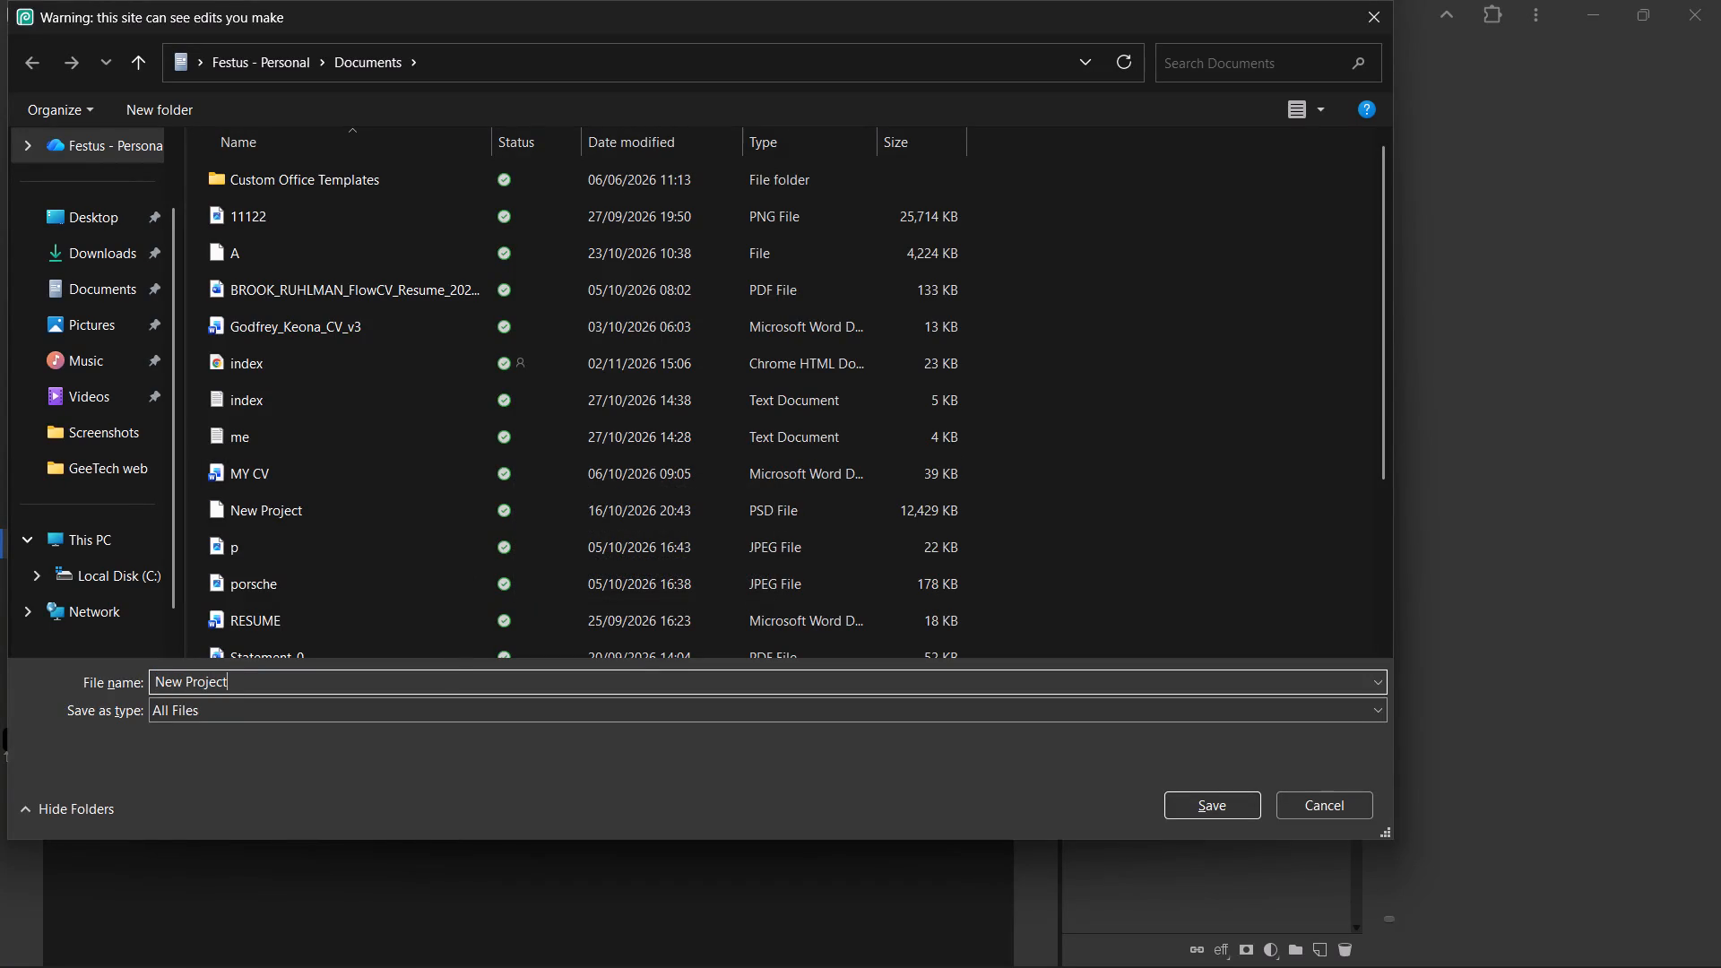
pyautogui.press('BackSpace')
pyautogui.press('BackSpace')
pyautogui.press('BackSpace')
pyautogui.press('BackSpace')
pyautogui.press('BackSpace')
pyautogui.press('BackSpace')
pyautogui.press('BackSpace')
pyautogui.press('BackSpace')
pyautogui.press('BackSpace')
pyautogui.press('BackSpace')
pyautogui.press('BackSpace')
pyautogui.press('BackSpace')
pyautogui.press('BackSpace')
pyautogui.press('BackSpace')
pyautogui.press('BackSpace')
pyautogui.press('BackSpace')
pyautogui.press('BackSpace')
pyautogui.press('BackSpace')
pyautogui.press('BackSpace')
pyautogui.press('BackSpace')
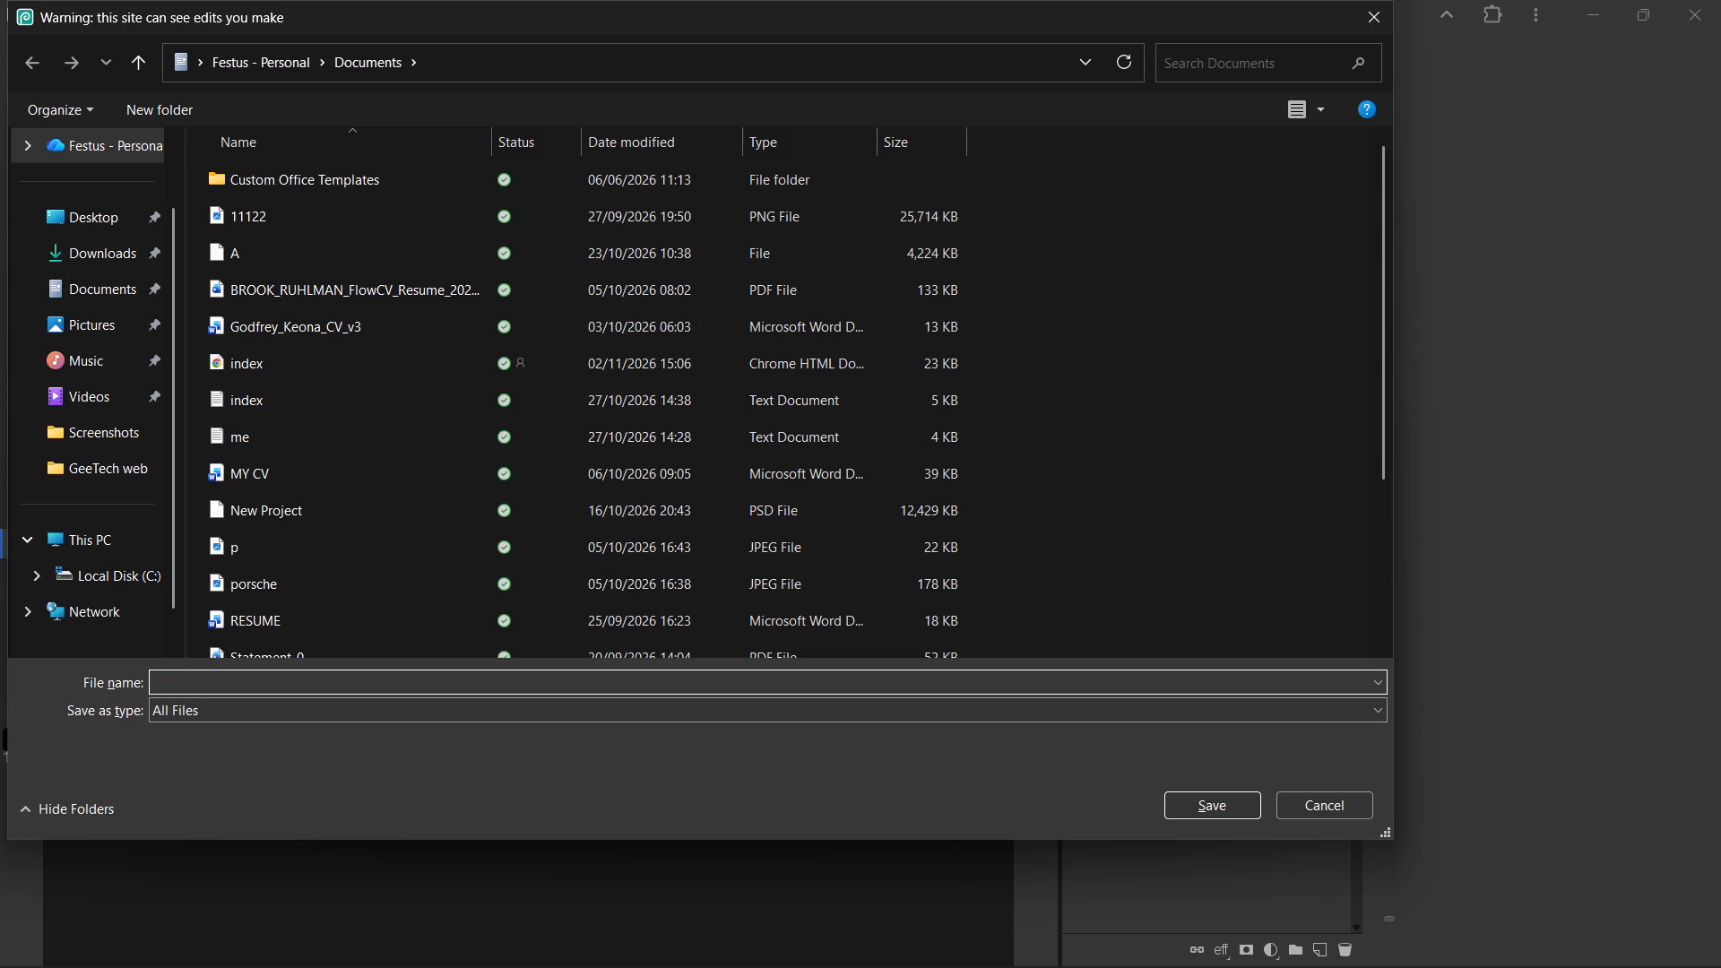
pyautogui.write('POST')
pyautogui.write('CARD')
pyautogui.click(632, 707)
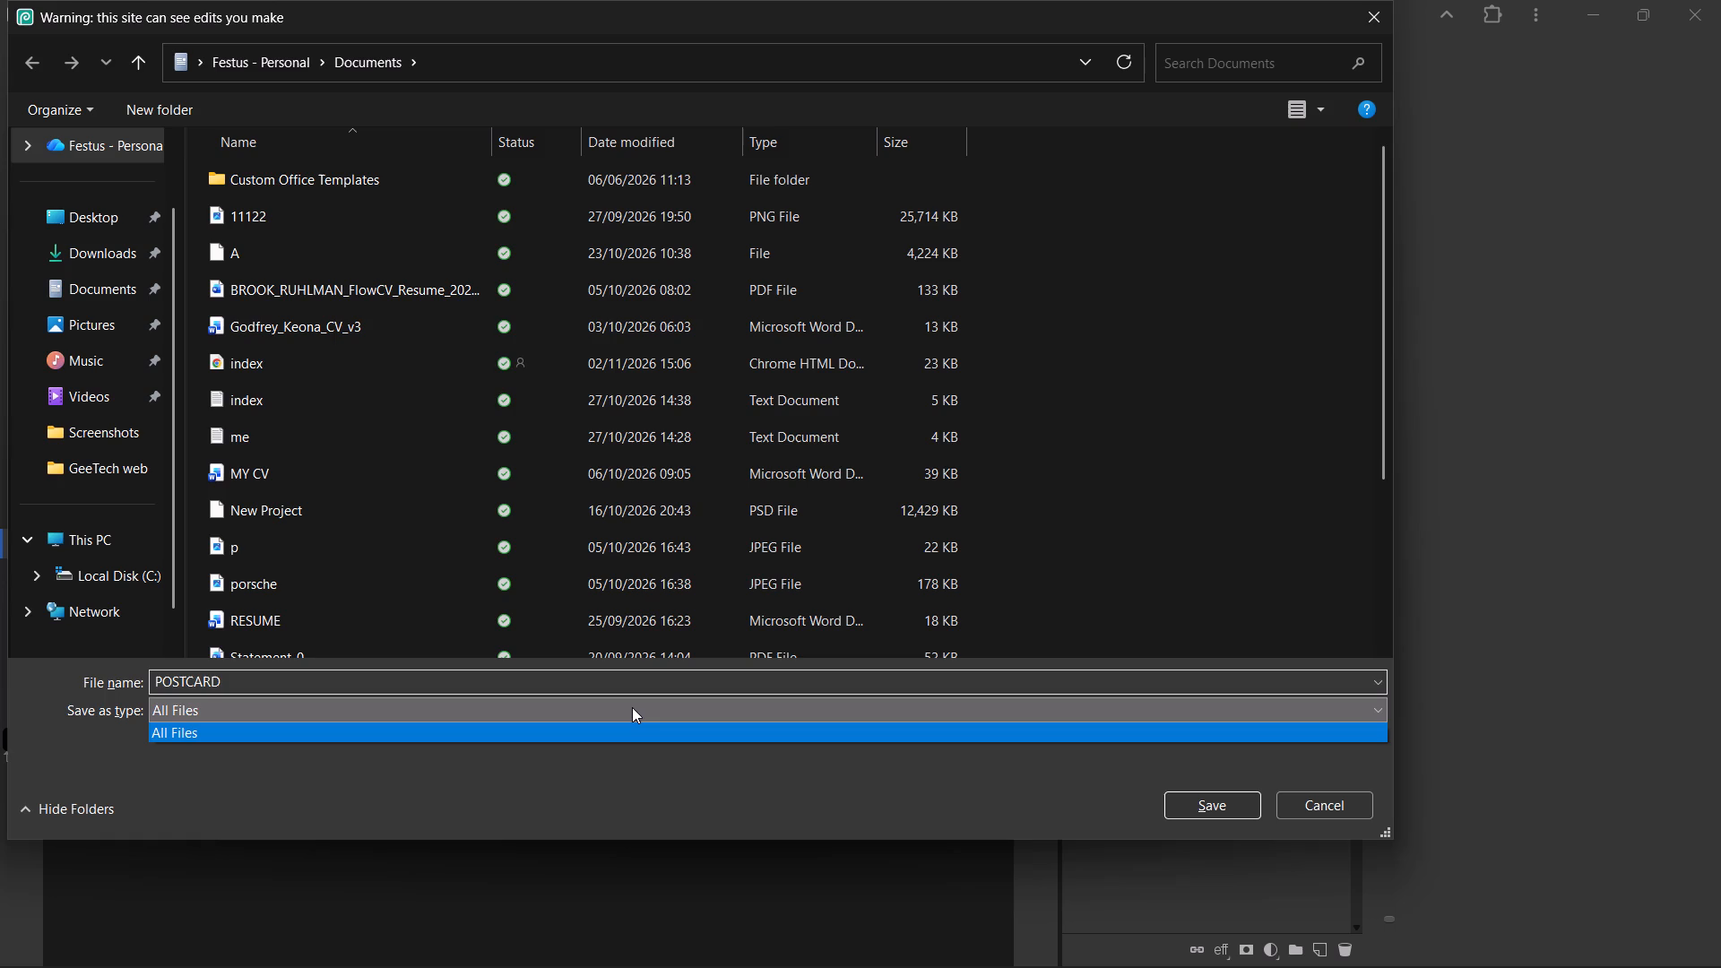
pyautogui.click(632, 707)
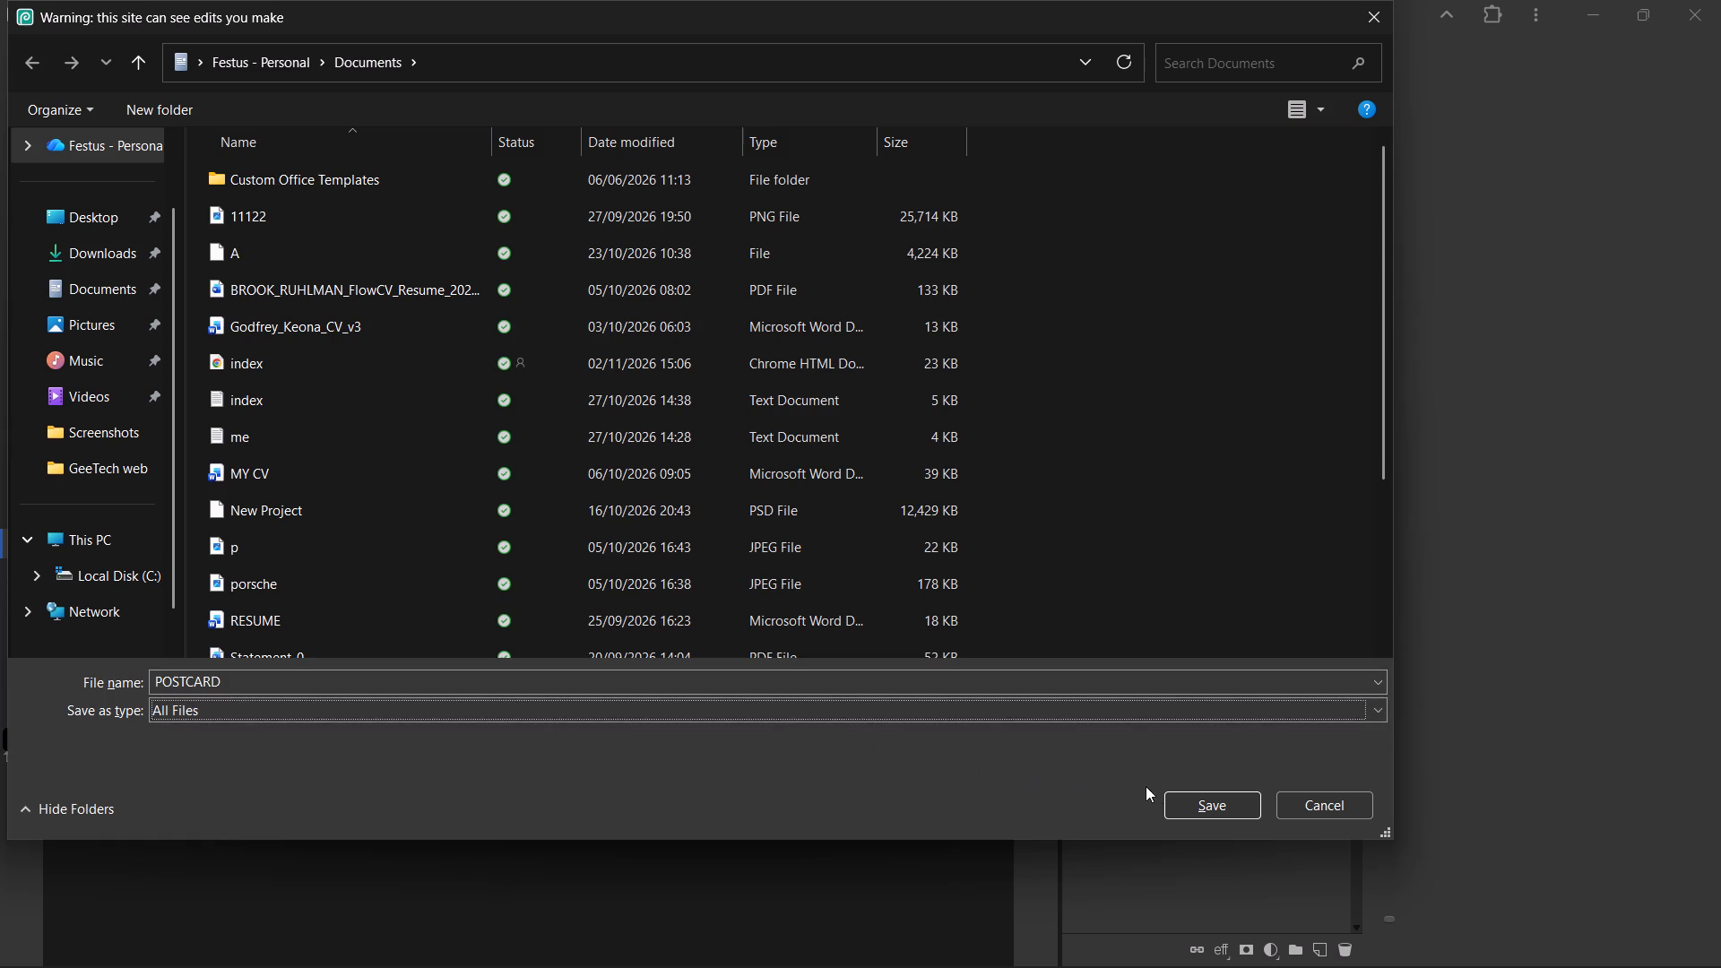
pyautogui.click(1202, 799)
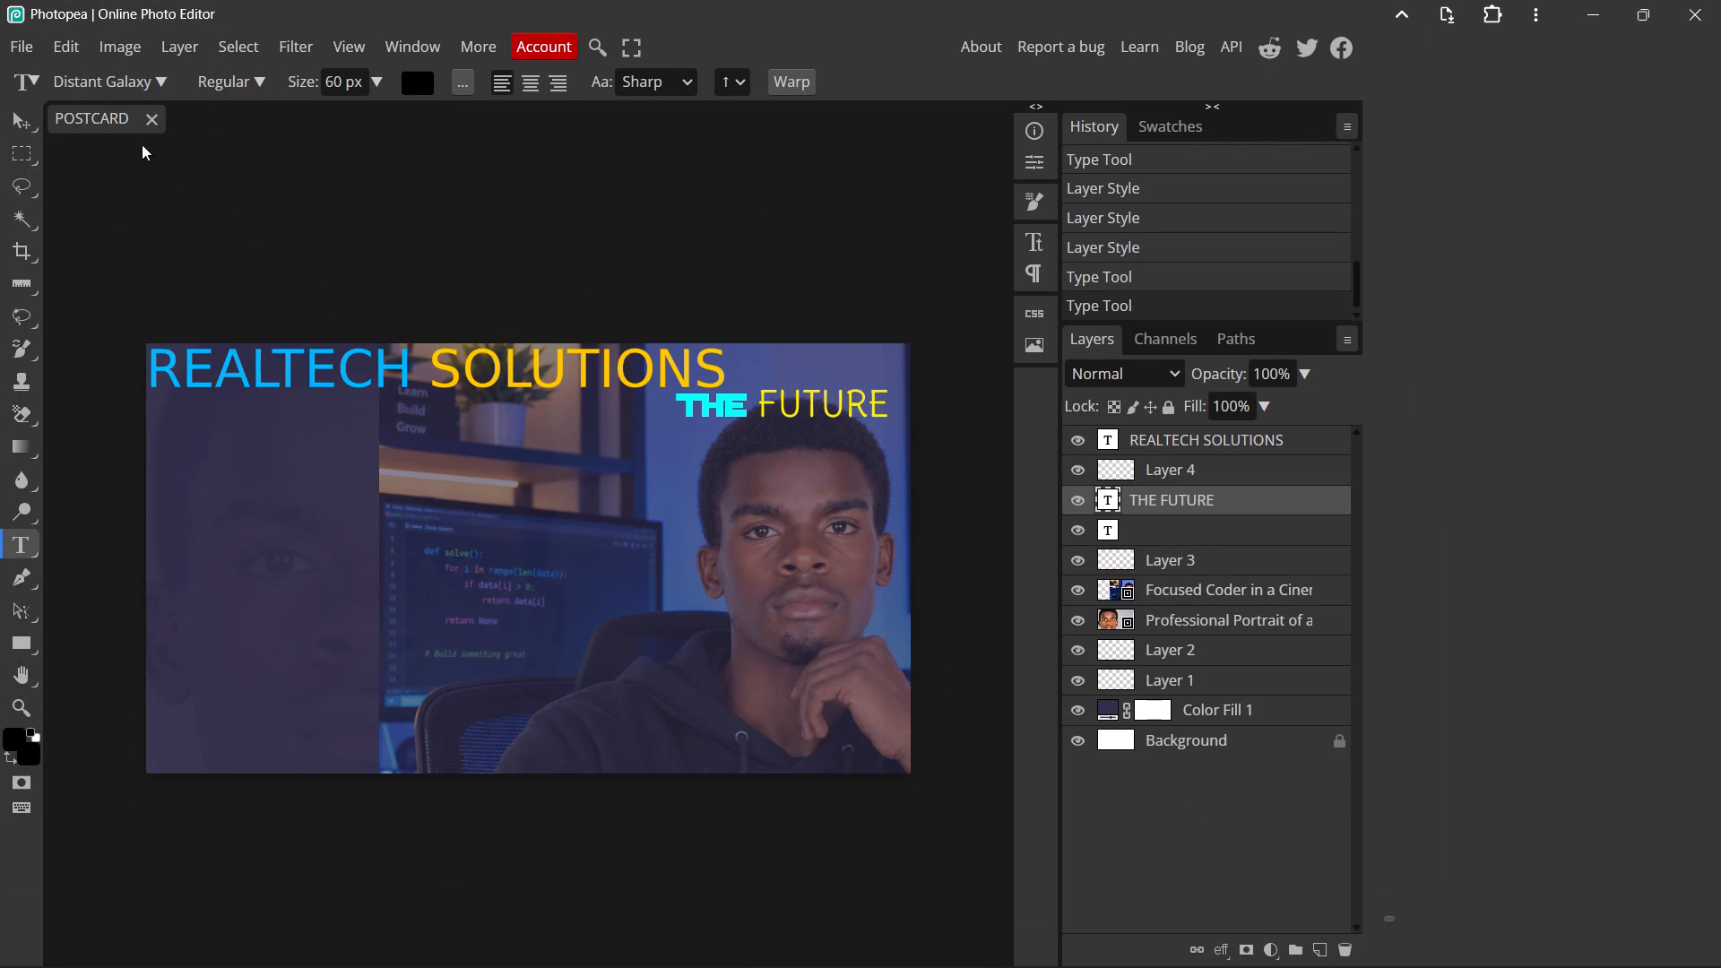
pyautogui.click(109, 109)
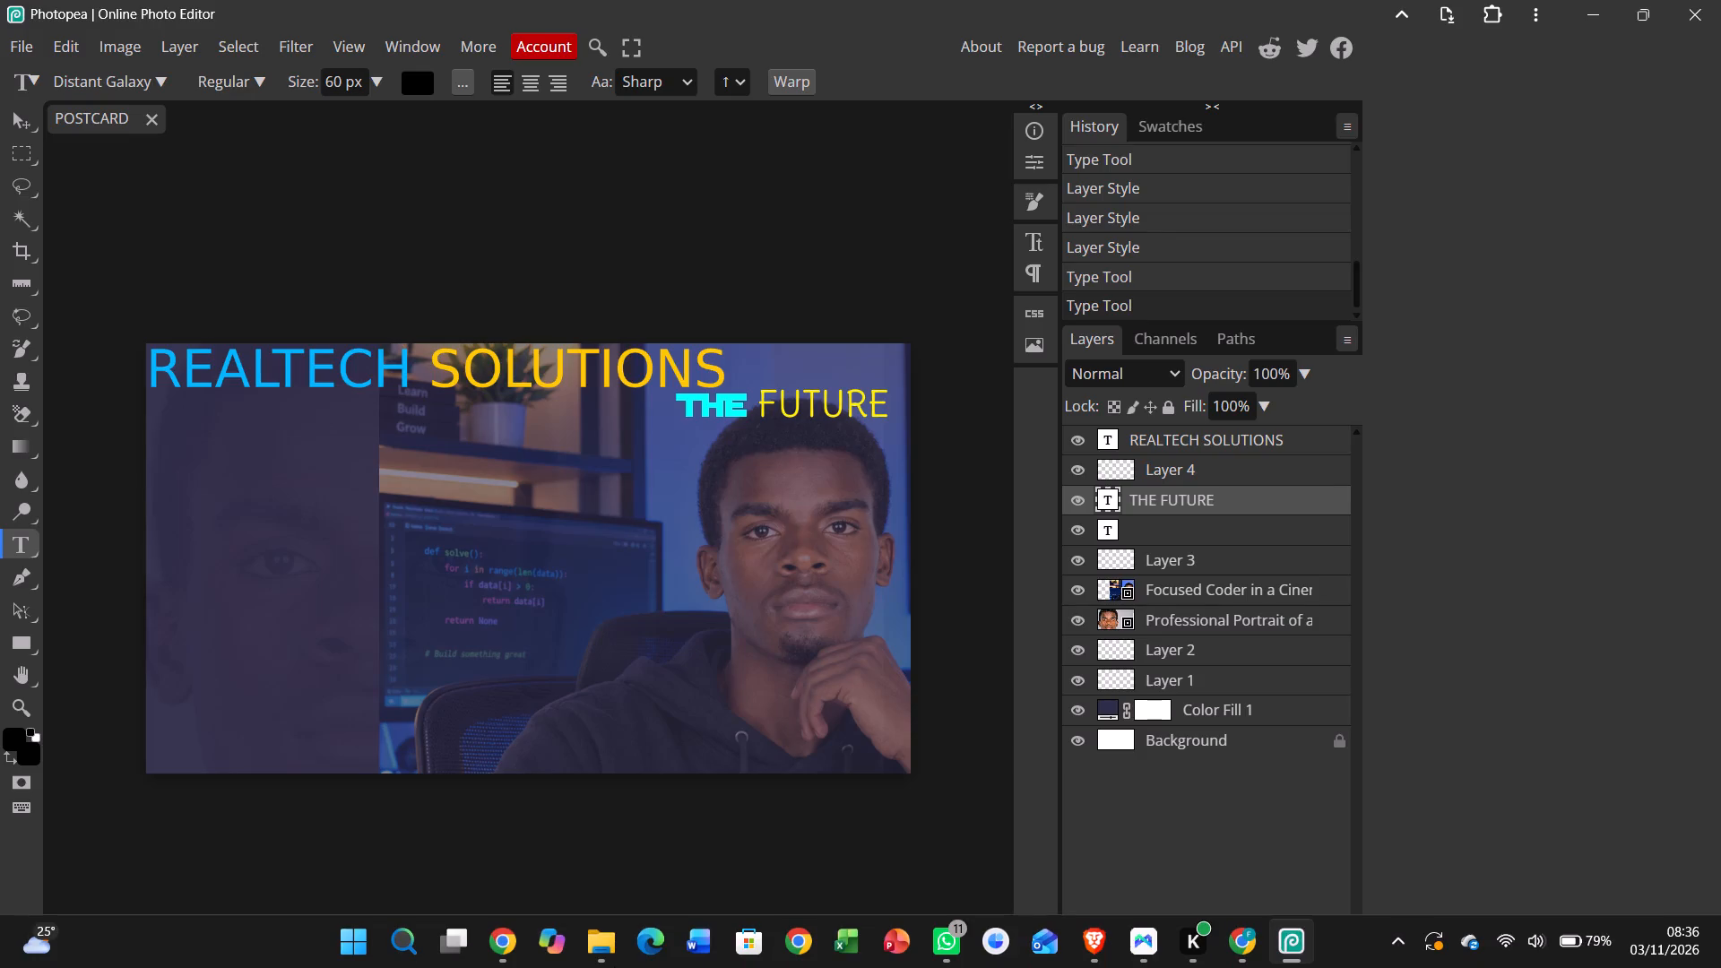
# Open the saved POSTCARD file from File Explorer's recent files, choosing Word as the app.
pyautogui.click(597, 950)
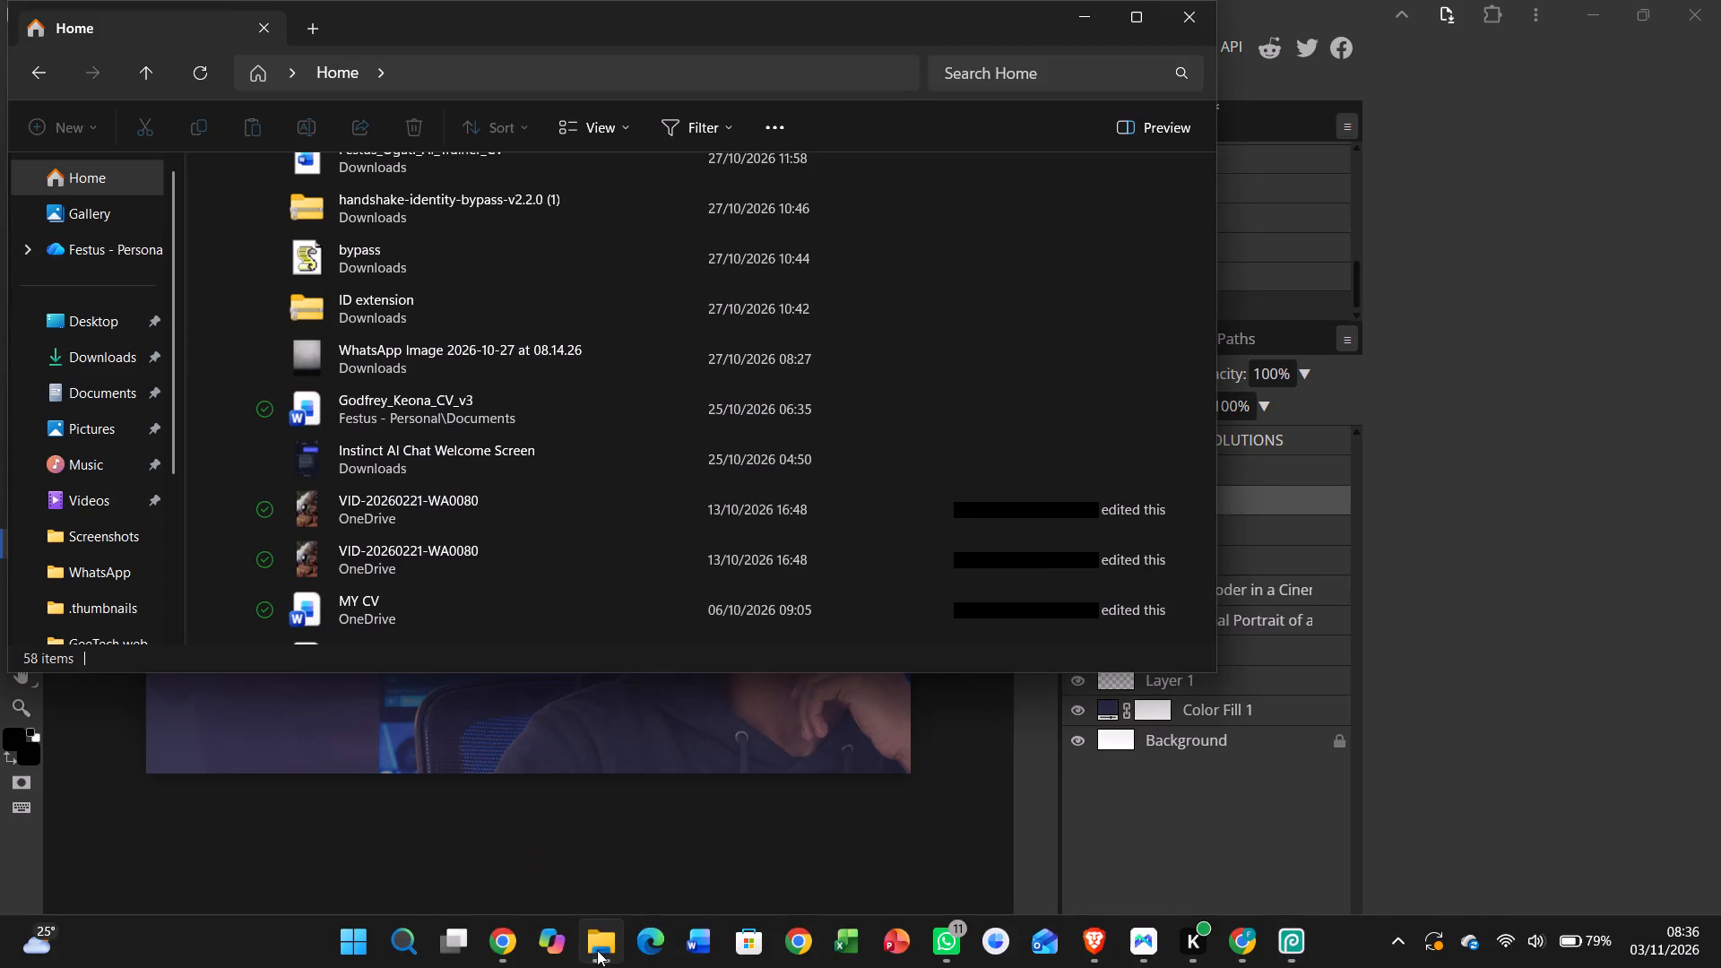
pyautogui.scroll(4, 449, 522)
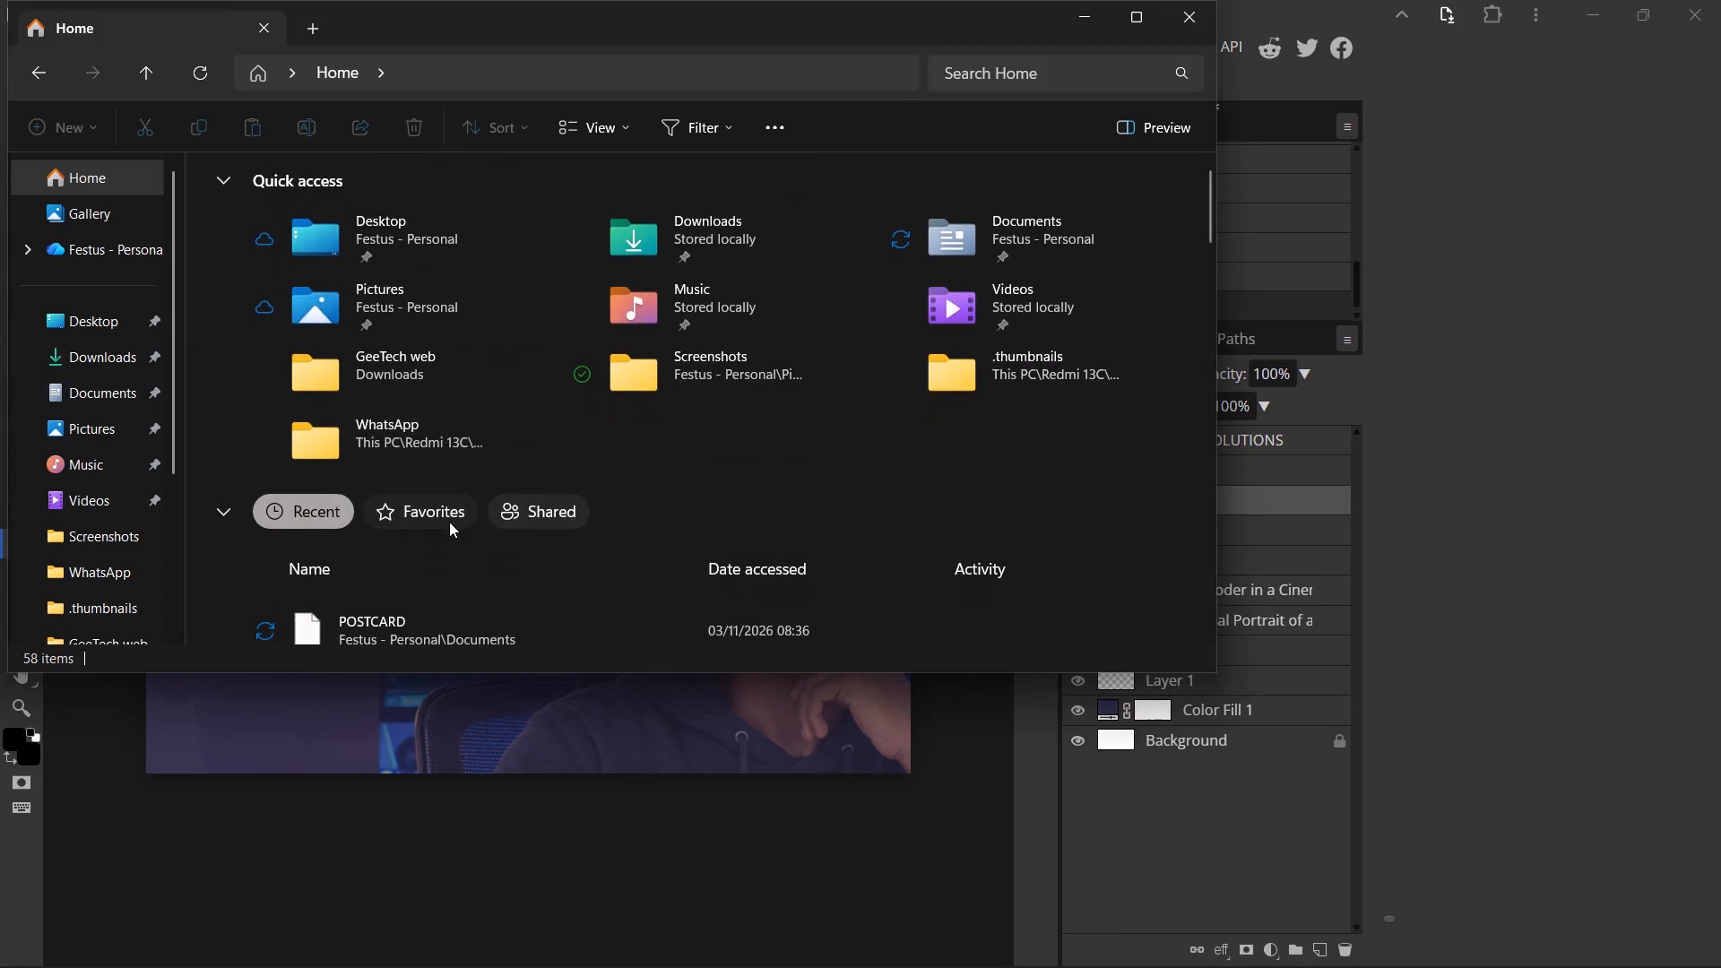
pyautogui.scroll(-1, 443, 566)
pyautogui.click(443, 566)
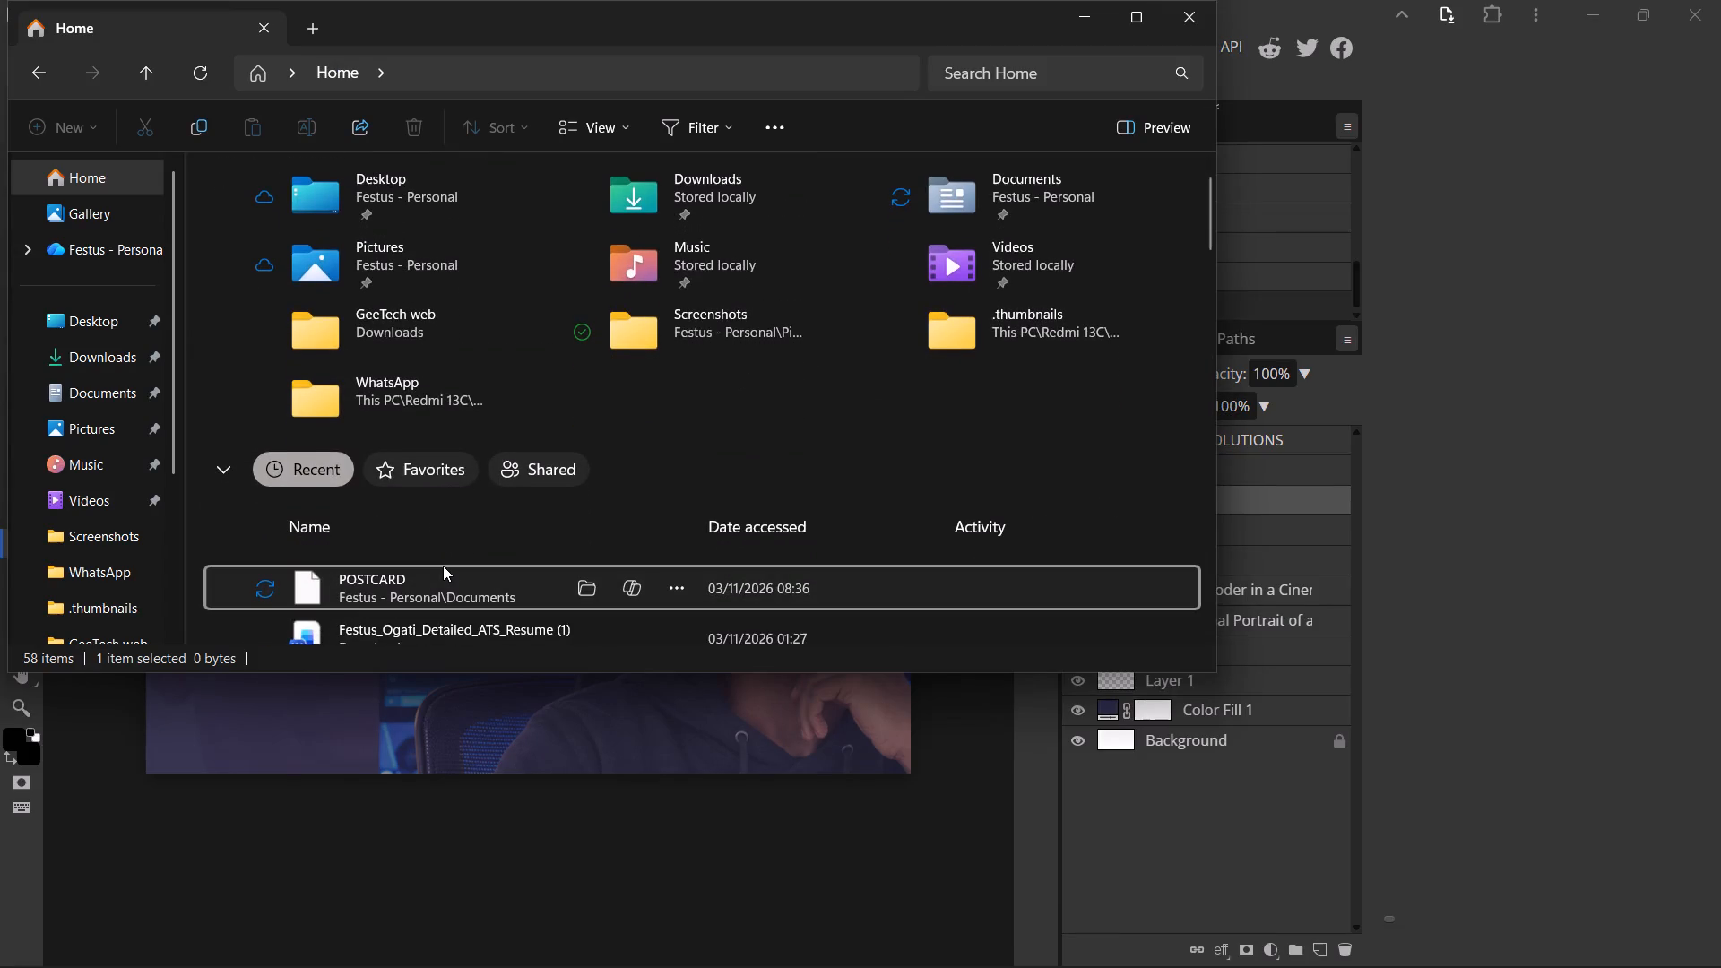
pyautogui.doubleClick(445, 582)
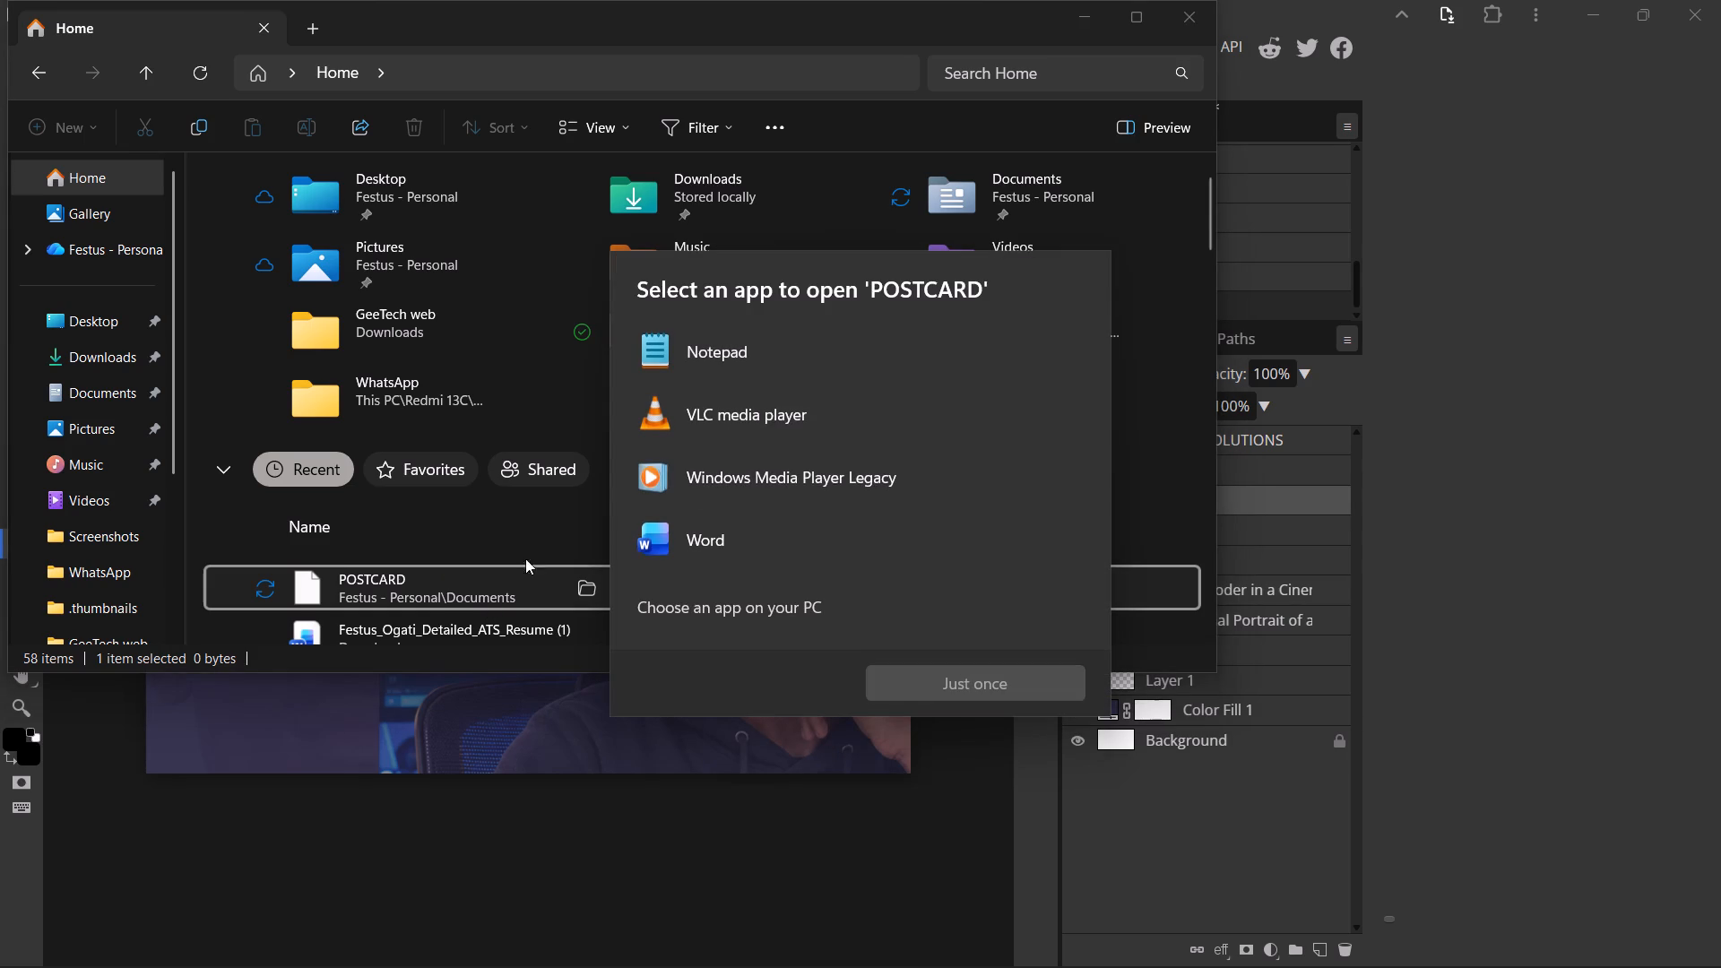
pyautogui.scroll(-1, 719, 575)
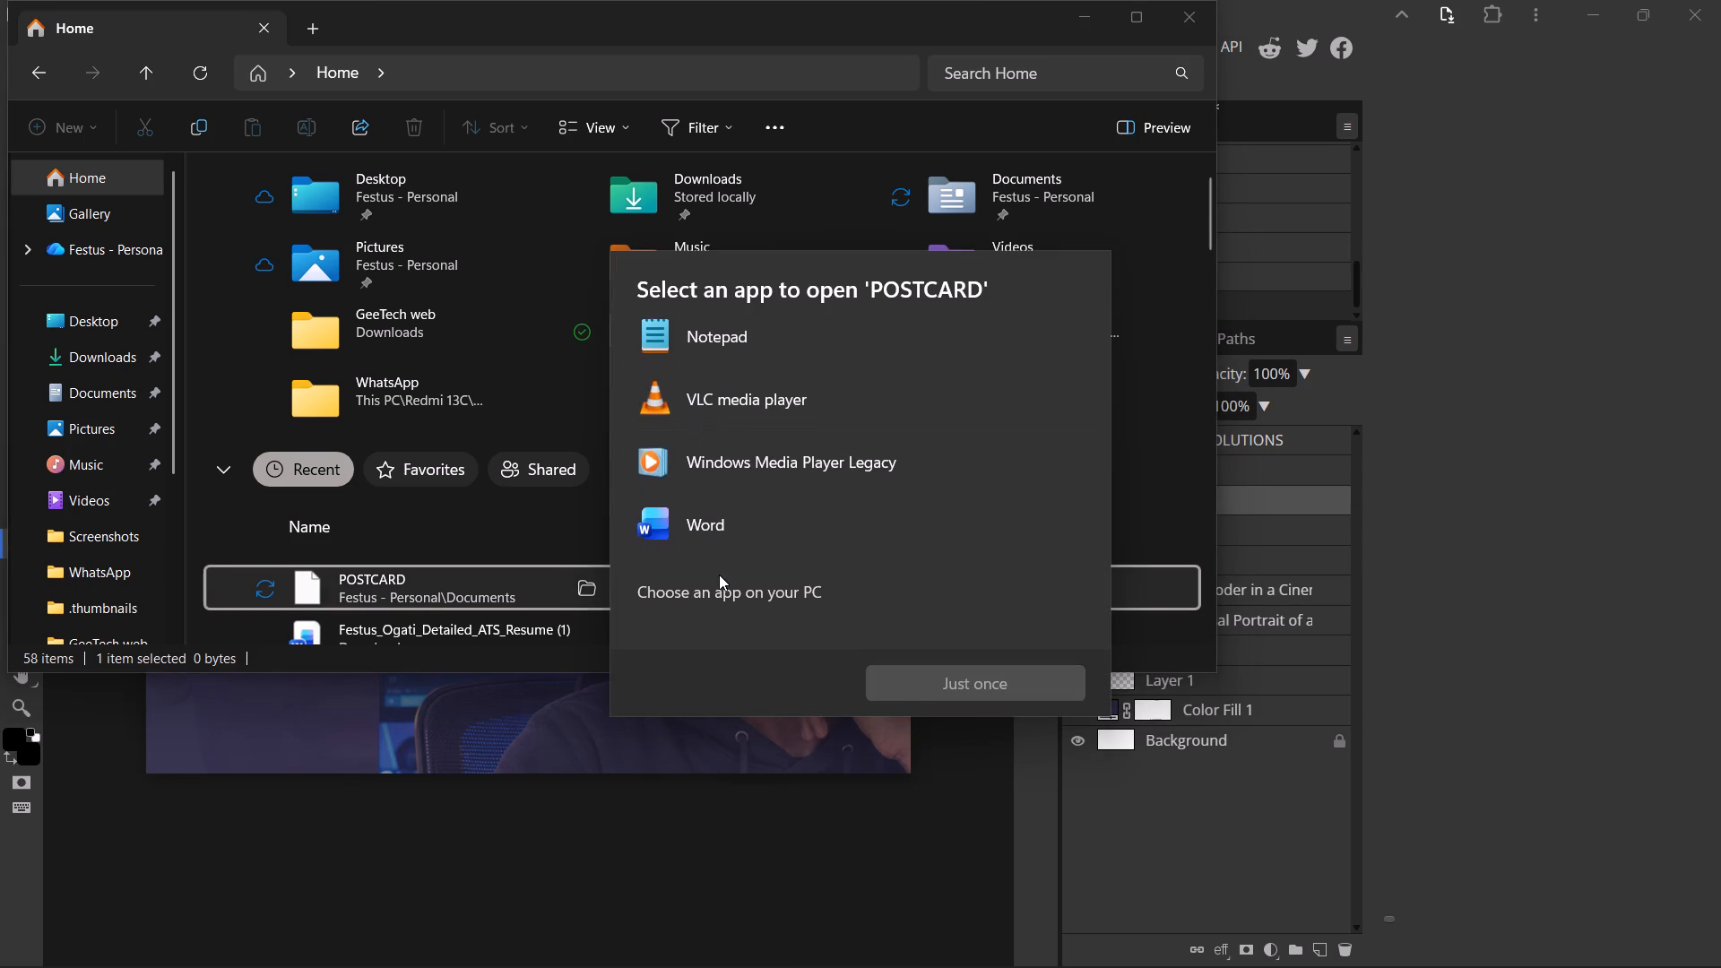
pyautogui.scroll(-1, 719, 575)
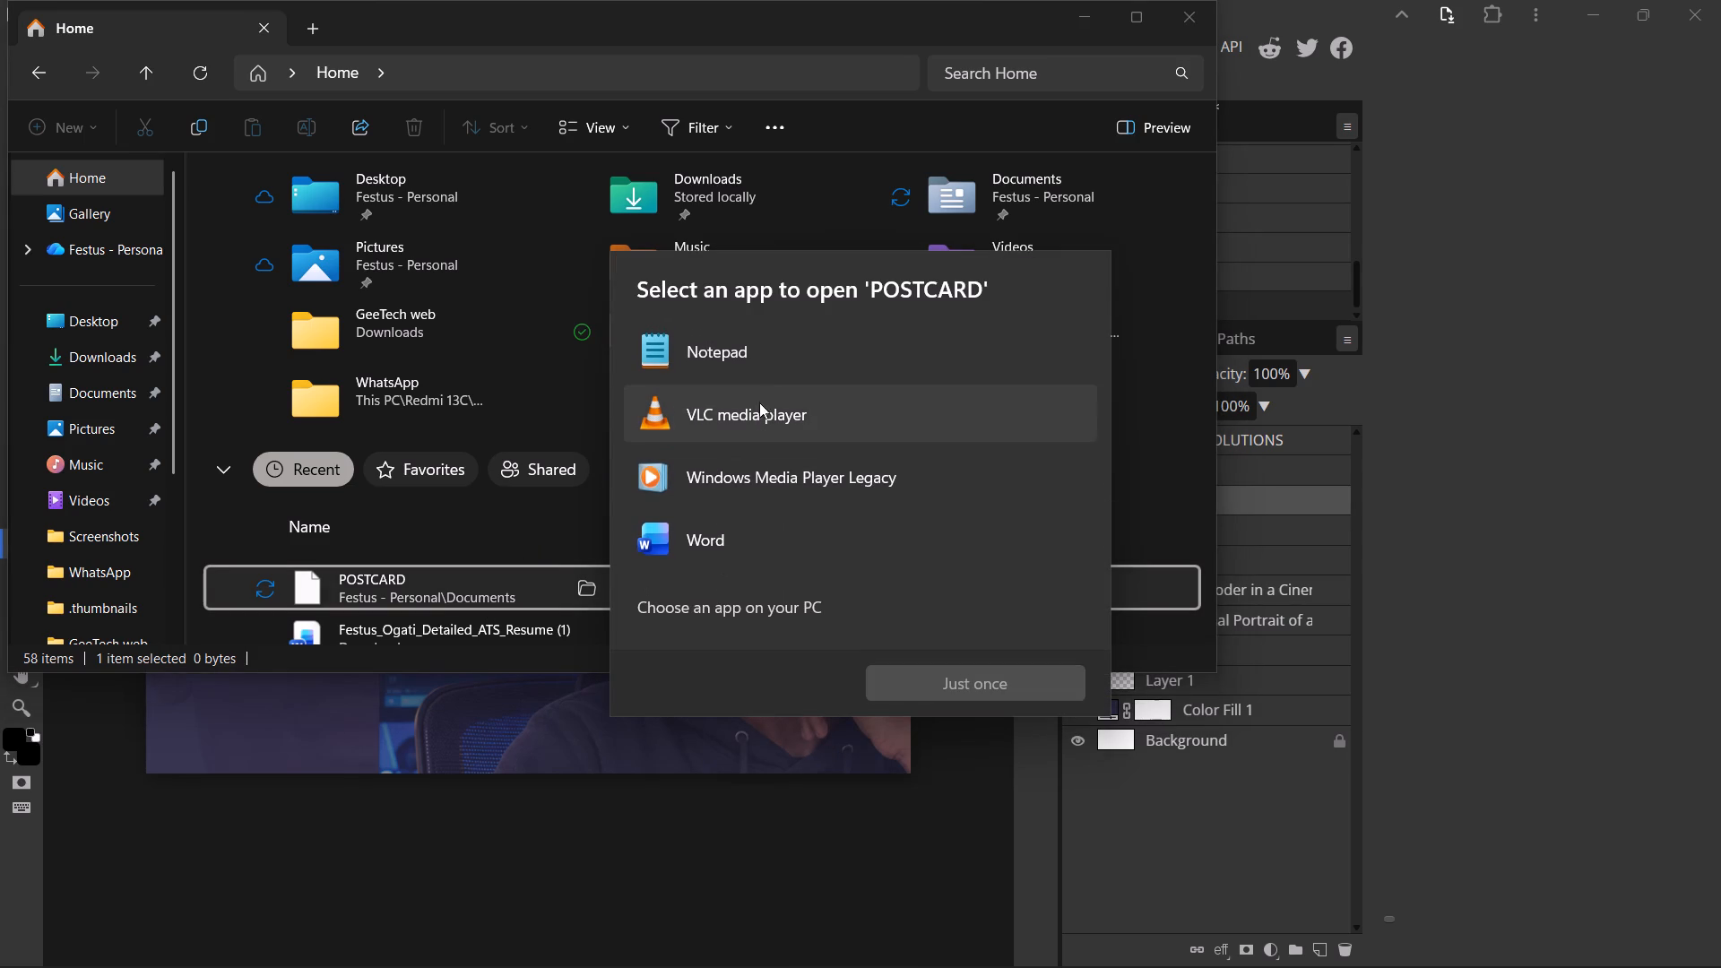
pyautogui.click(752, 350)
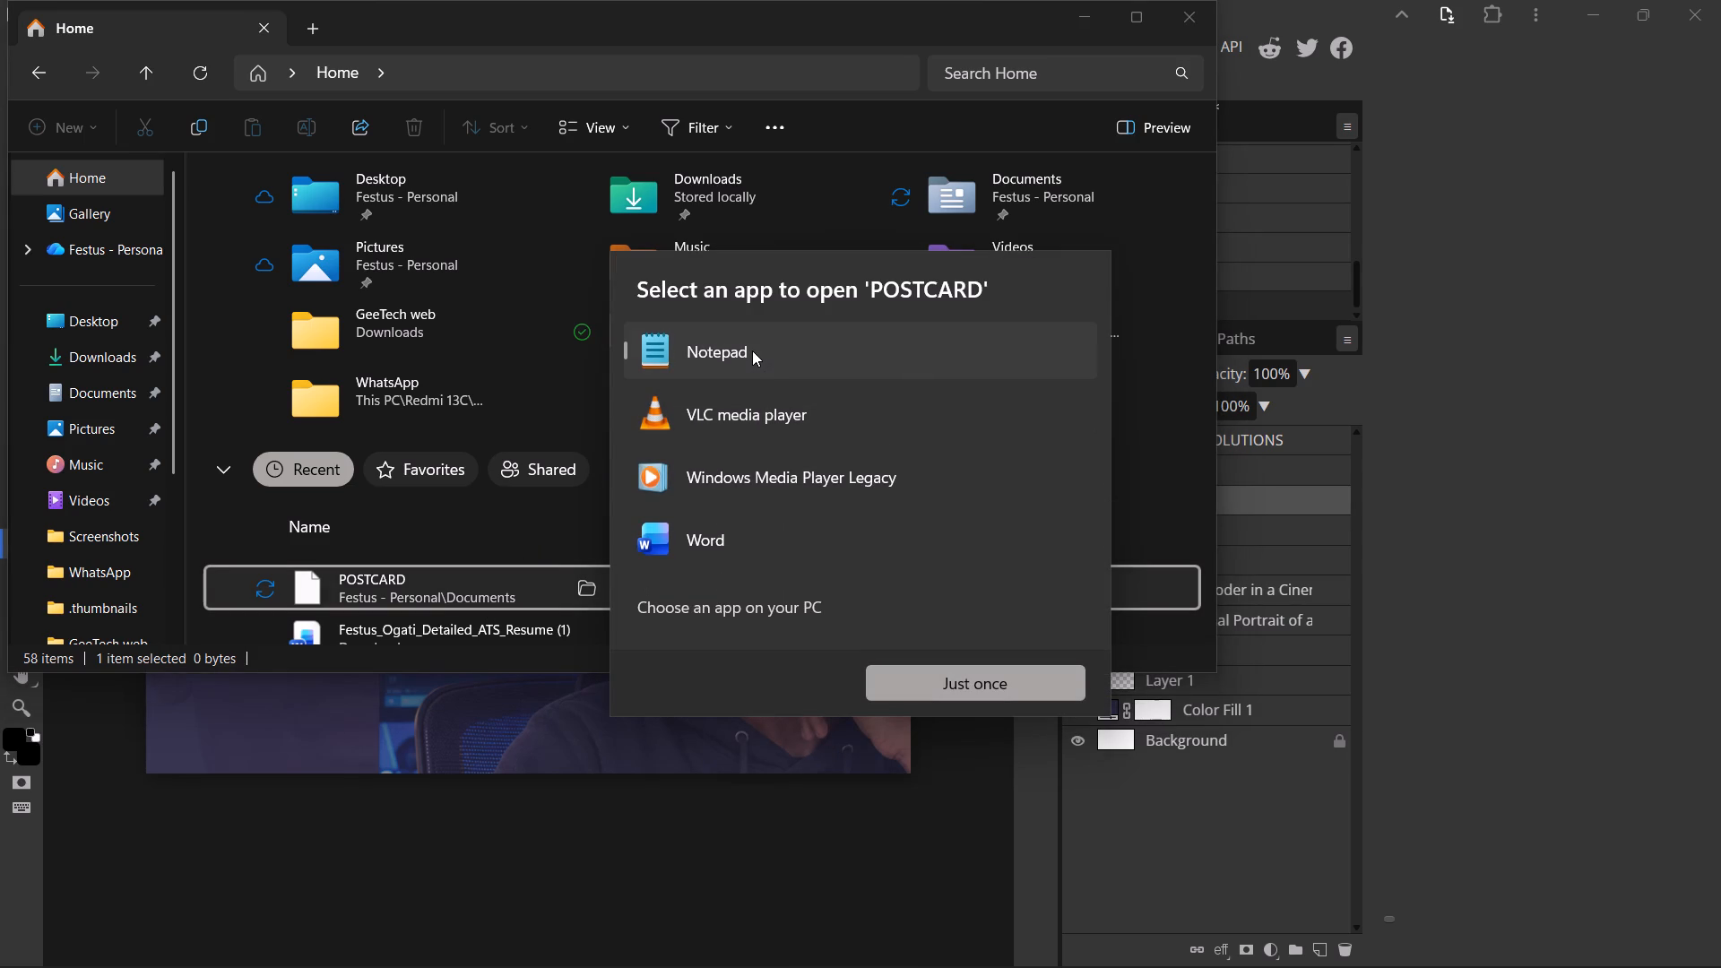
pyautogui.click(713, 535)
pyautogui.doubleClick(713, 535)
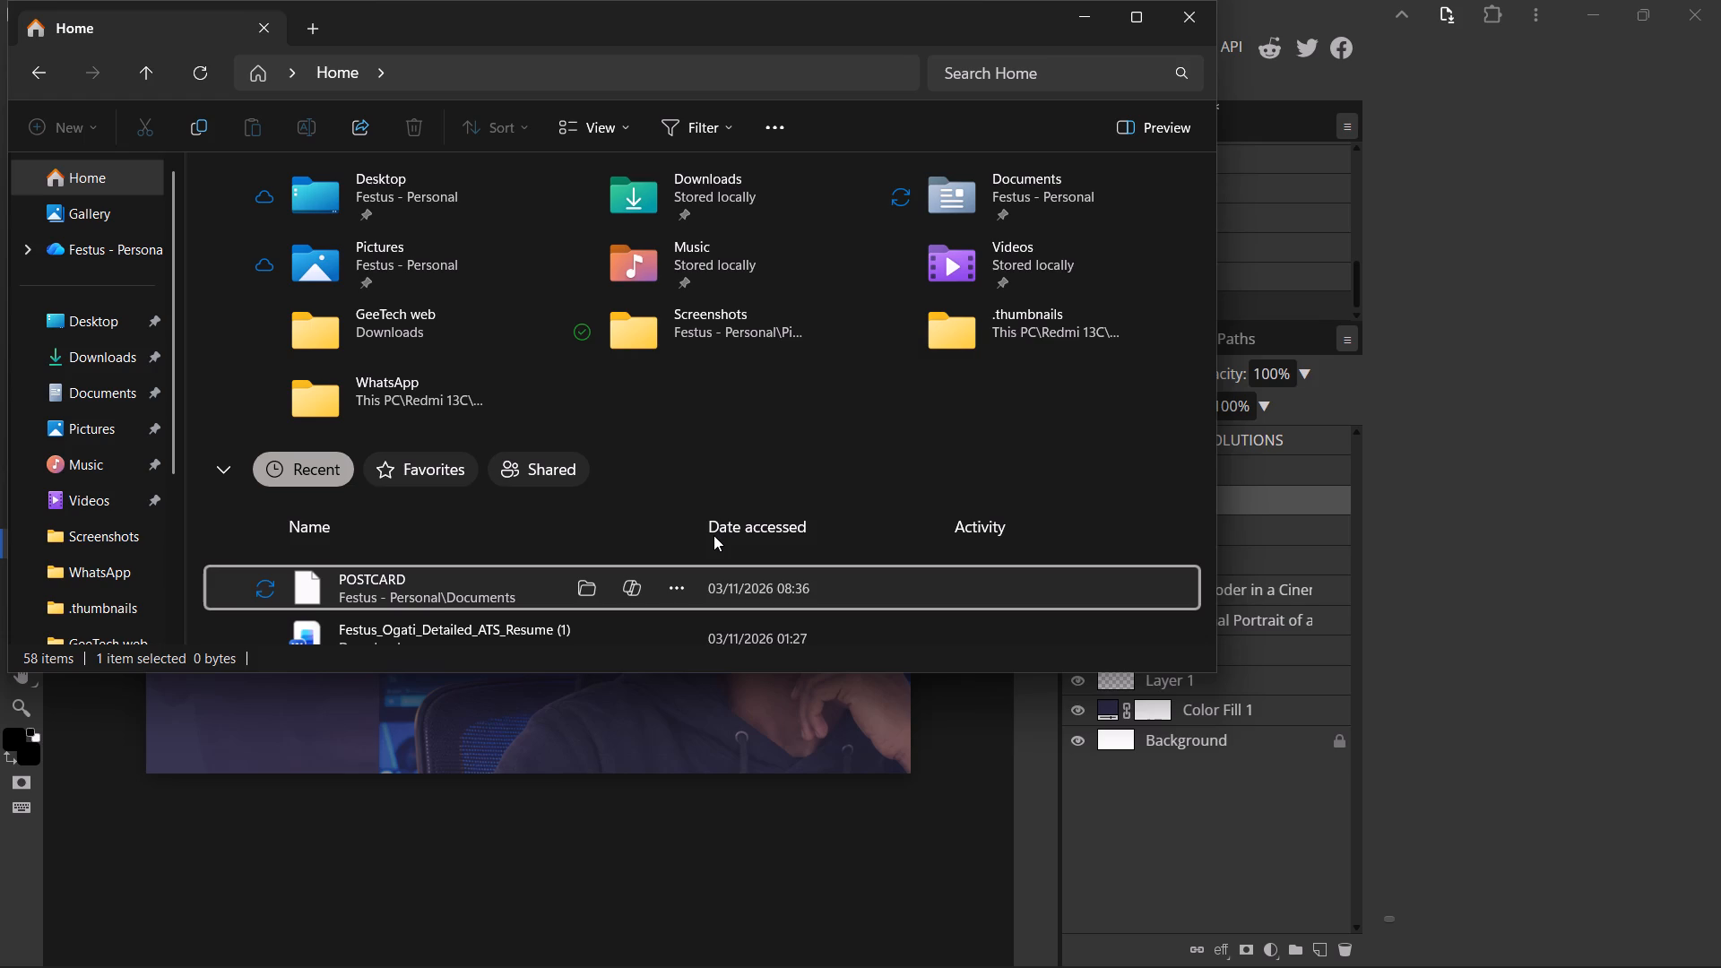
# Open the recent POSTCARD file with Word again and minimize File Explorer.
pyautogui.scroll(2, 713, 535)
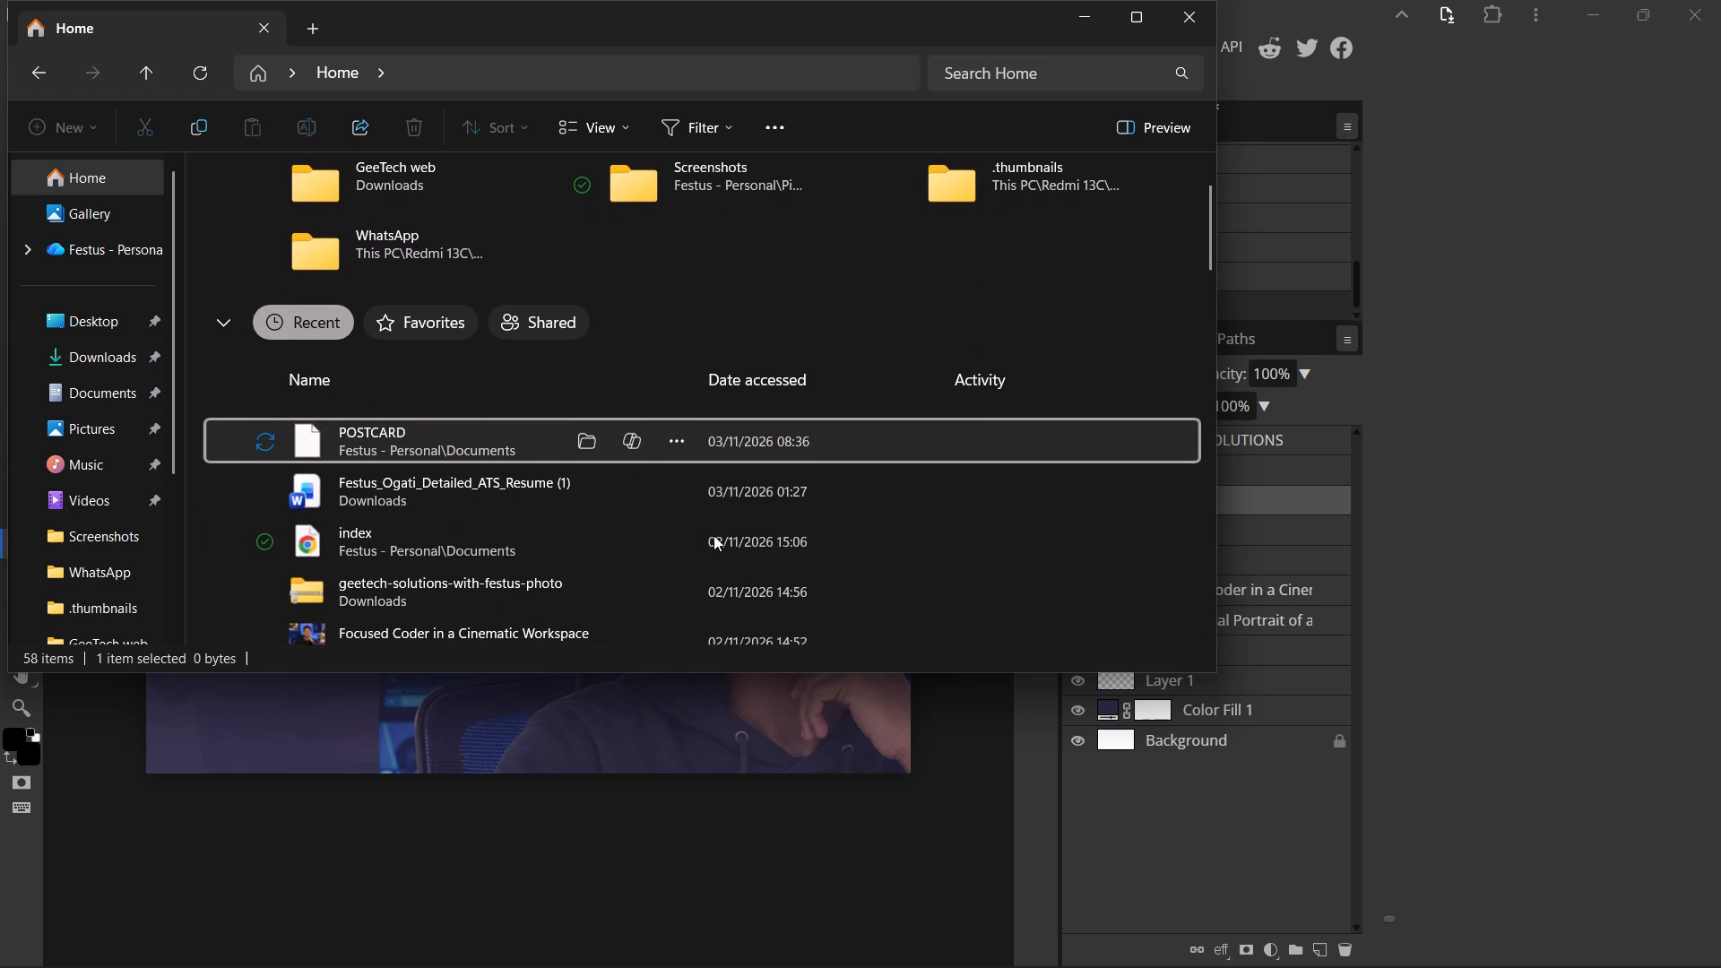
pyautogui.scroll(1, 713, 535)
pyautogui.doubleClick(699, 631)
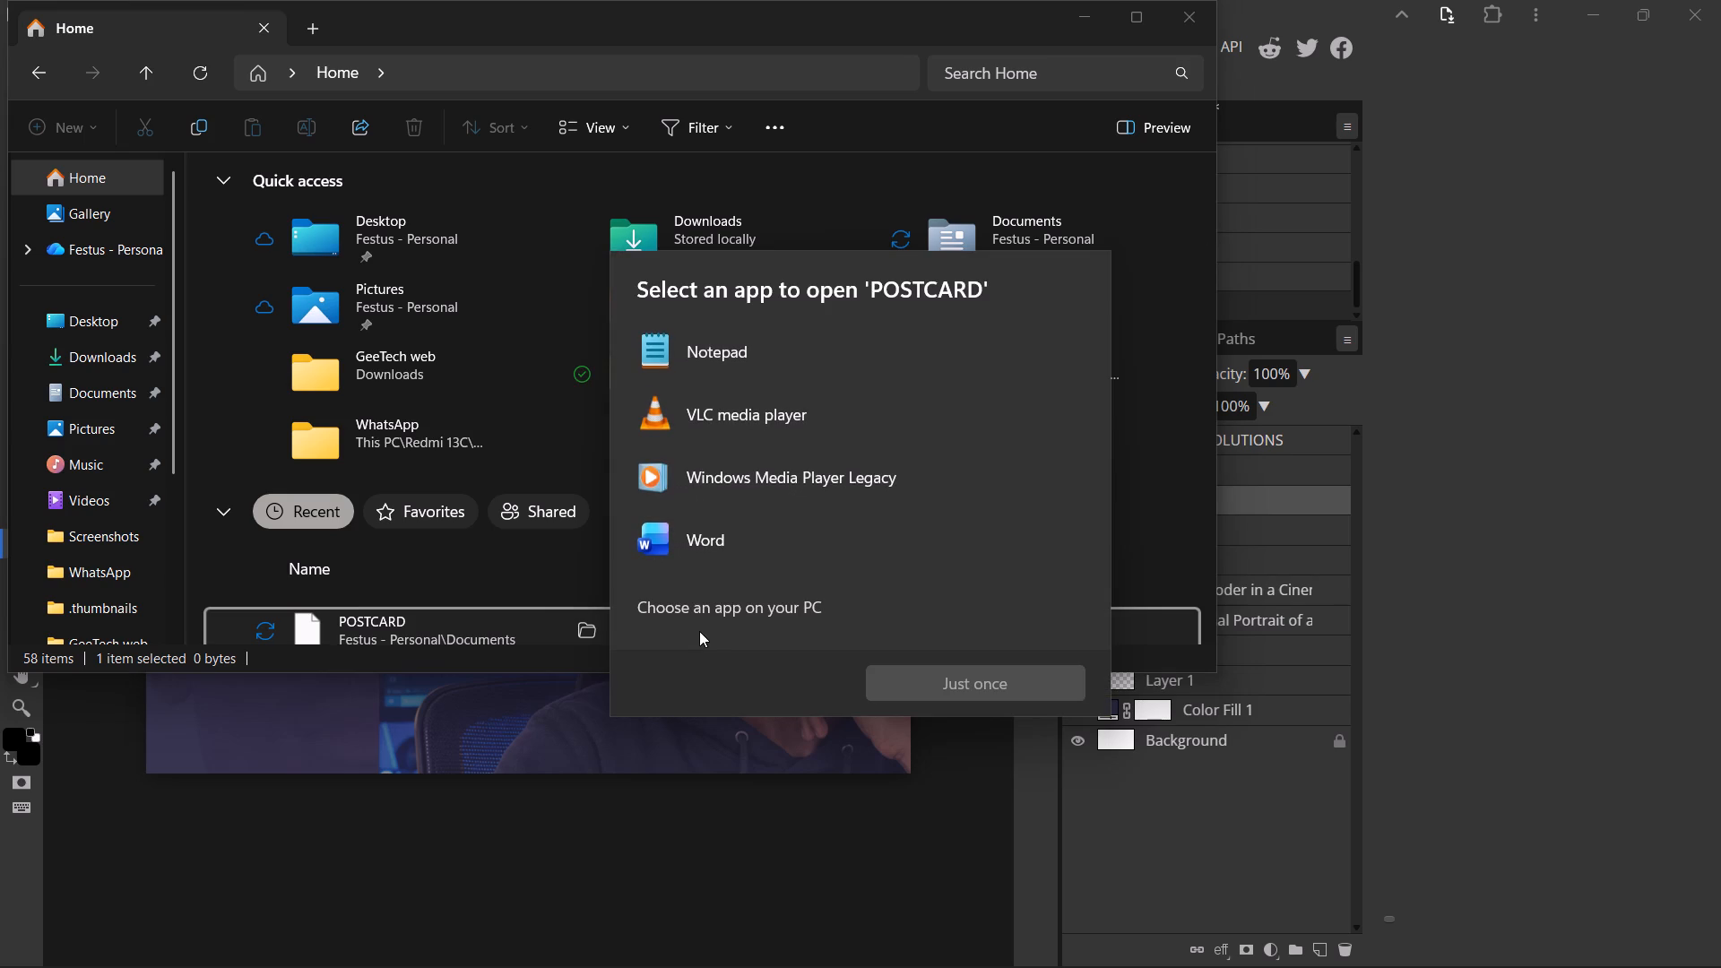
pyautogui.doubleClick(726, 538)
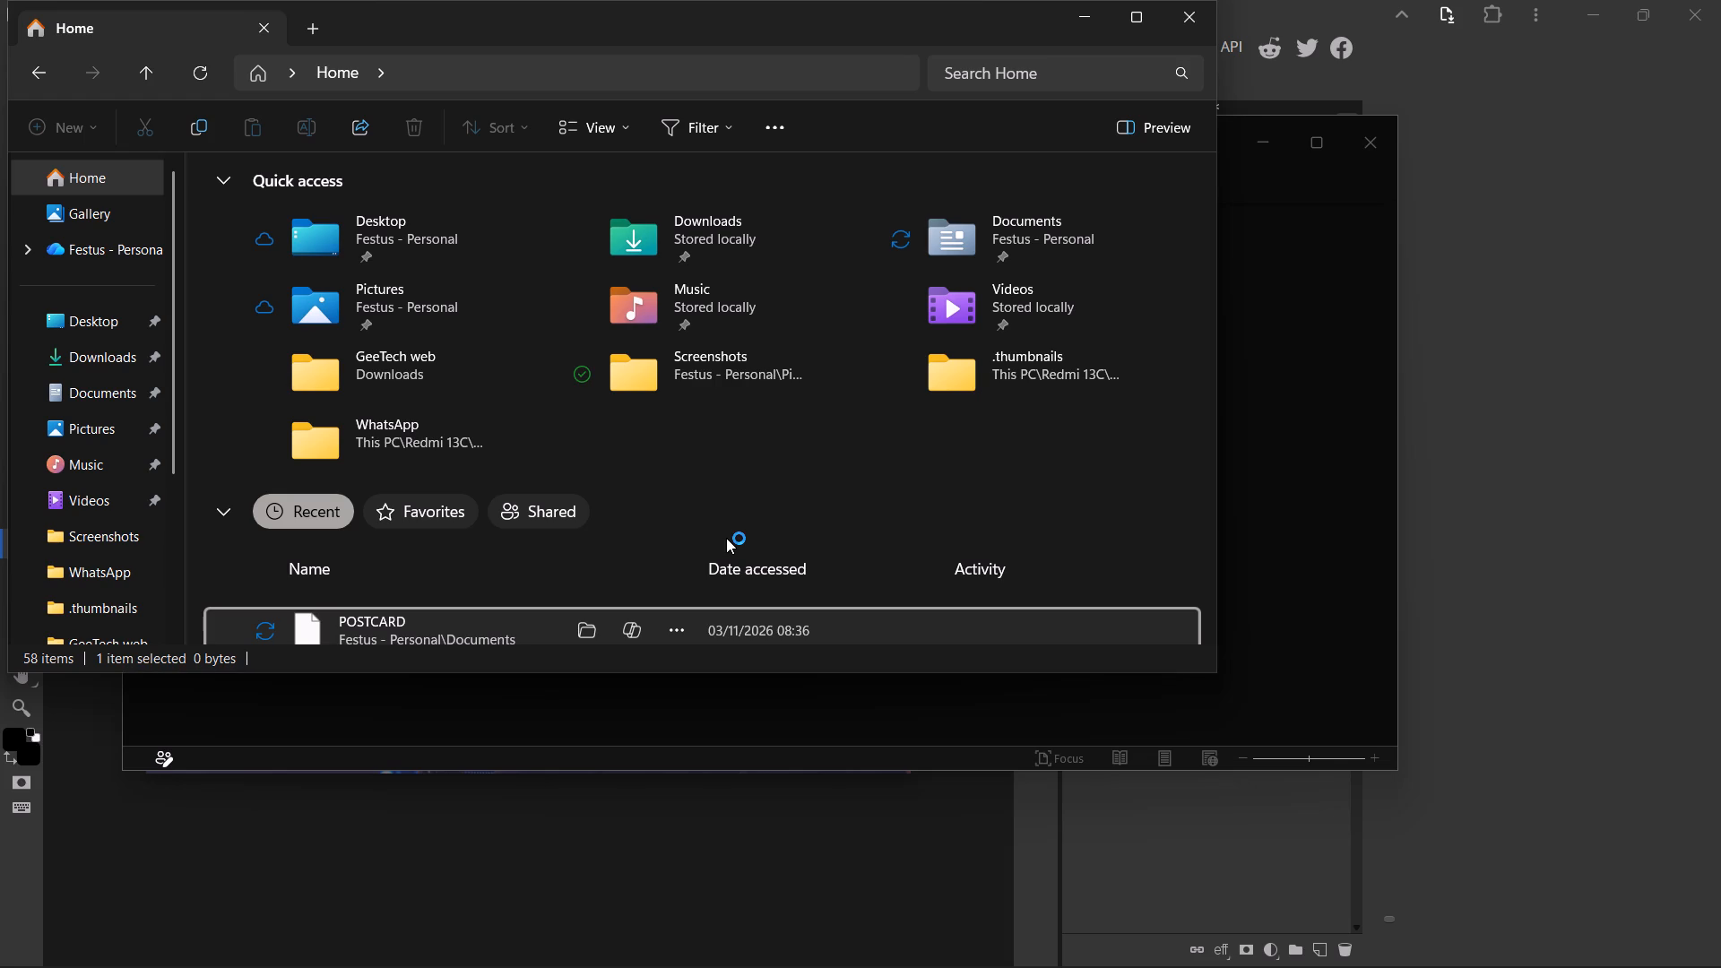
pyautogui.click(1084, 26)
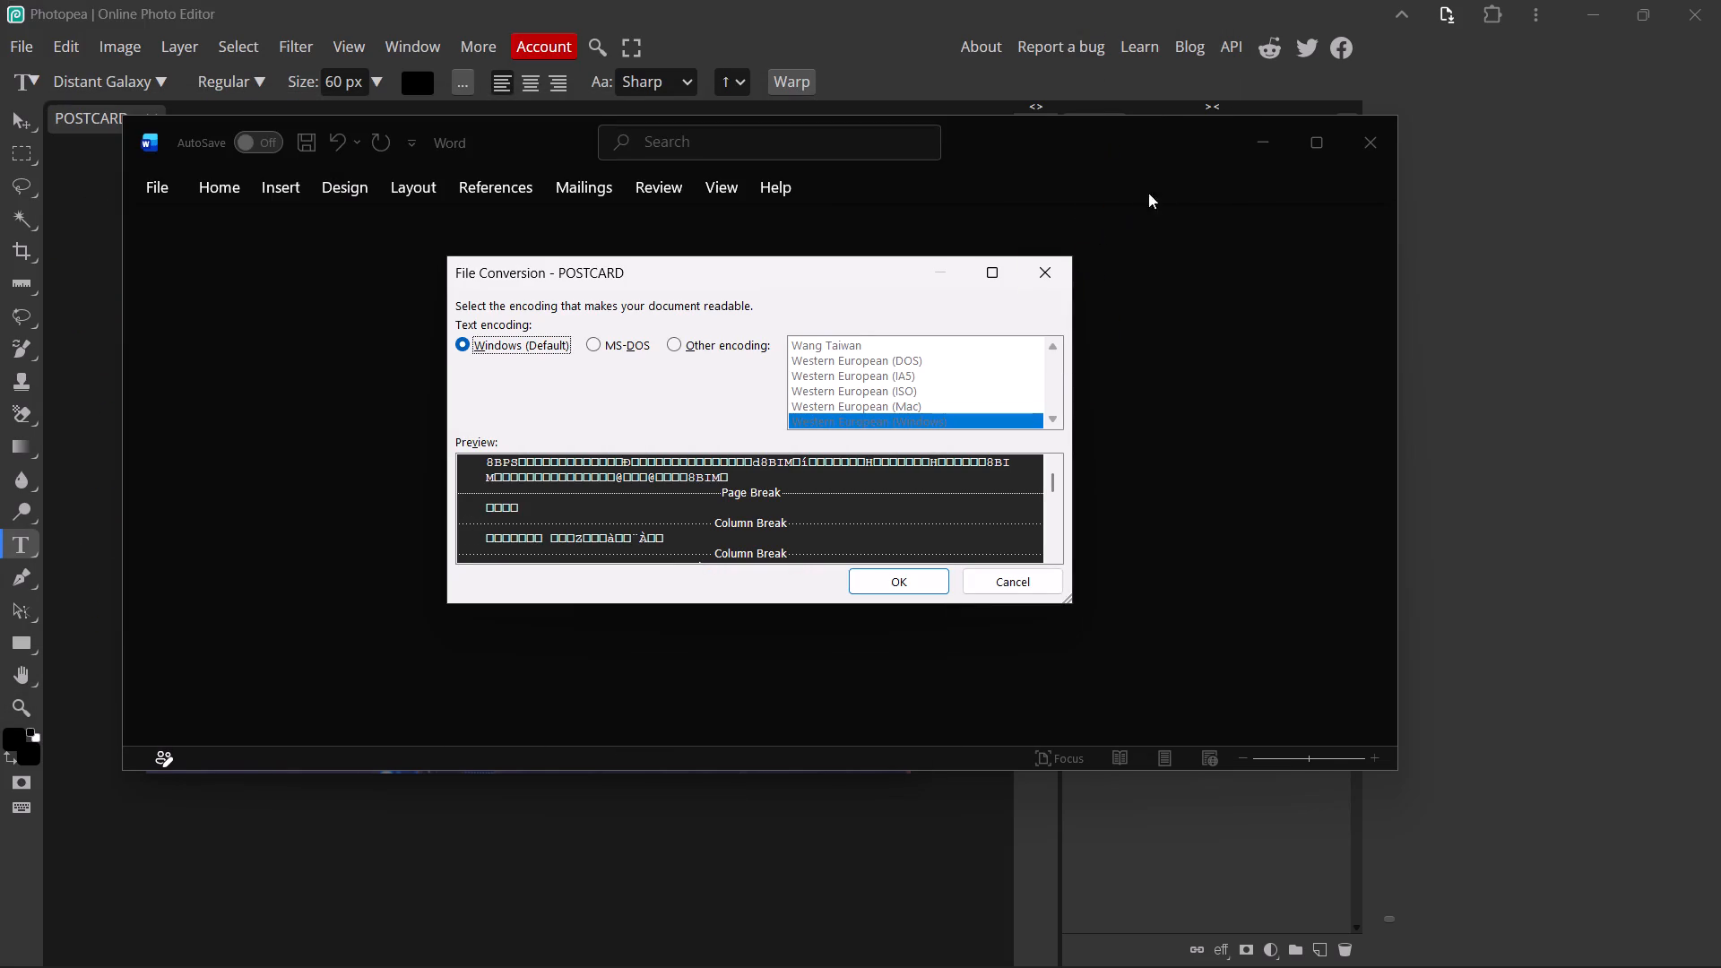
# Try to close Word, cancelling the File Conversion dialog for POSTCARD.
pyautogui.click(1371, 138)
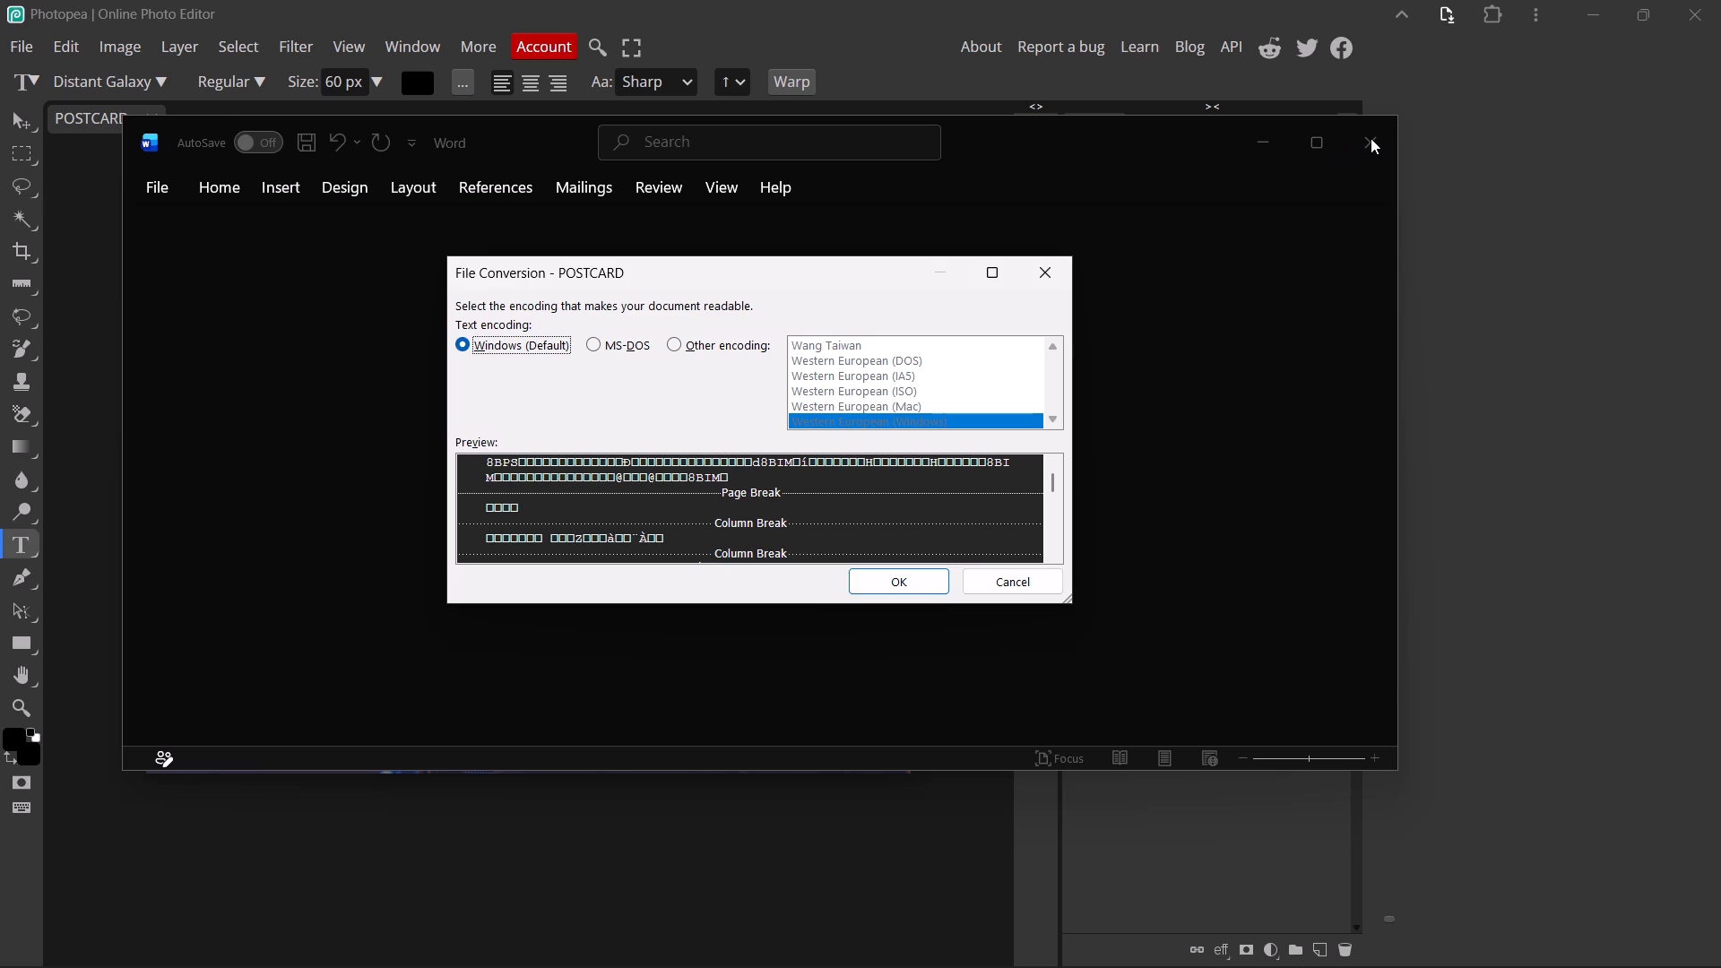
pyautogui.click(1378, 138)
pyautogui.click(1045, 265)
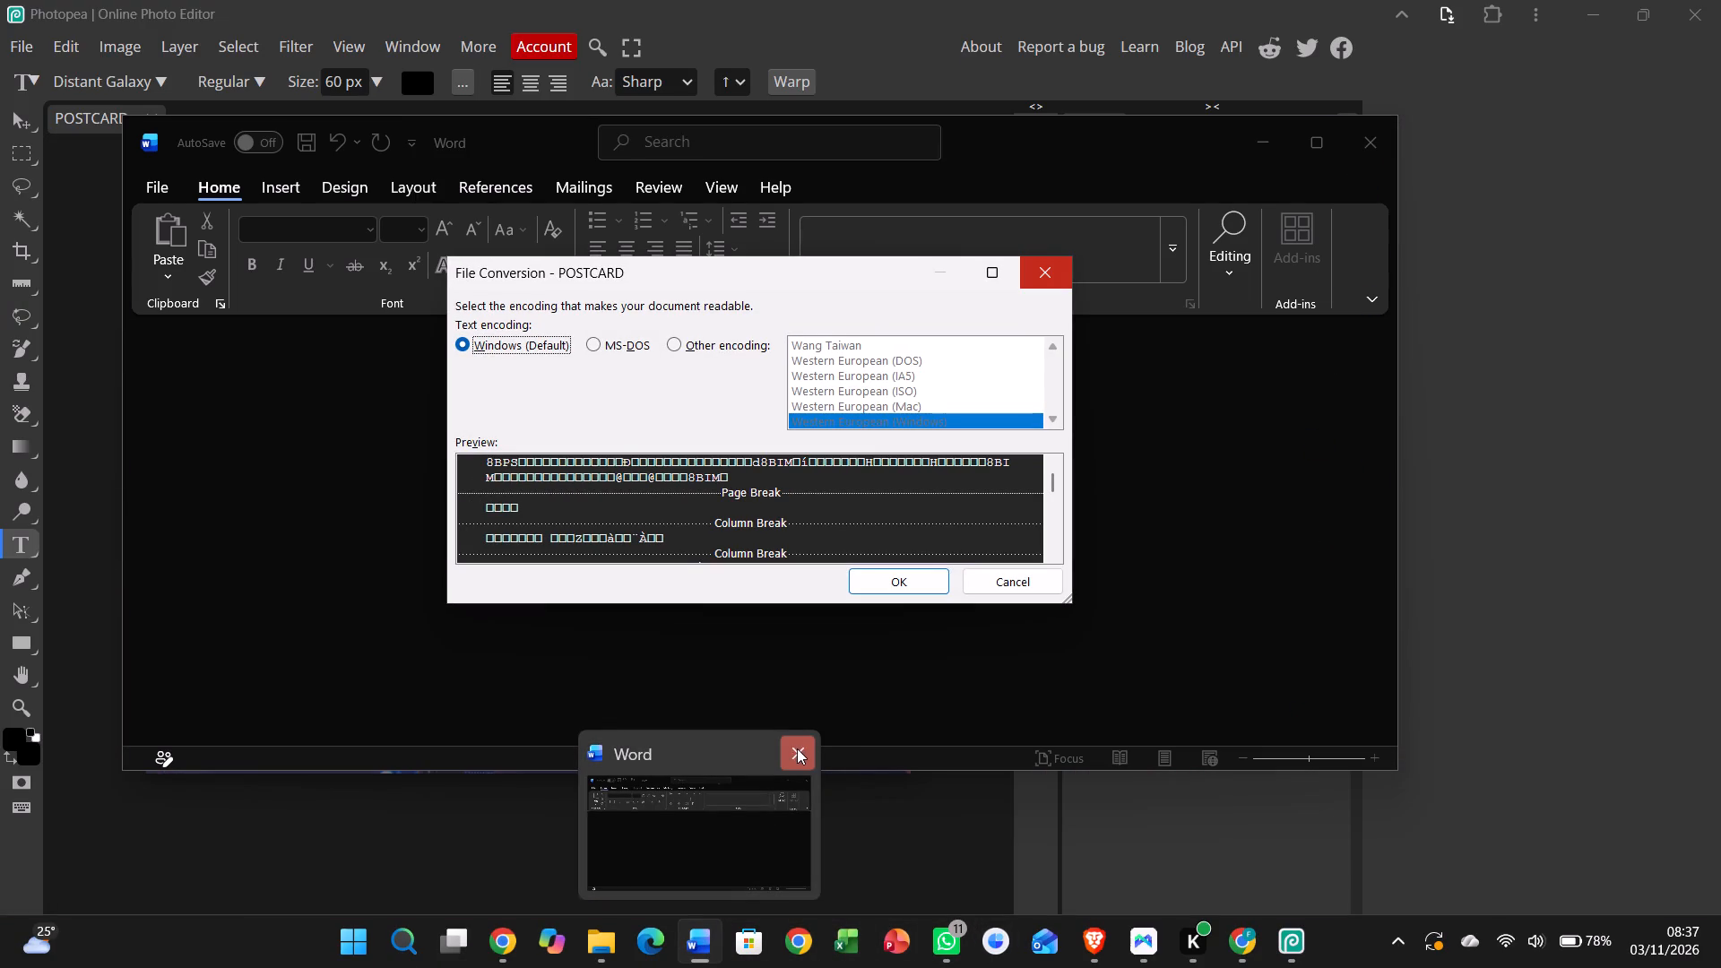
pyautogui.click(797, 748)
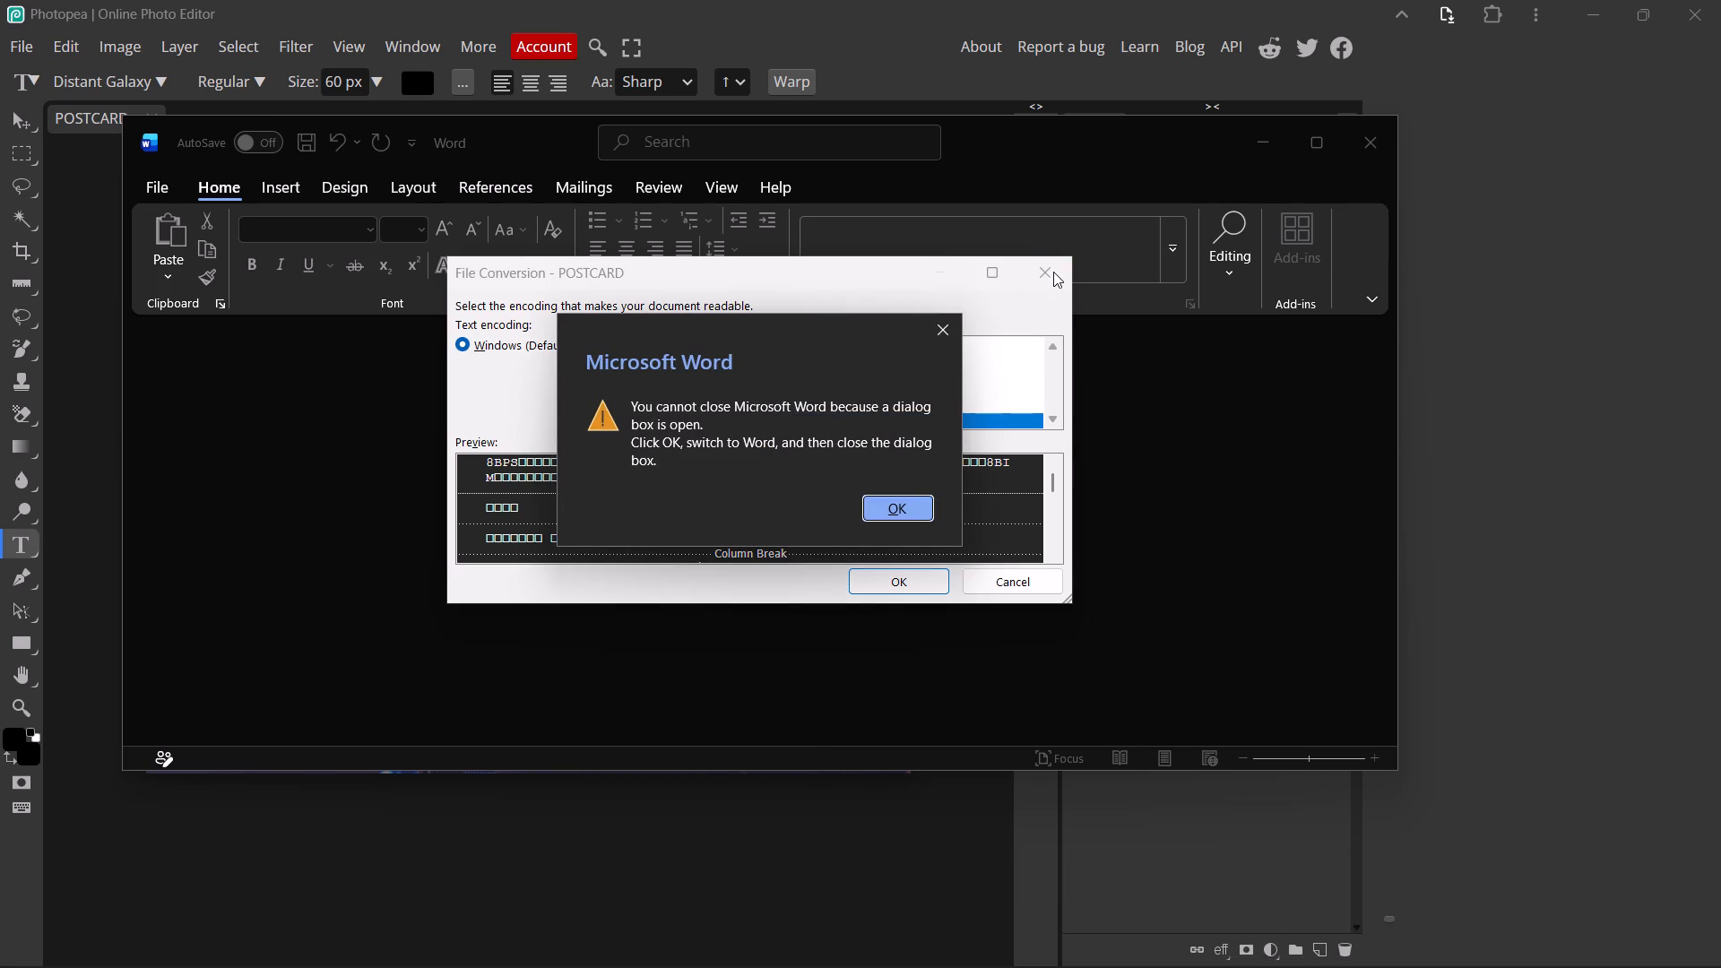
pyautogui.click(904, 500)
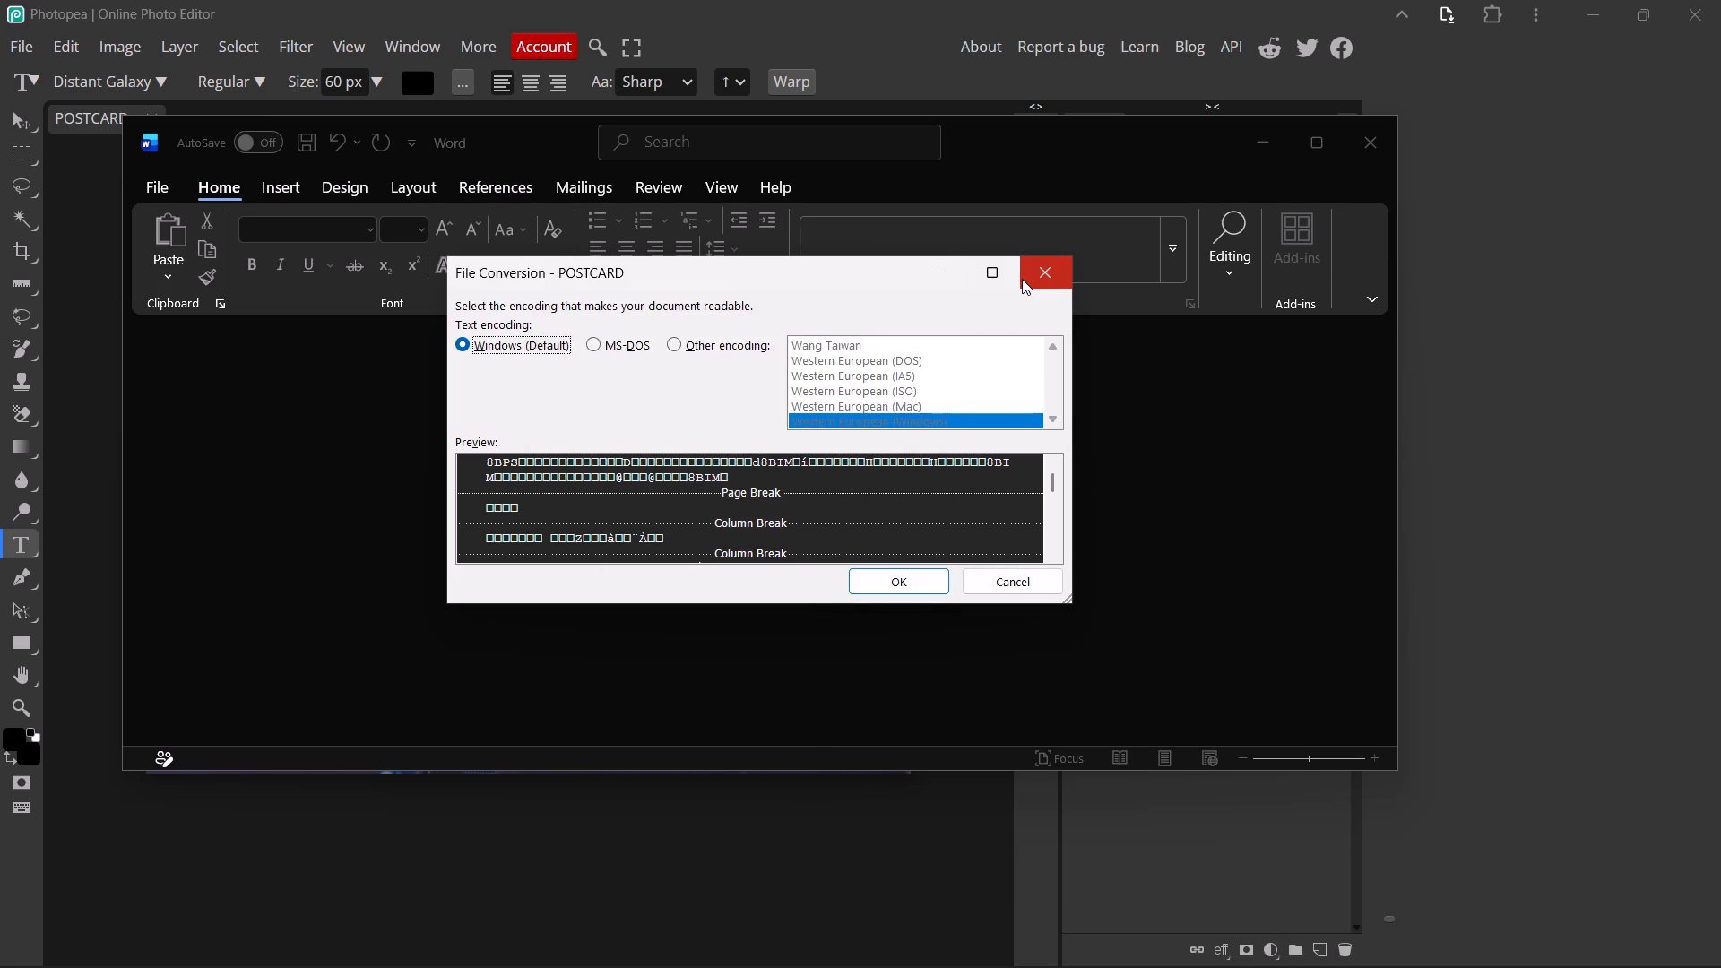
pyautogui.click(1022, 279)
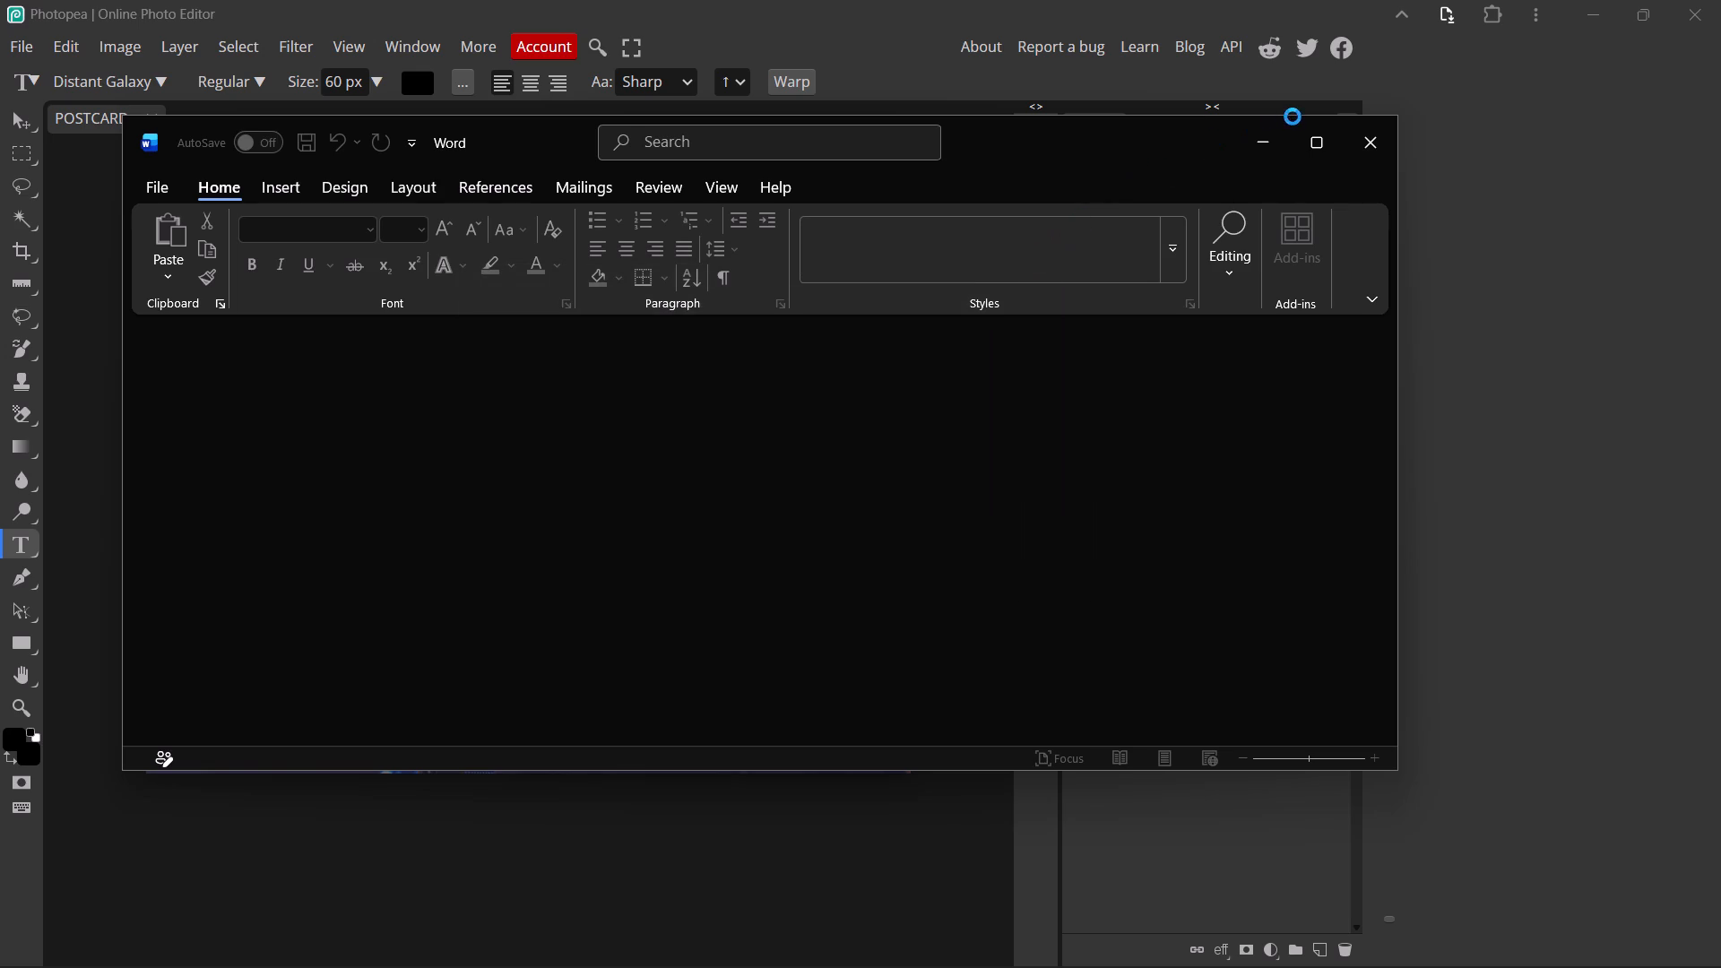
# Close the Photopea window.
pyautogui.click(1684, 8)
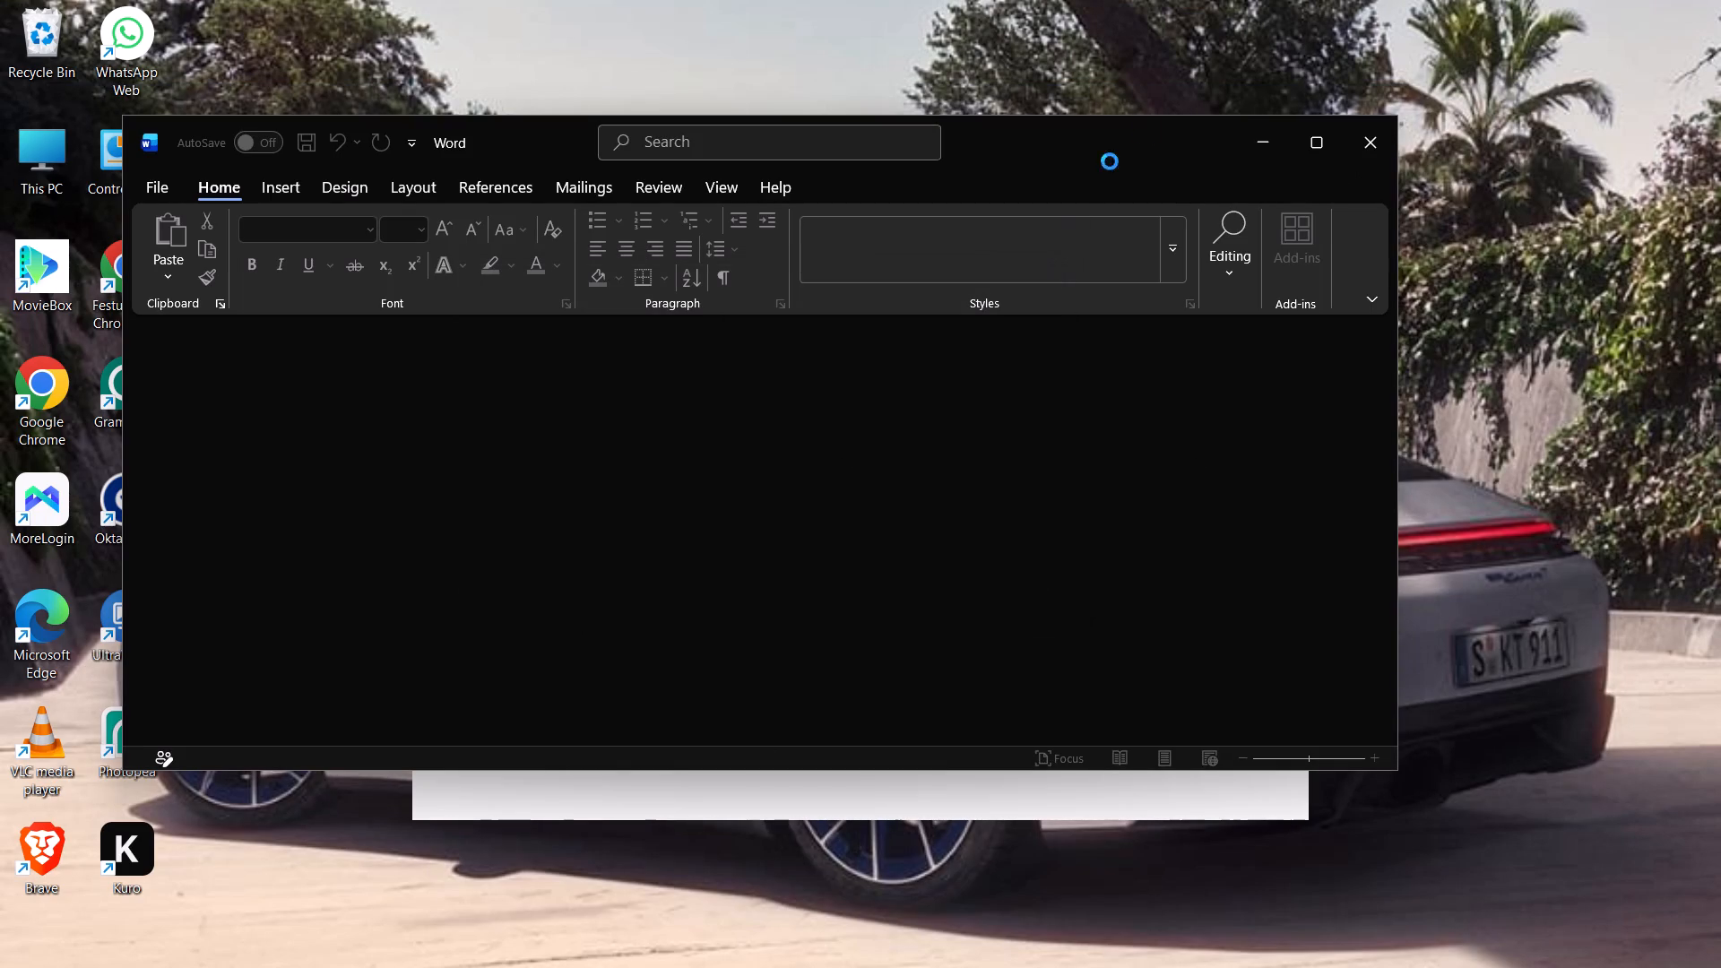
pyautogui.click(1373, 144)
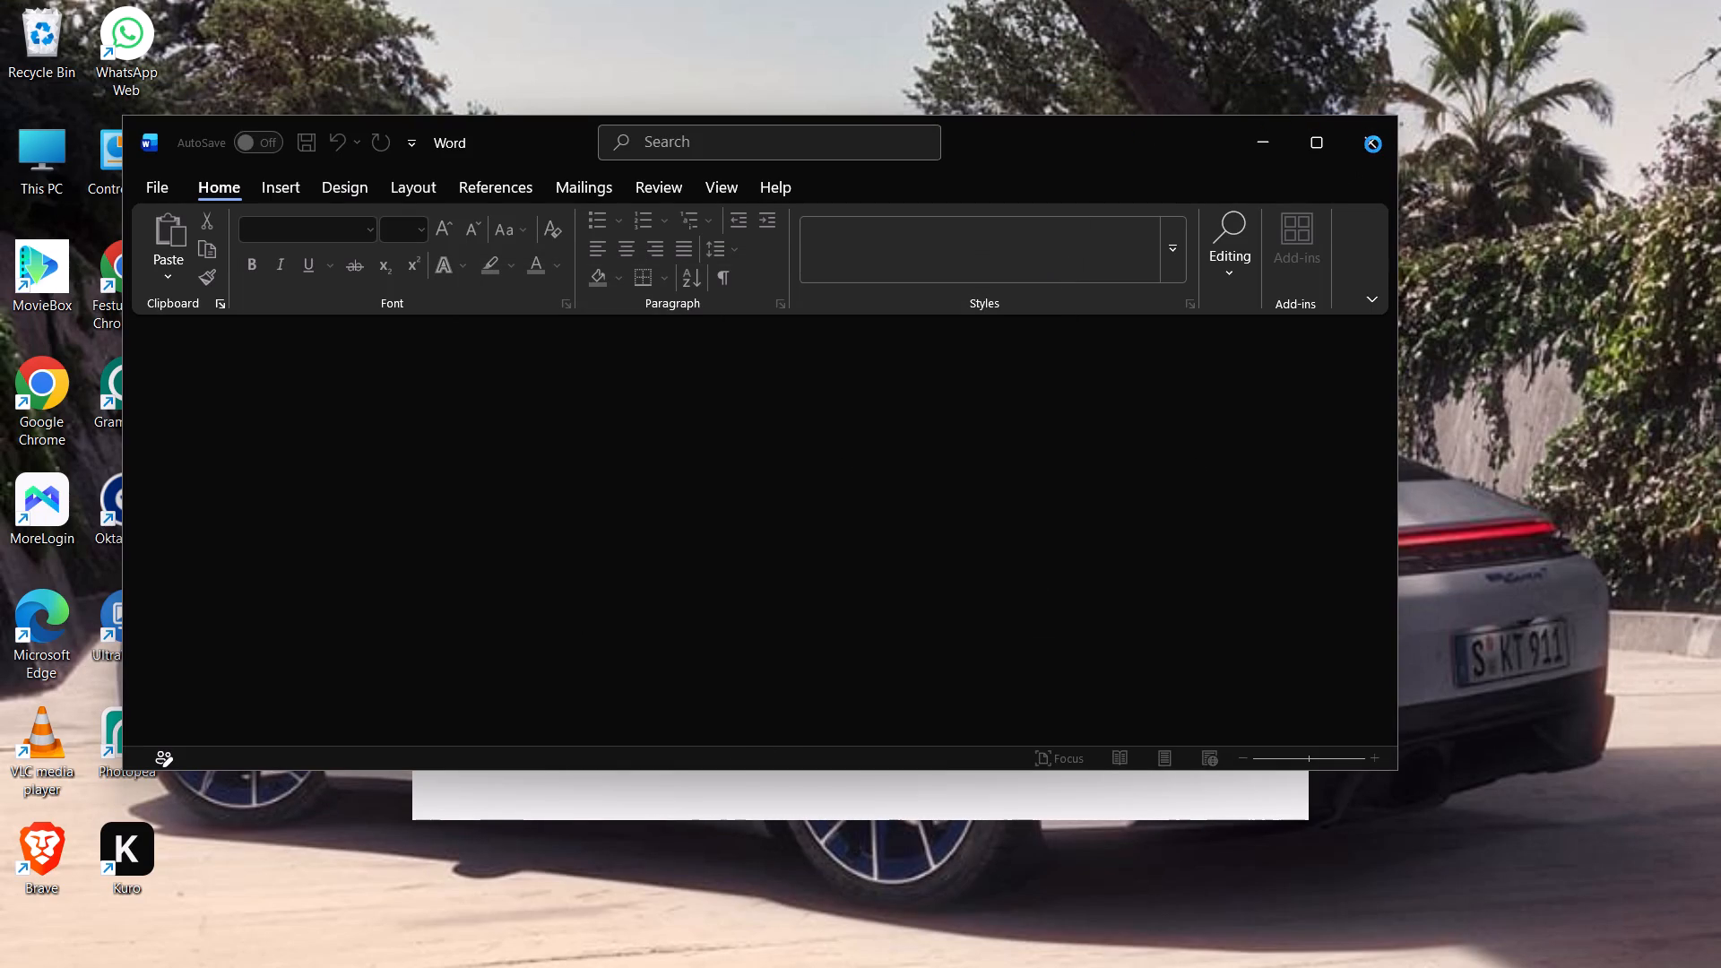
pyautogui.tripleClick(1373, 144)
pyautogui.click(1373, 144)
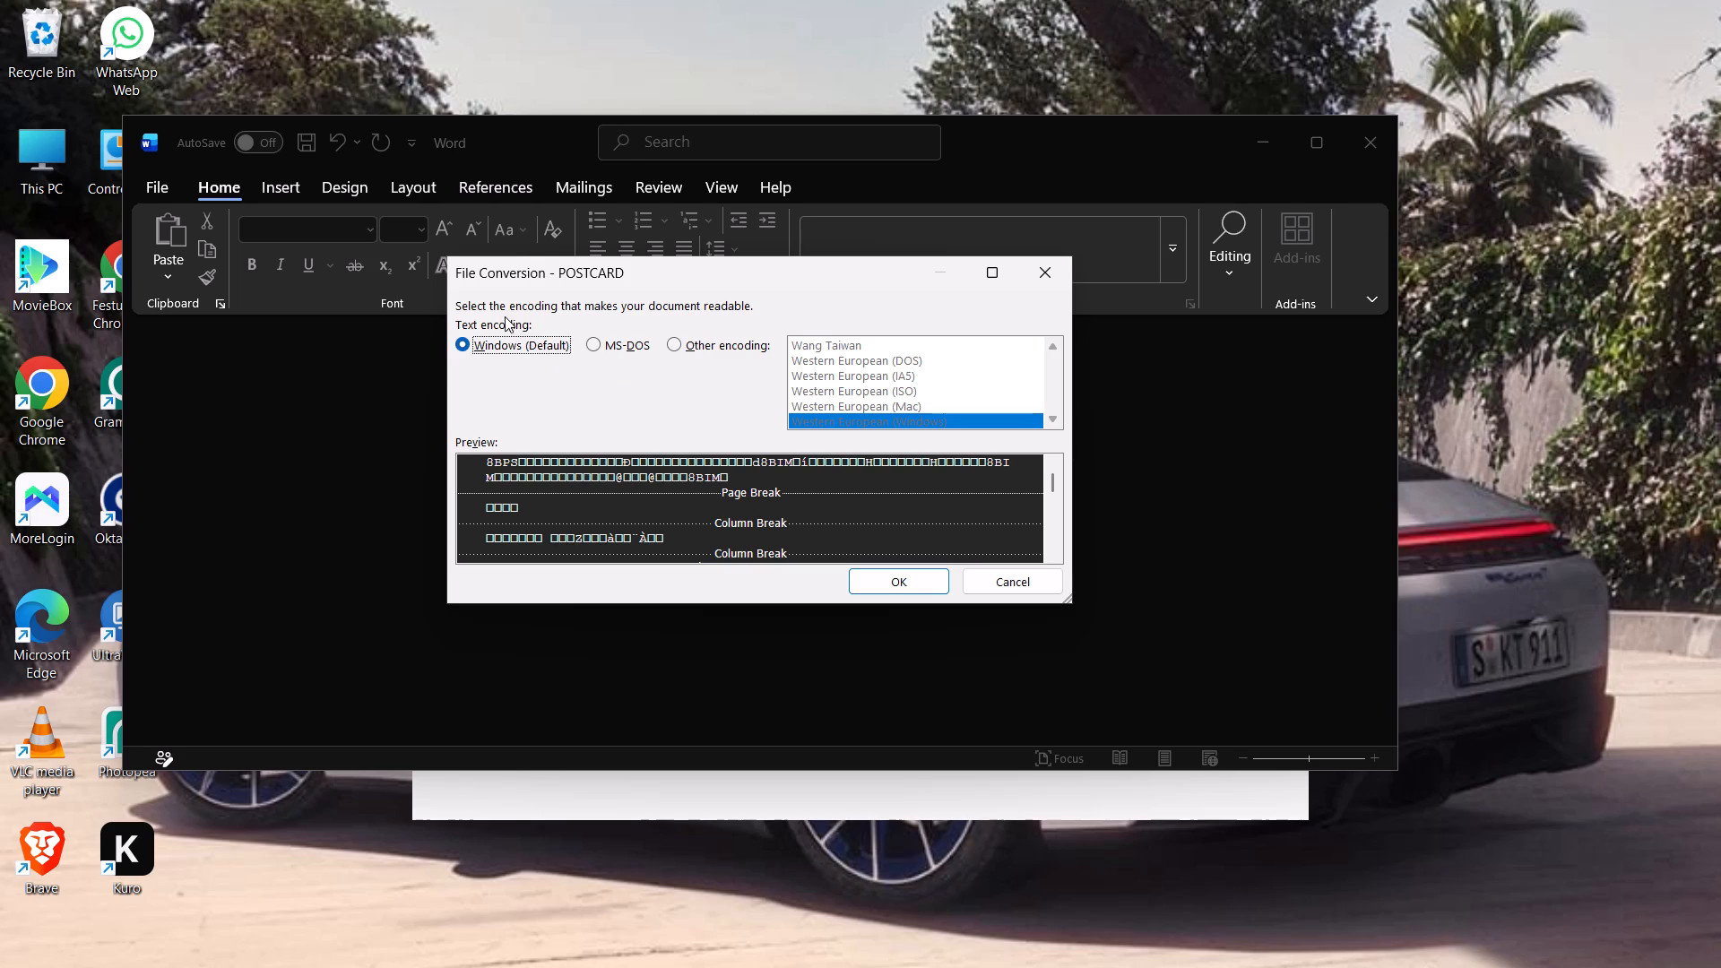
# Open POSTCARD in Word using the Western European (Mac) text encoding, and close the document window.
pyautogui.click(672, 339)
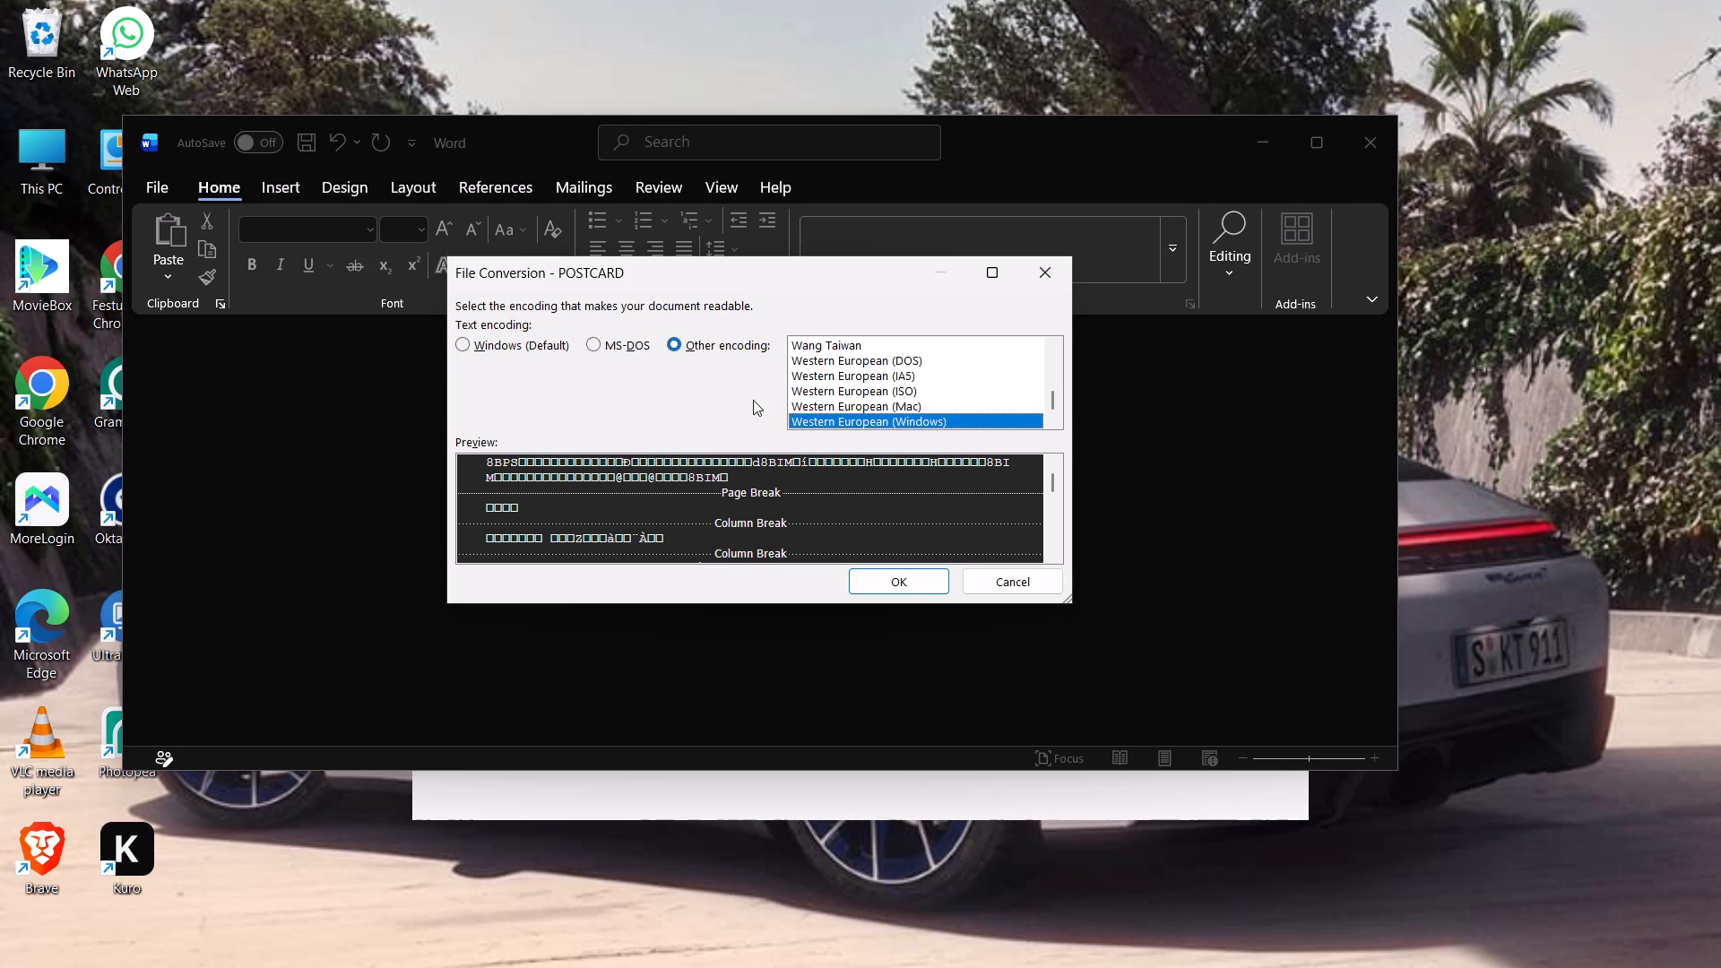
pyautogui.click(836, 411)
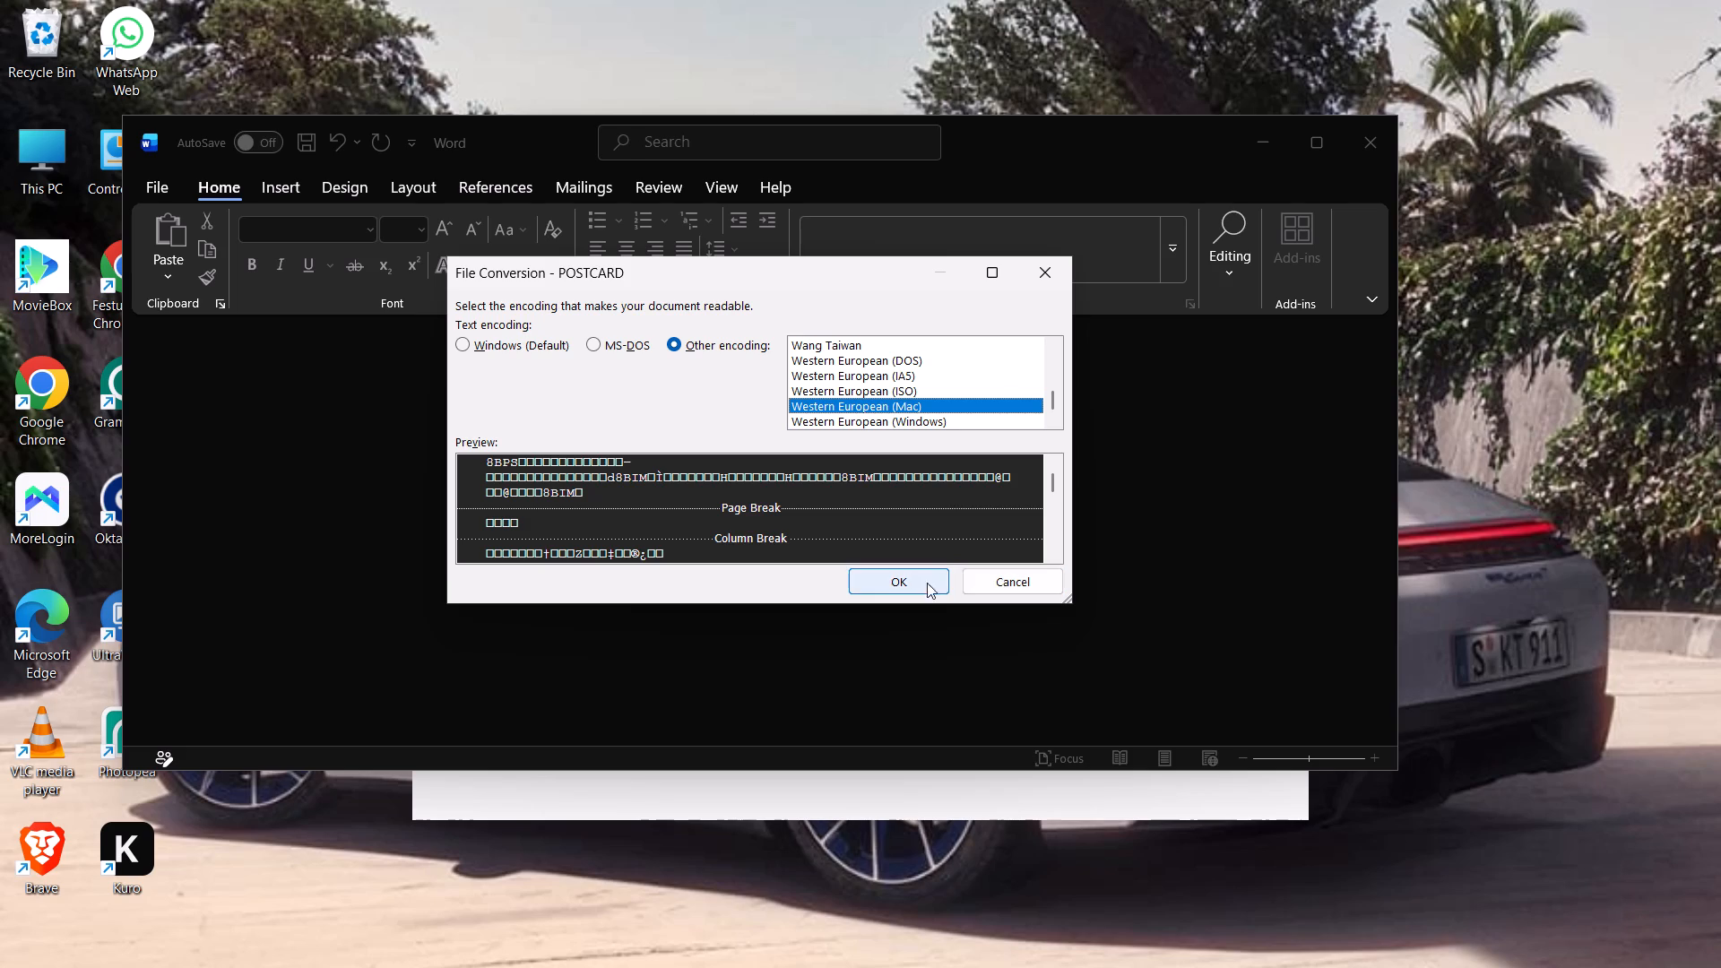
pyautogui.click(899, 574)
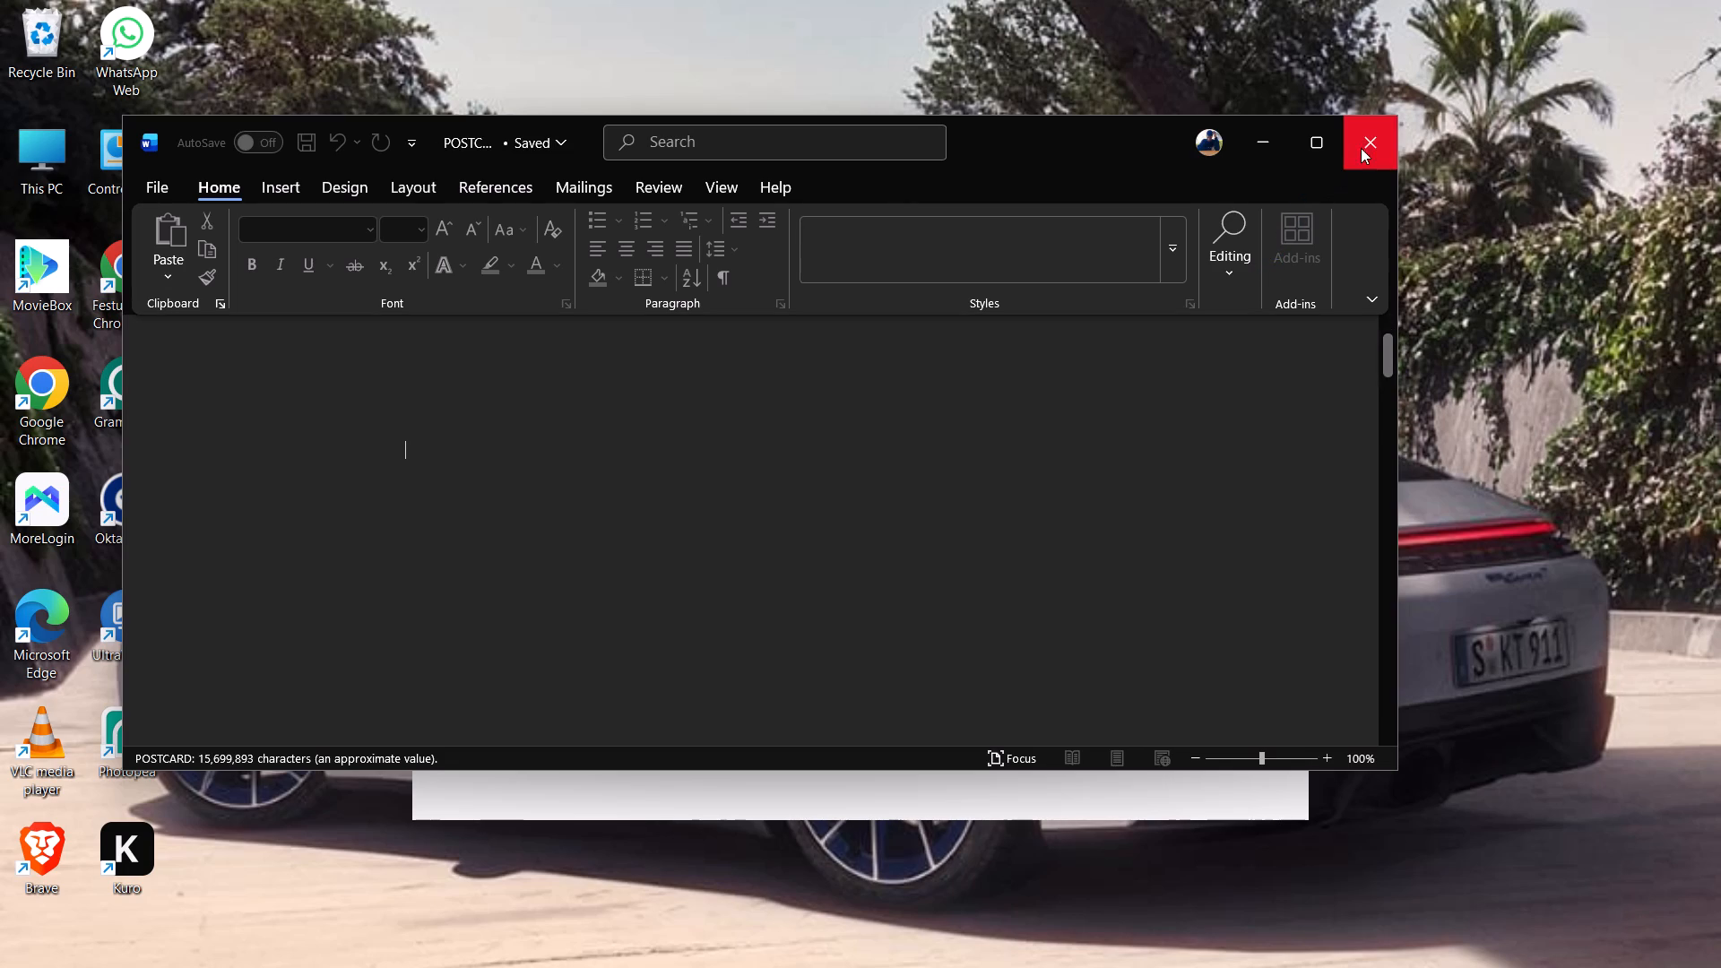
pyautogui.click(1371, 137)
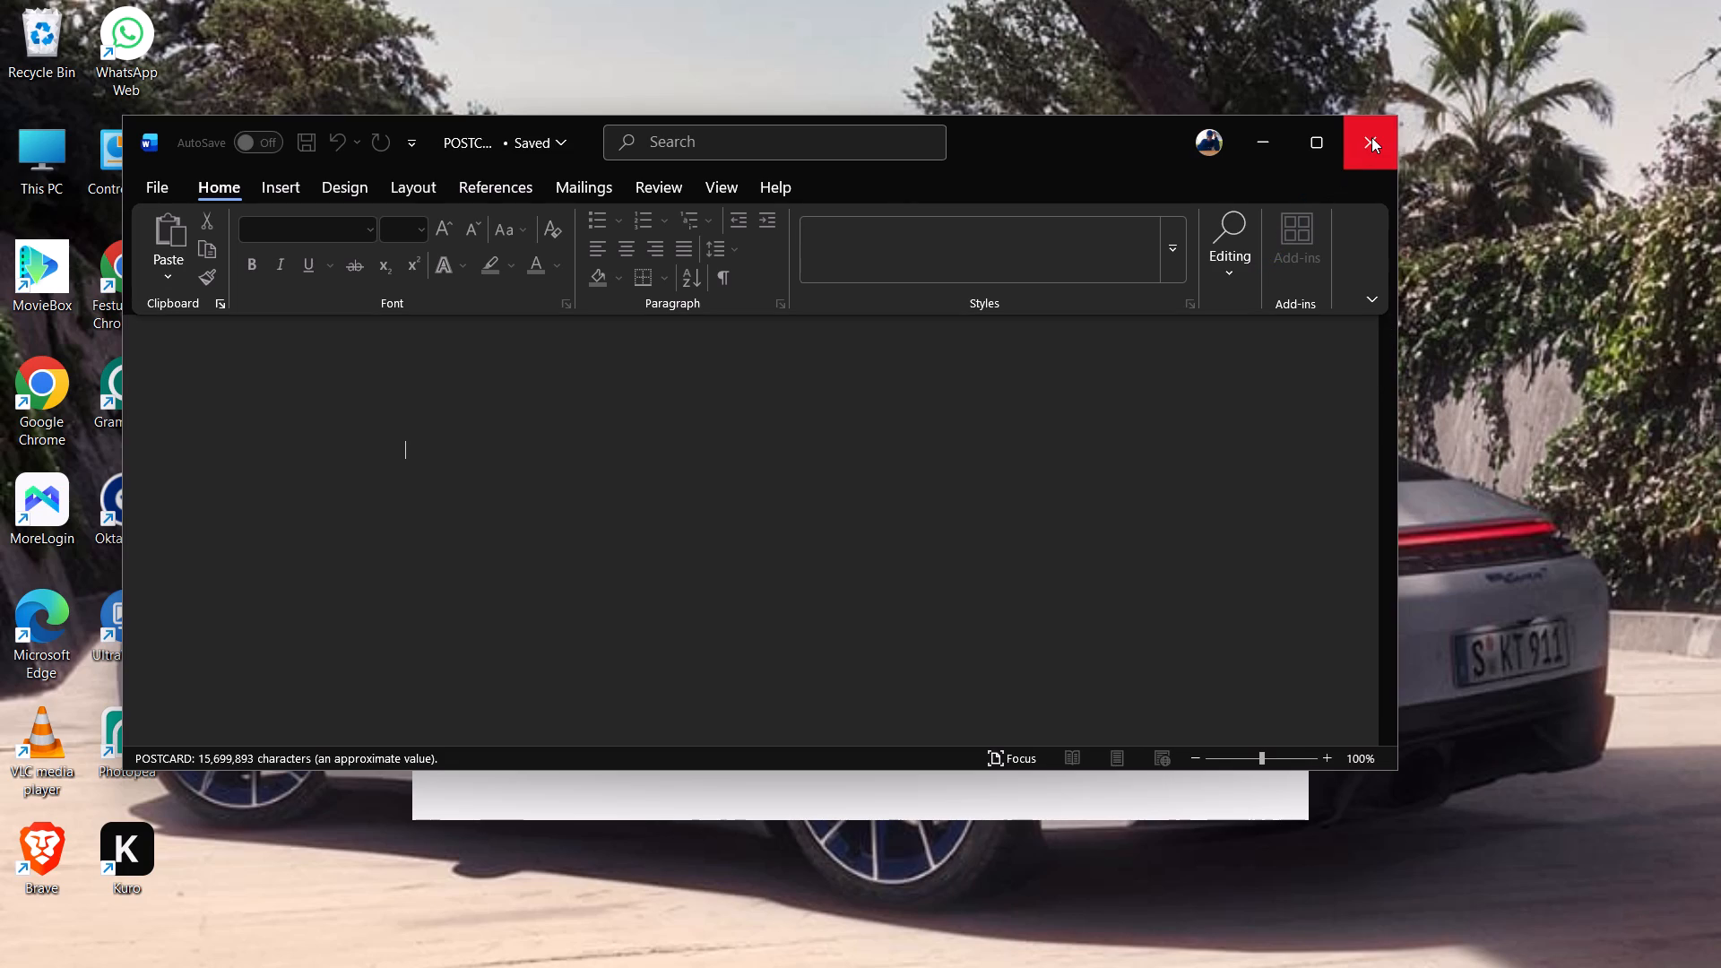